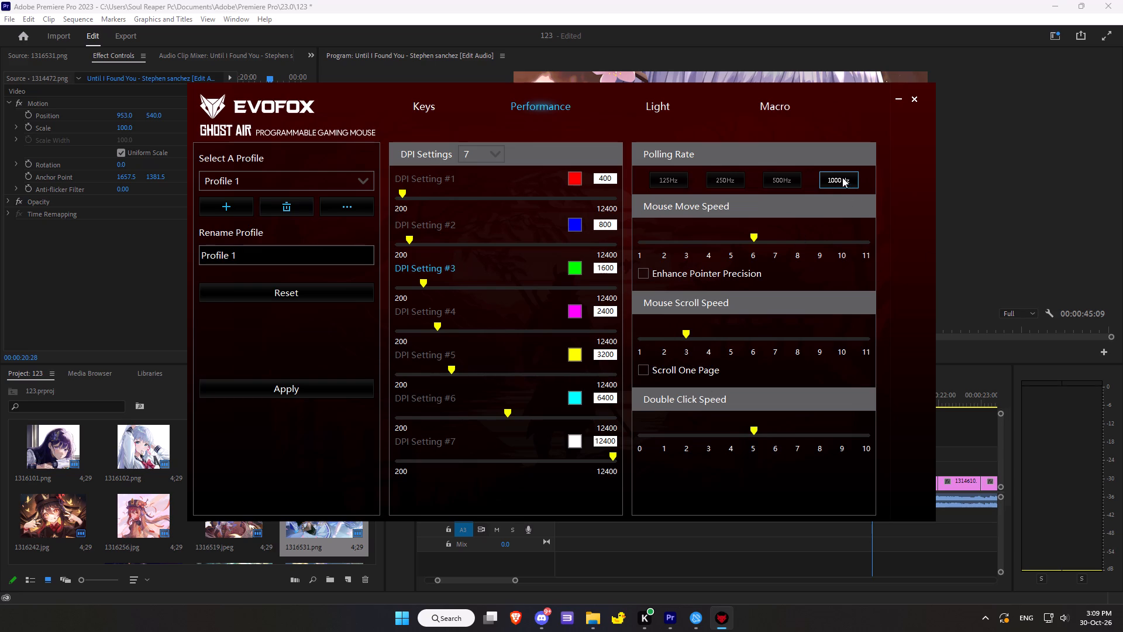
Switch to Premiere Pro and reduce the Scale of the 1314472.png clip to 59 so it fills the frame.
left_click(980, 349)
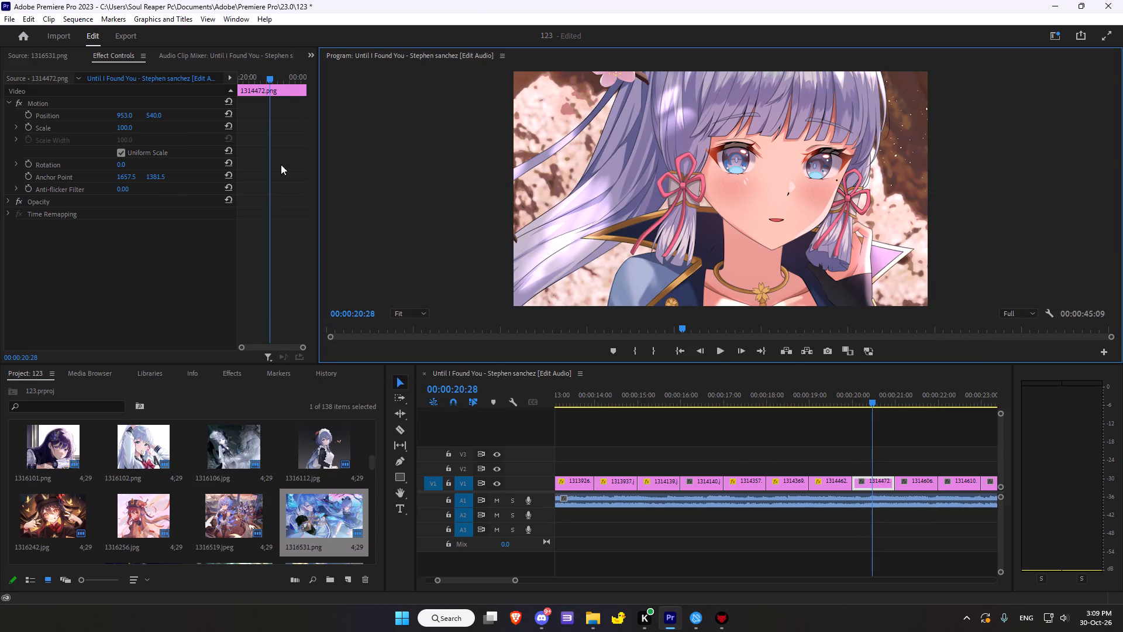
left_click_drag(123, 128, 96, 116)
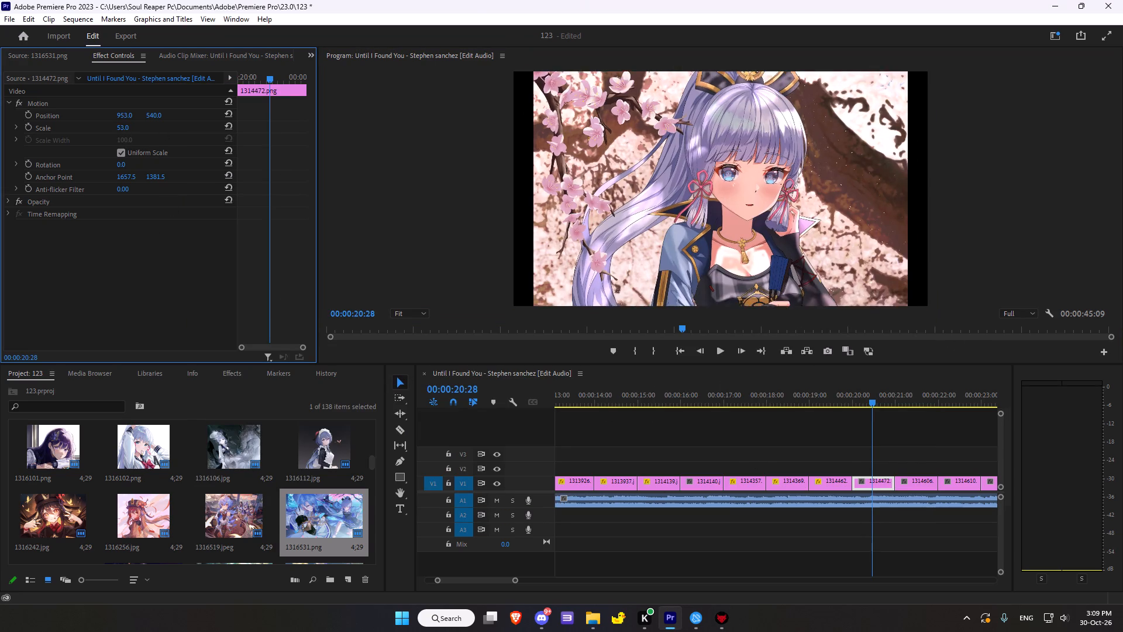
left_click_drag(96, 116, 95, 114)
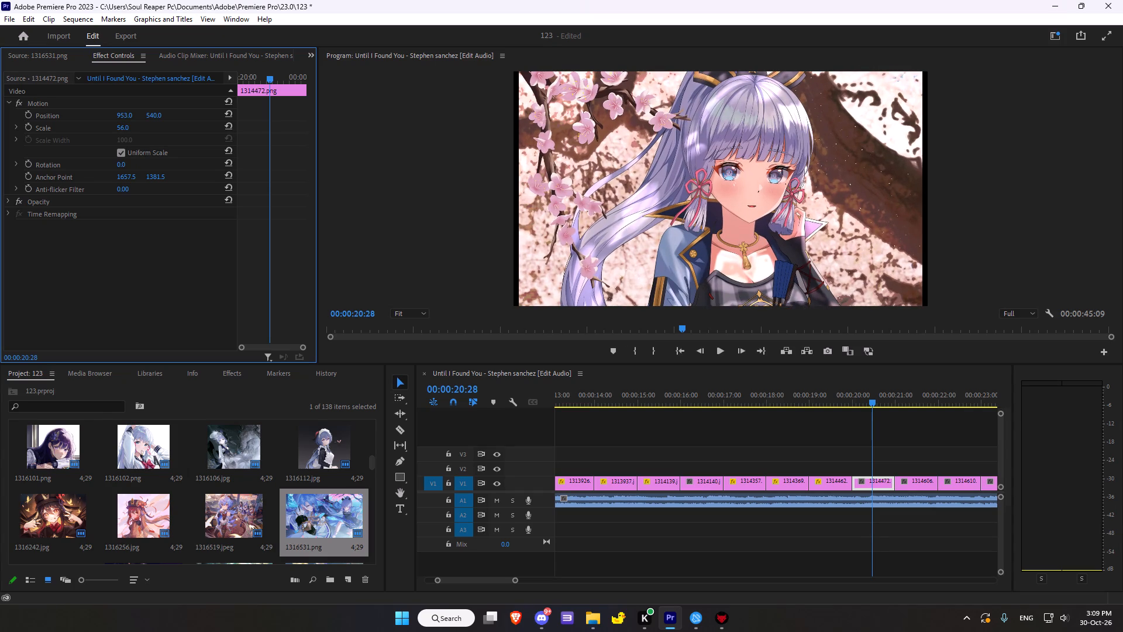
left_click_drag(95, 114, 95, 112)
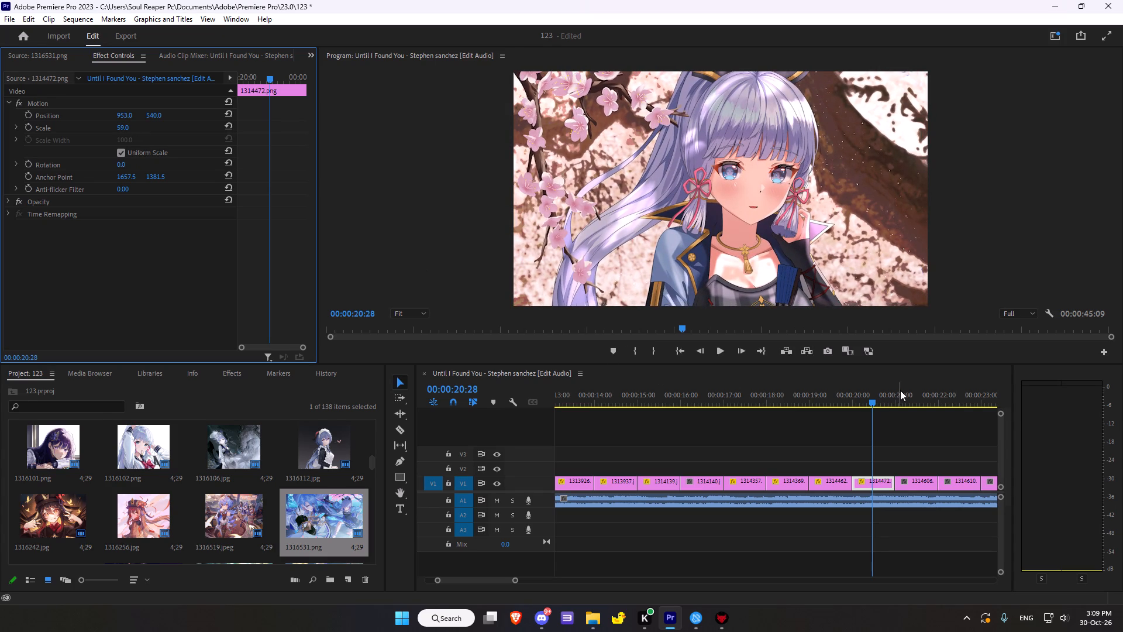
Move the playhead to the 1314606.png clip at 00:00:21:28 and set its Scale to 96.
left_click(917, 398)
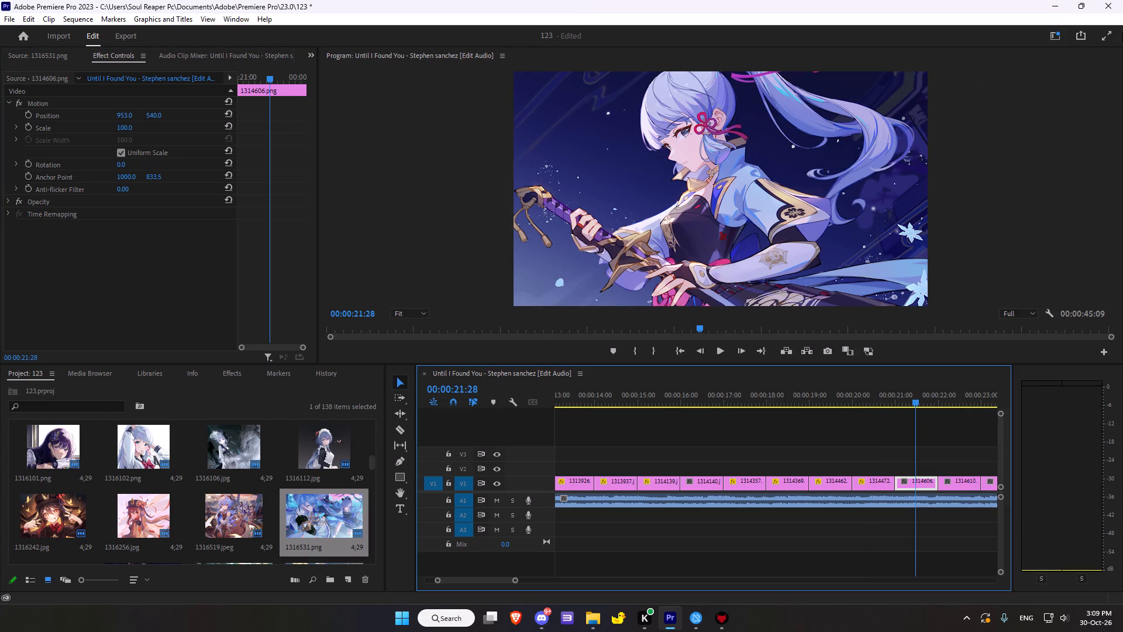
left_click_drag(121, 128, 38, 126)
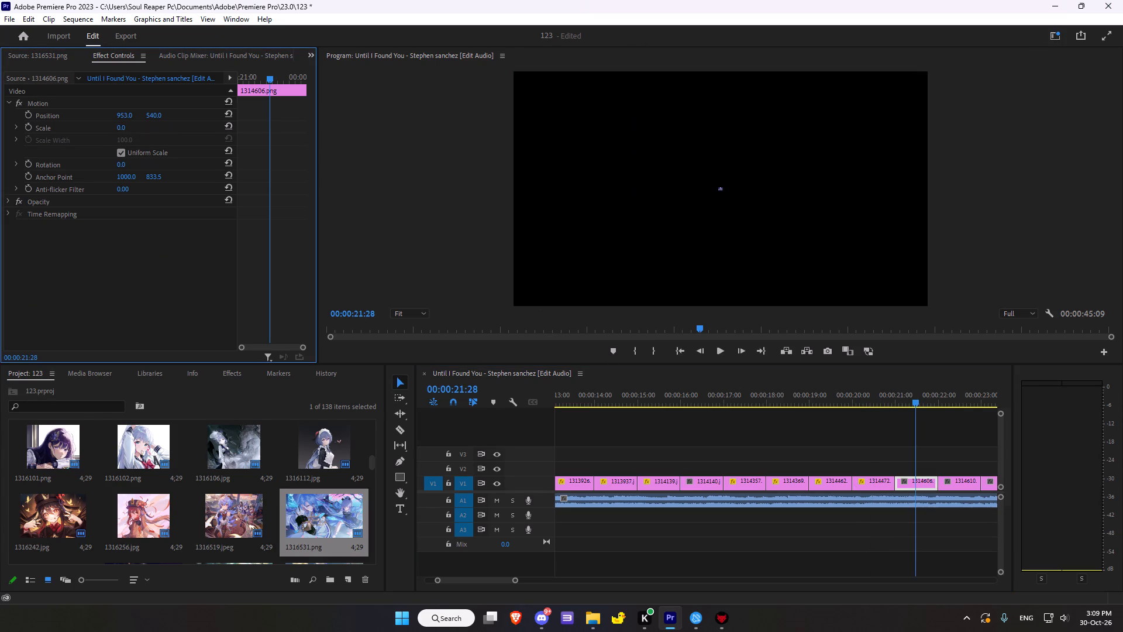
left_click_drag(38, 126, 67, 99)
Move the playhead to the 1314610.png clip at 00:00:22:35 and set its Scale to 49.
scroll(709, 383, "down", 6)
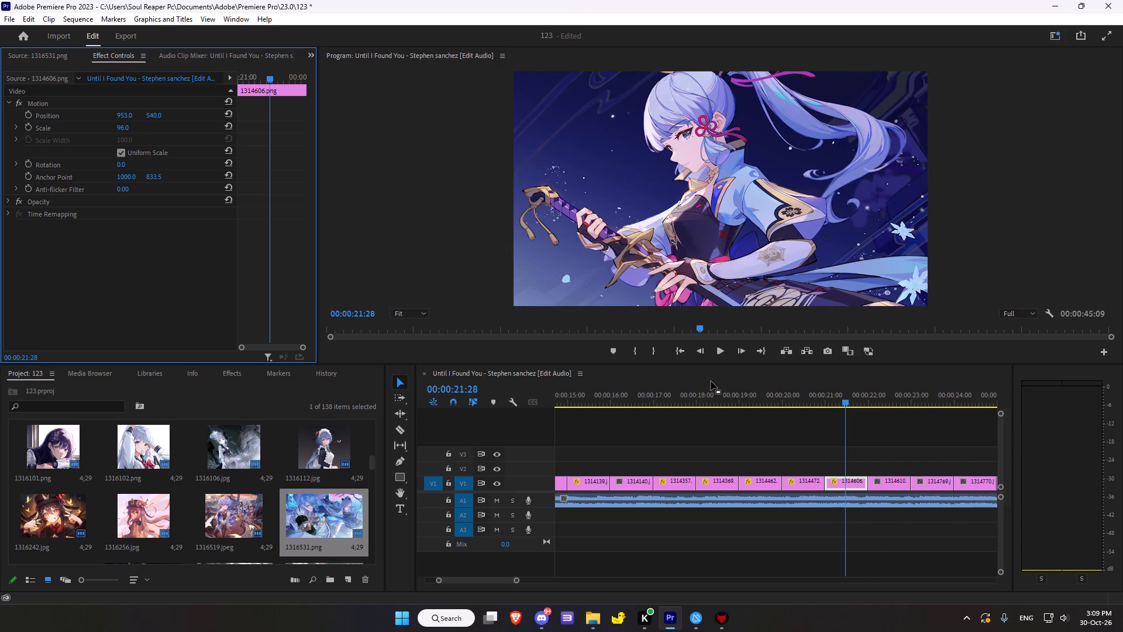
scroll(711, 381, "down", 8)
scroll(785, 380, "down", 4)
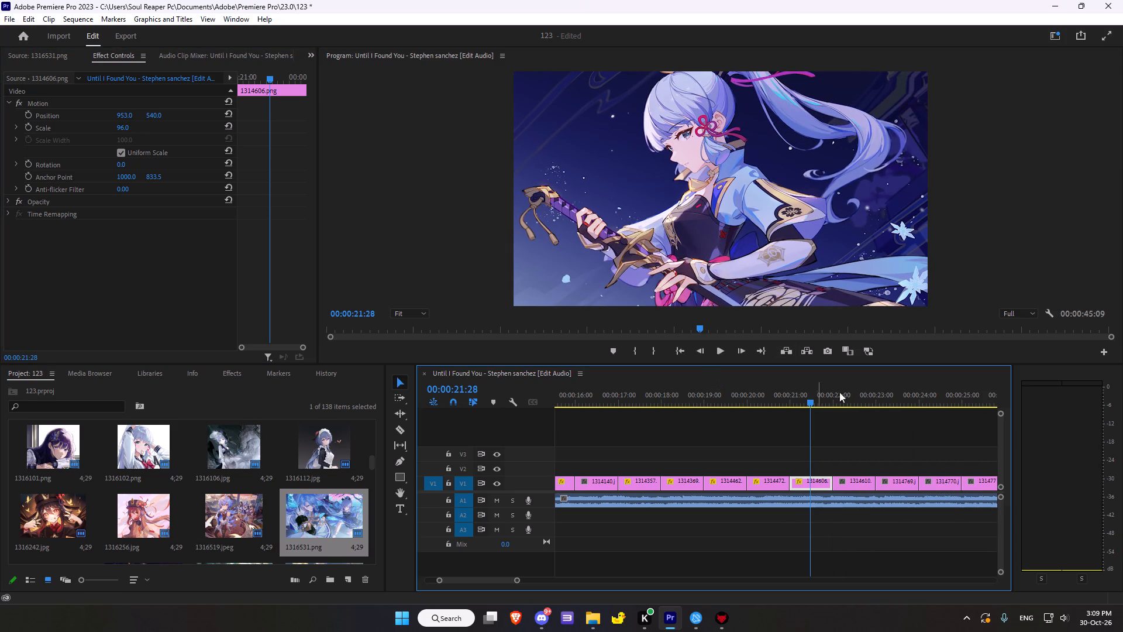
left_click(859, 399)
scroll(849, 408, "down", 6)
scroll(852, 459, "down", 3)
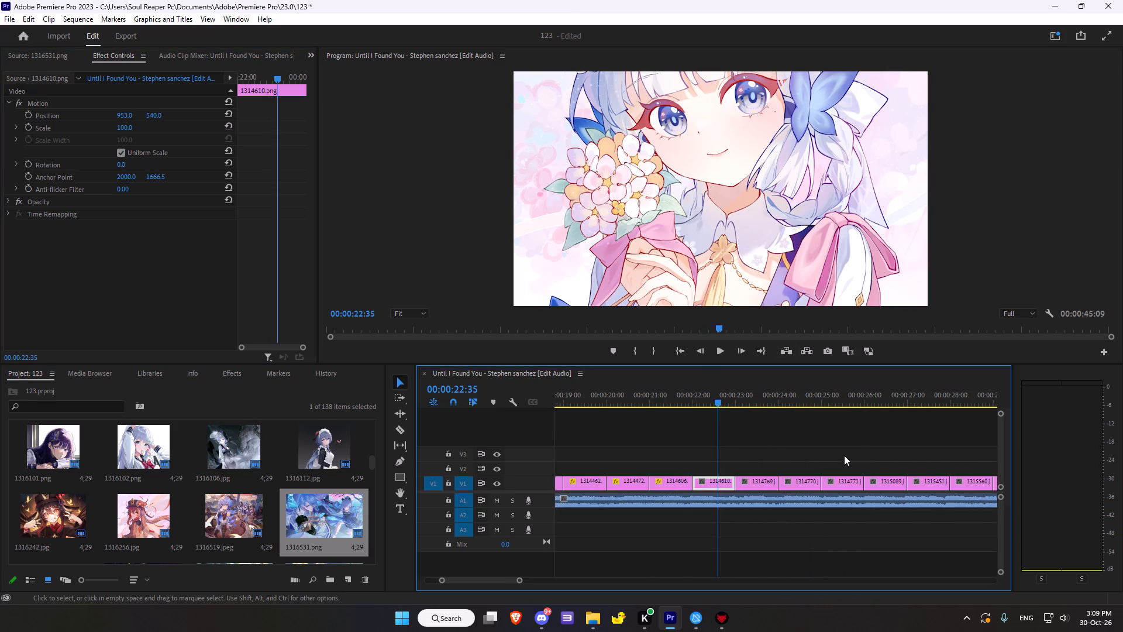
scroll(844, 455, "down", 4)
scroll(843, 446, "up", 1)
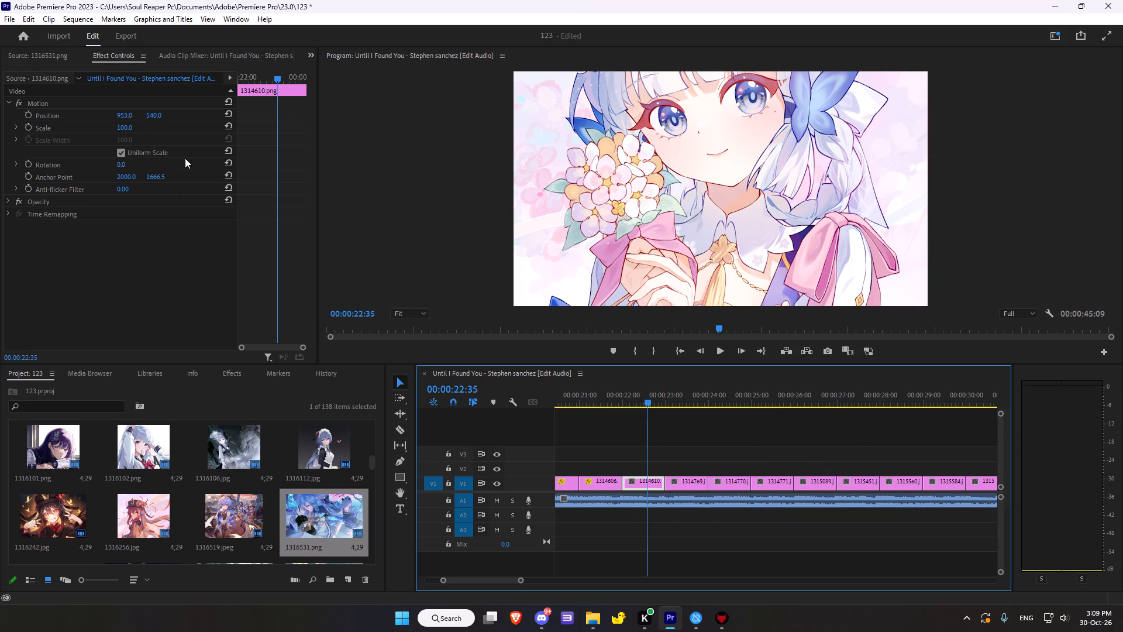
left_click_drag(125, 129, 97, 117)
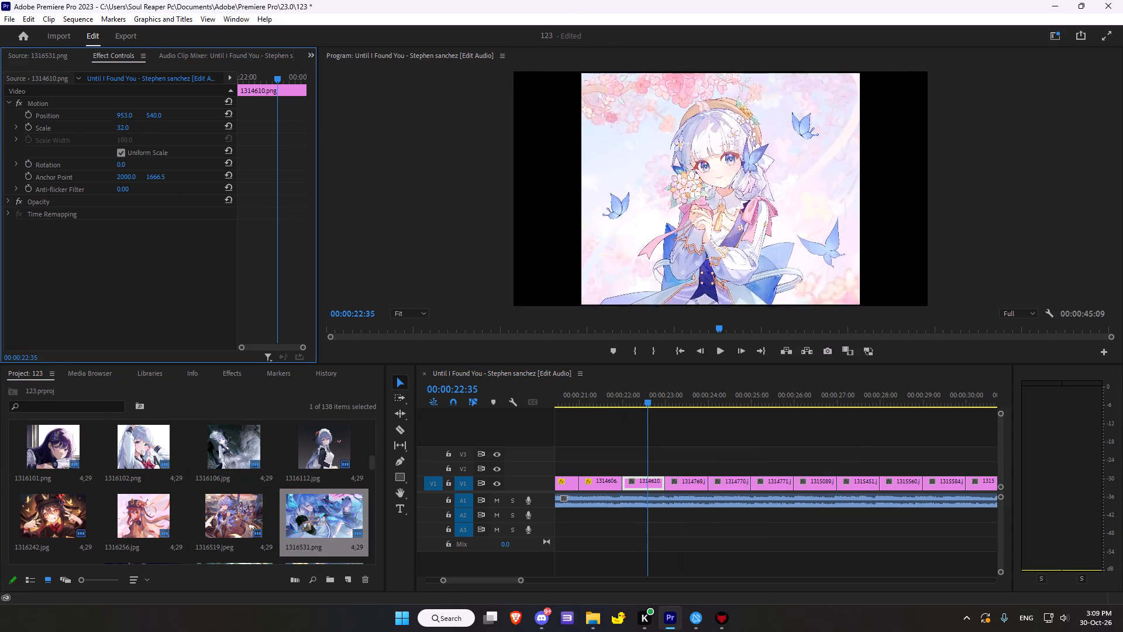
left_click_drag(97, 117, 102, 112)
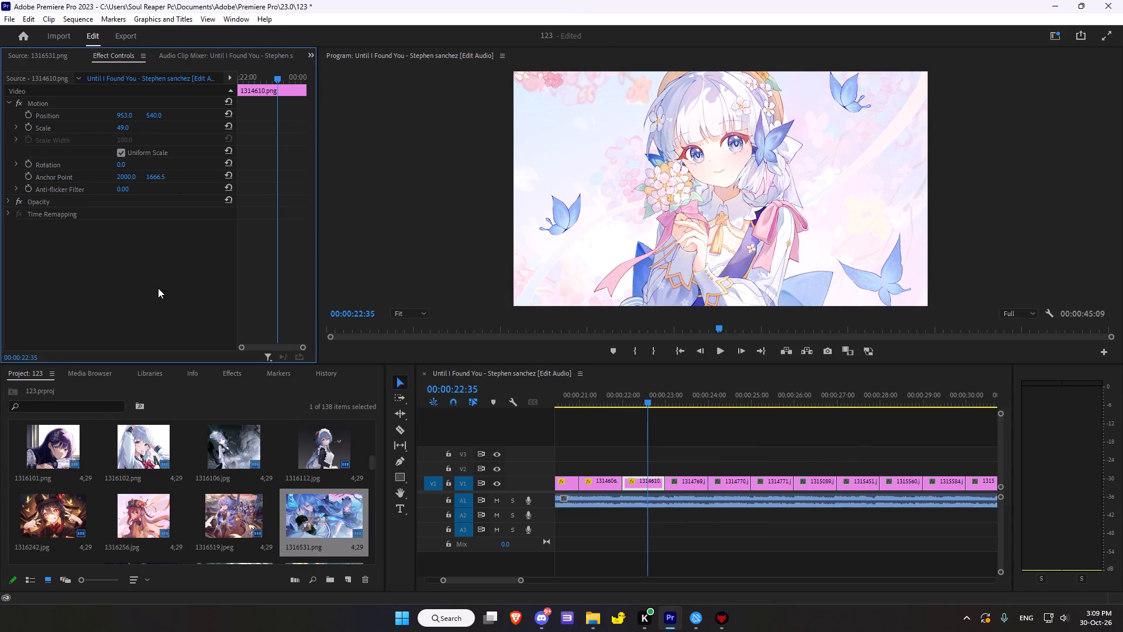
Move the playhead to the 1314769.jpeg clip at 00:00:23:20 and set its Scale to 66 to fill the frame.
left_click(681, 390)
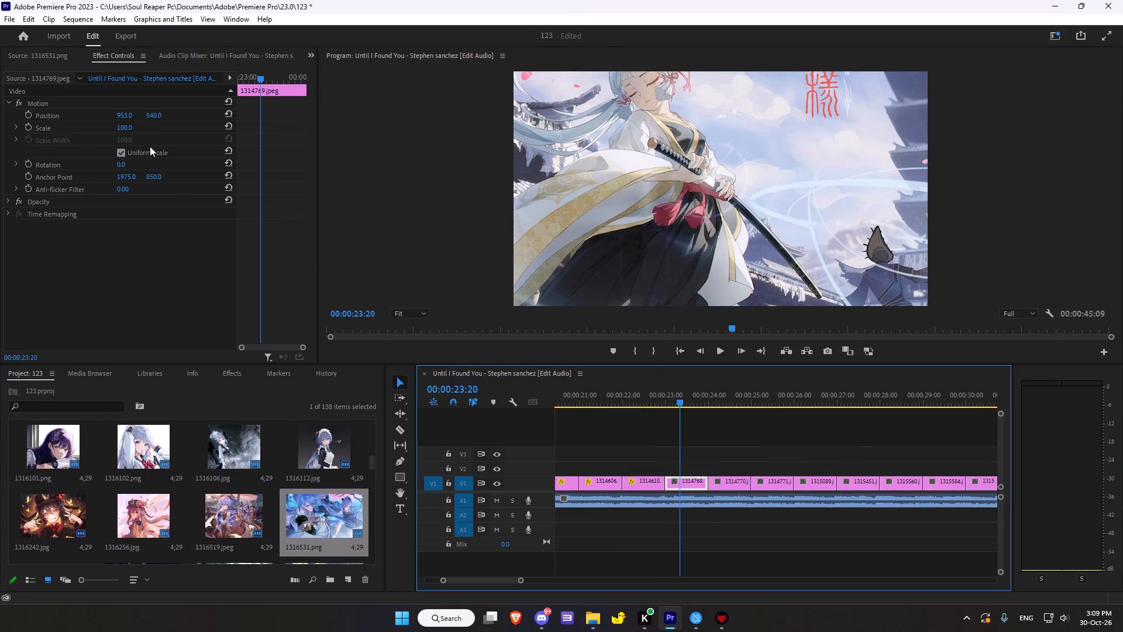
left_click_drag(119, 130, 96, 127)
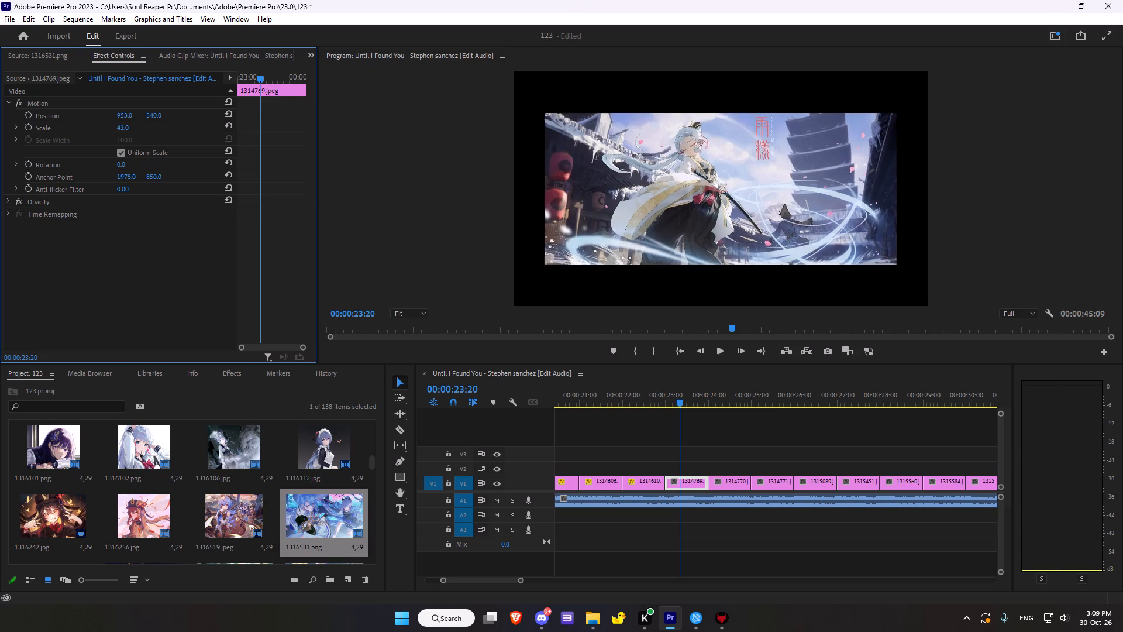
left_click_drag(96, 127, 103, 122)
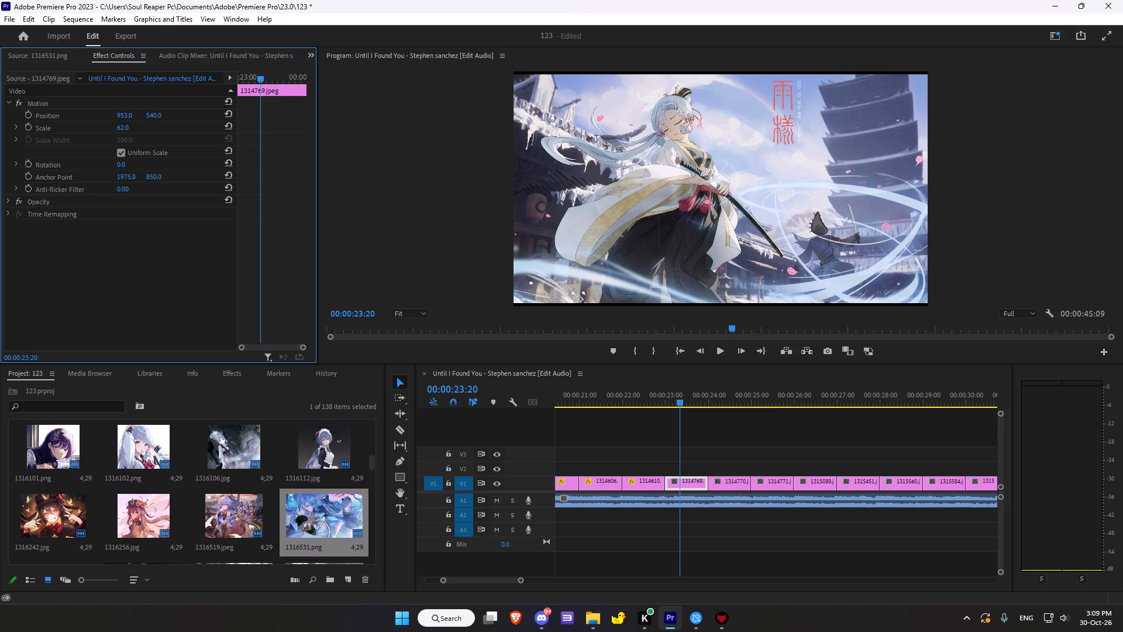
left_click_drag(103, 122, 104, 121)
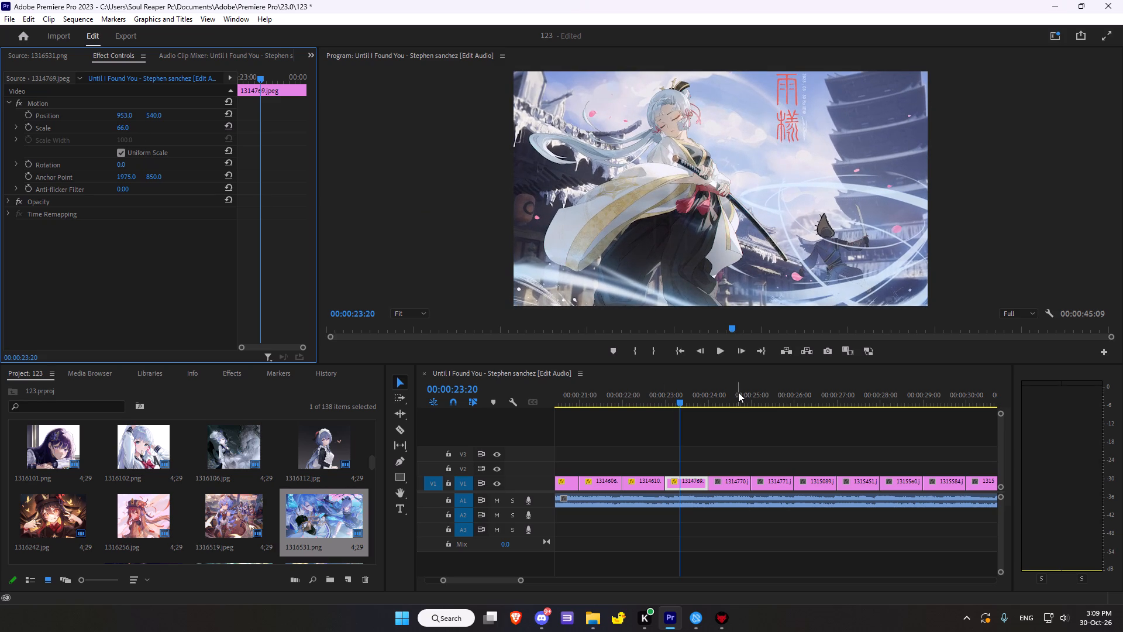
Move the playhead to the 1314770.jpeg clip at 00:00:24:38 and set its Scale to 69.
left_click(738, 393)
left_click_drag(126, 129, 122, 134)
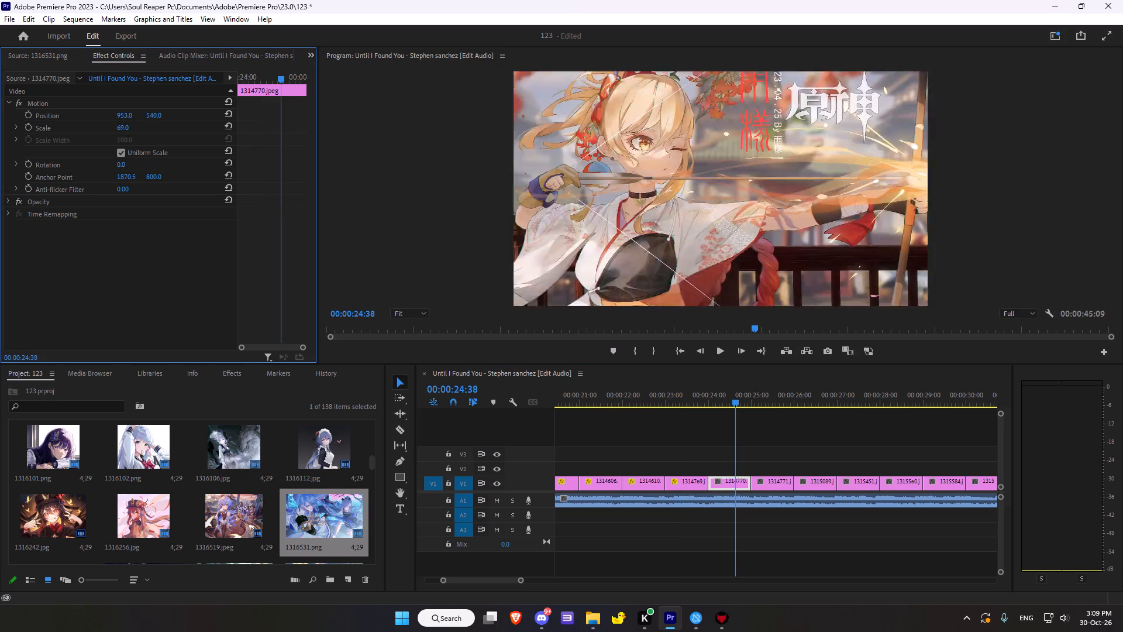
left_click_drag(122, 134, 111, 121)
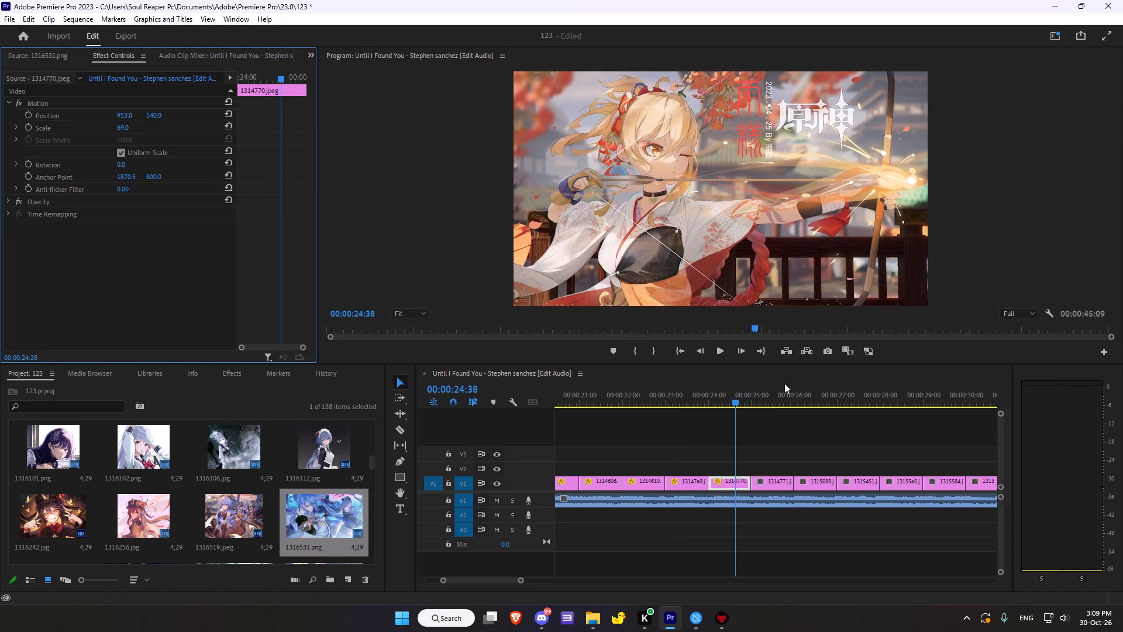
Move the playhead to the 1314771.jpeg clip at 00:00:25:27 and set its Scale to 70.
left_click(773, 394)
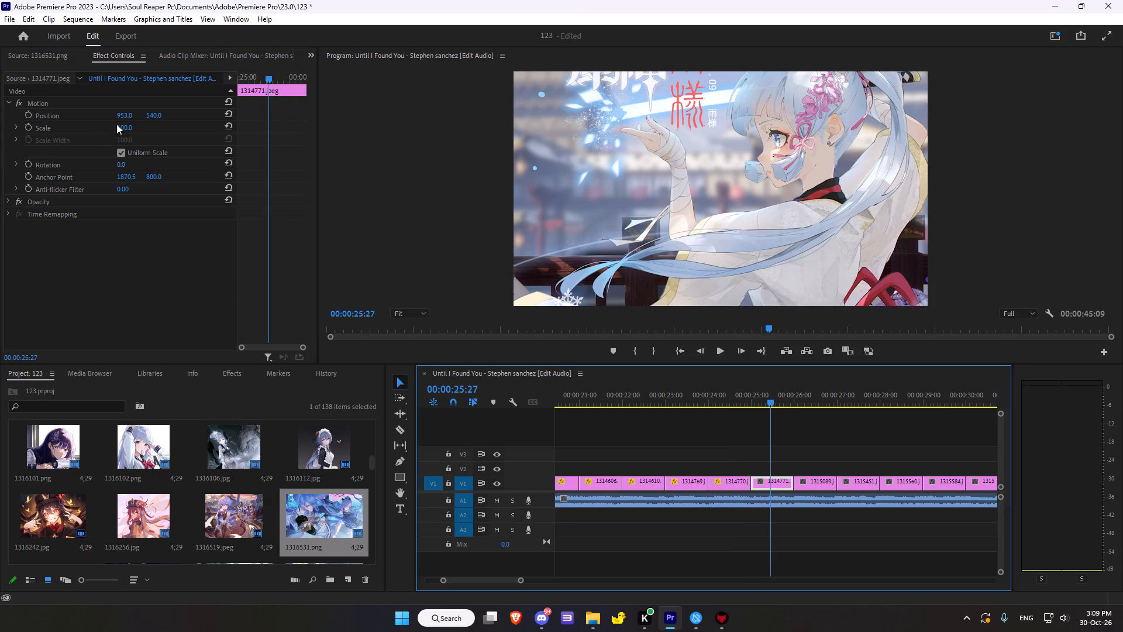
left_click_drag(120, 125, 66, 120)
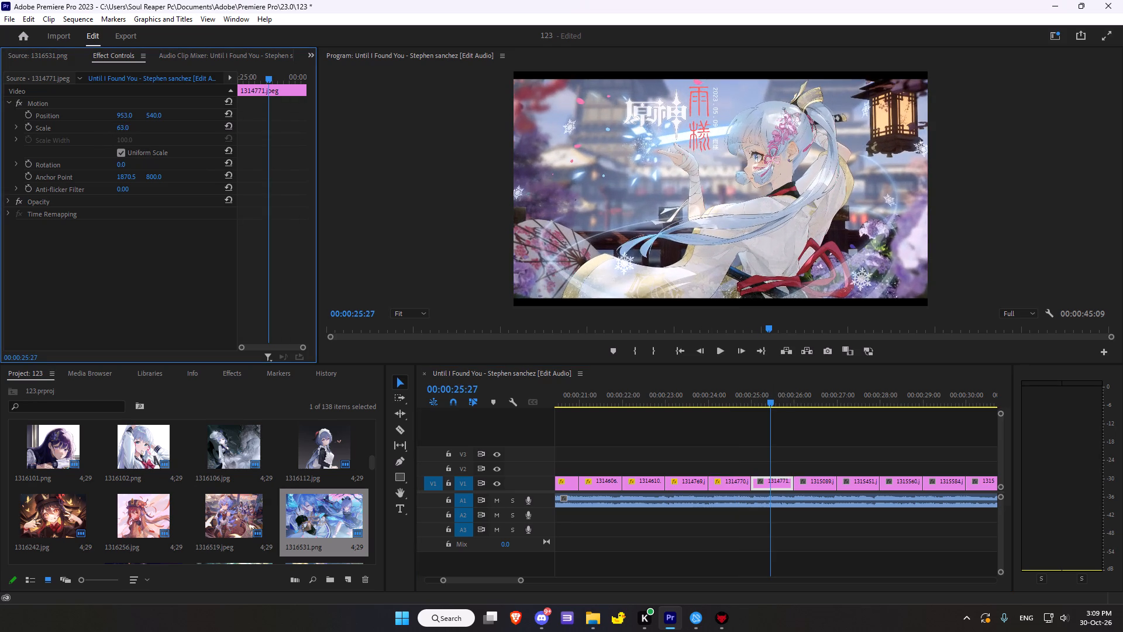
left_click_drag(66, 120, 67, 118)
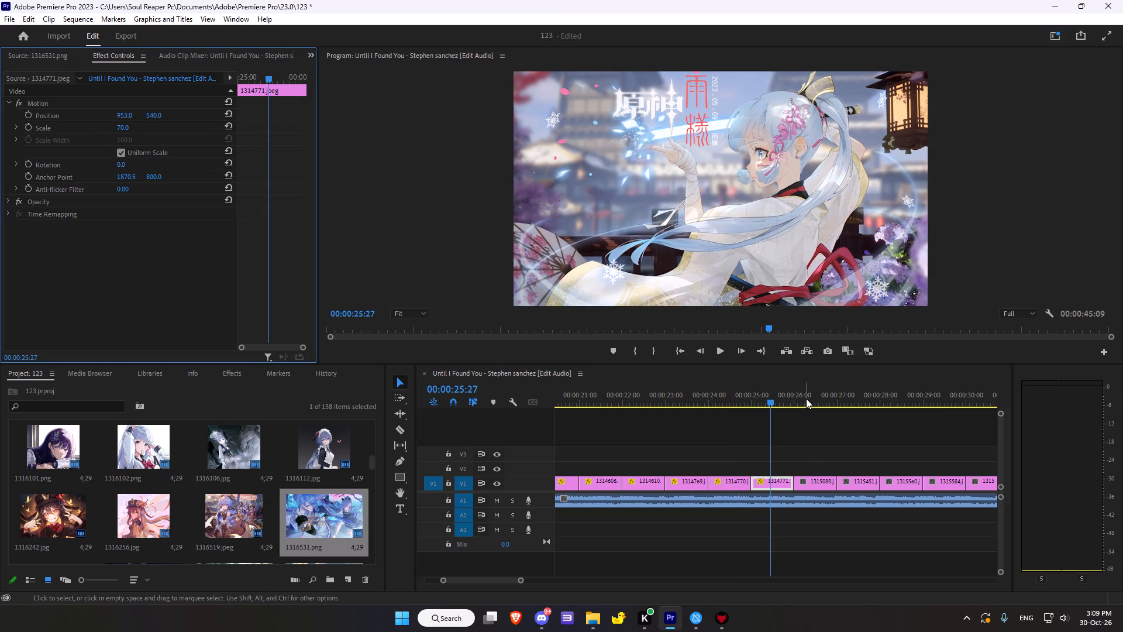
Move the playhead to the 1315089.jpg clip at 00:00:26:15 and set its Scale to 50.
left_click(806, 397)
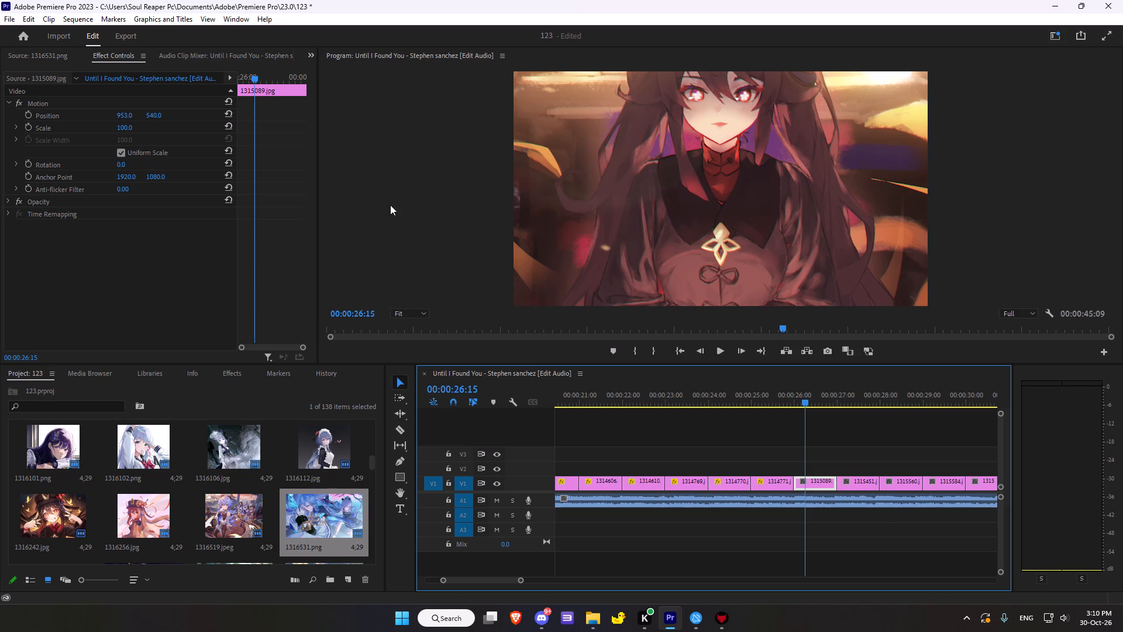
left_click_drag(123, 130, 15, 129)
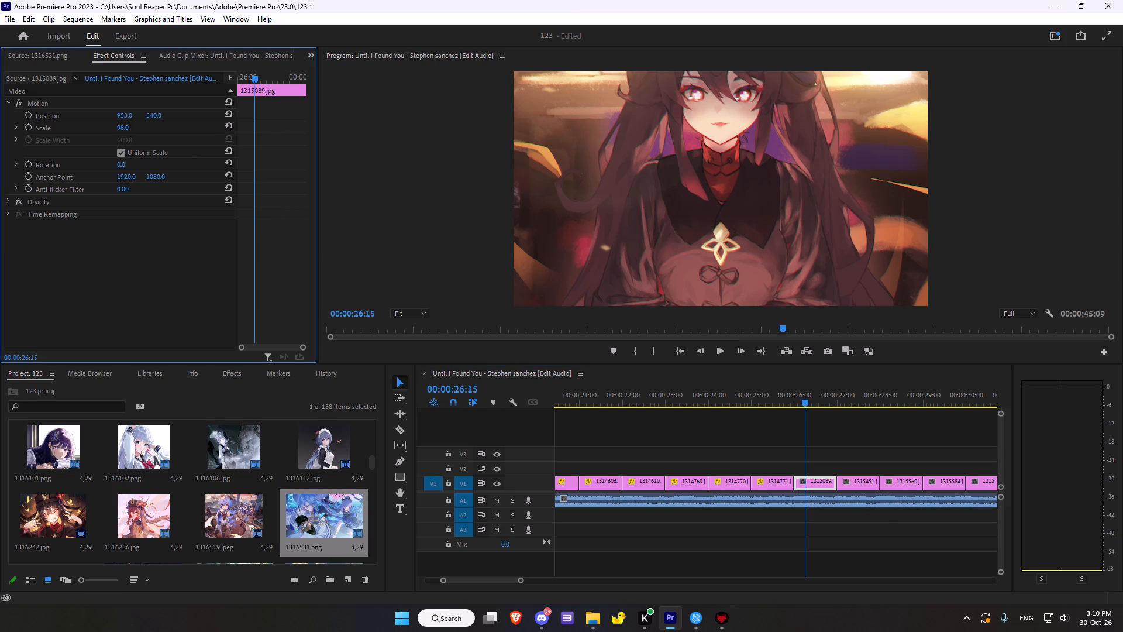
left_click_drag(15, 129, 21, 121)
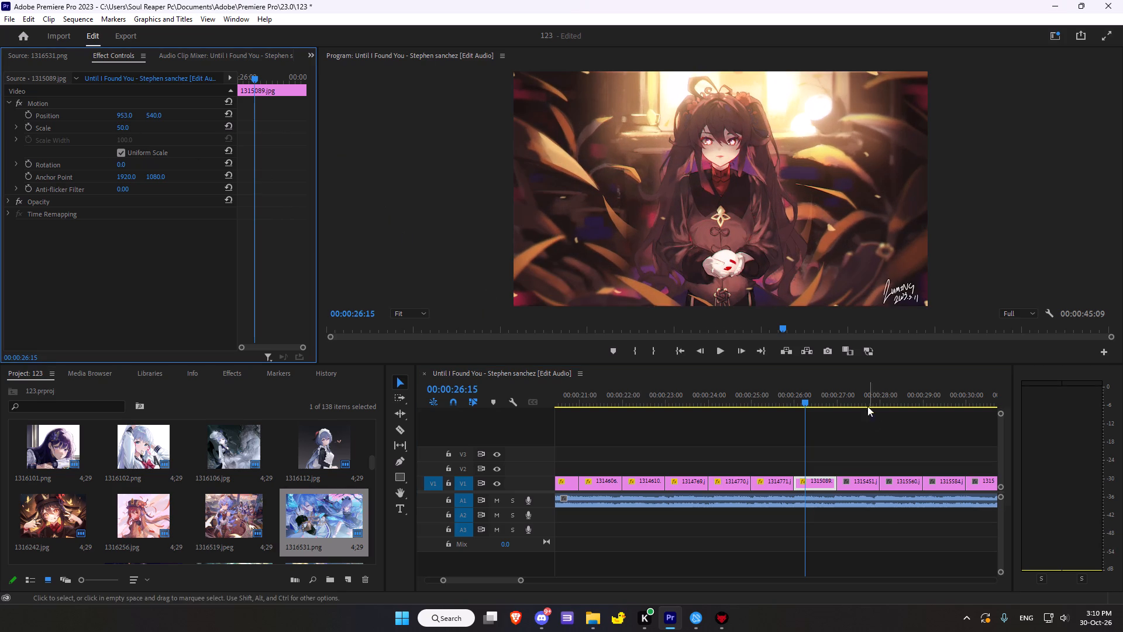
Move the playhead to the 1315451.jpg clip at 00:00:27:37 and set its Scale to 66.
left_click(866, 388)
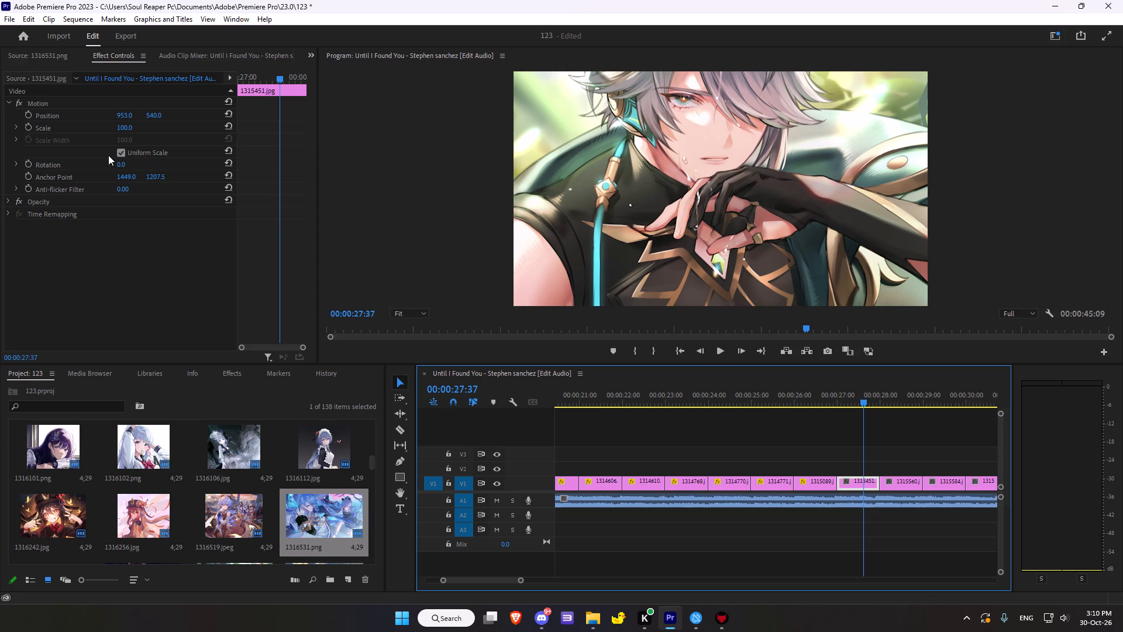
left_click_drag(125, 126, 40, 123)
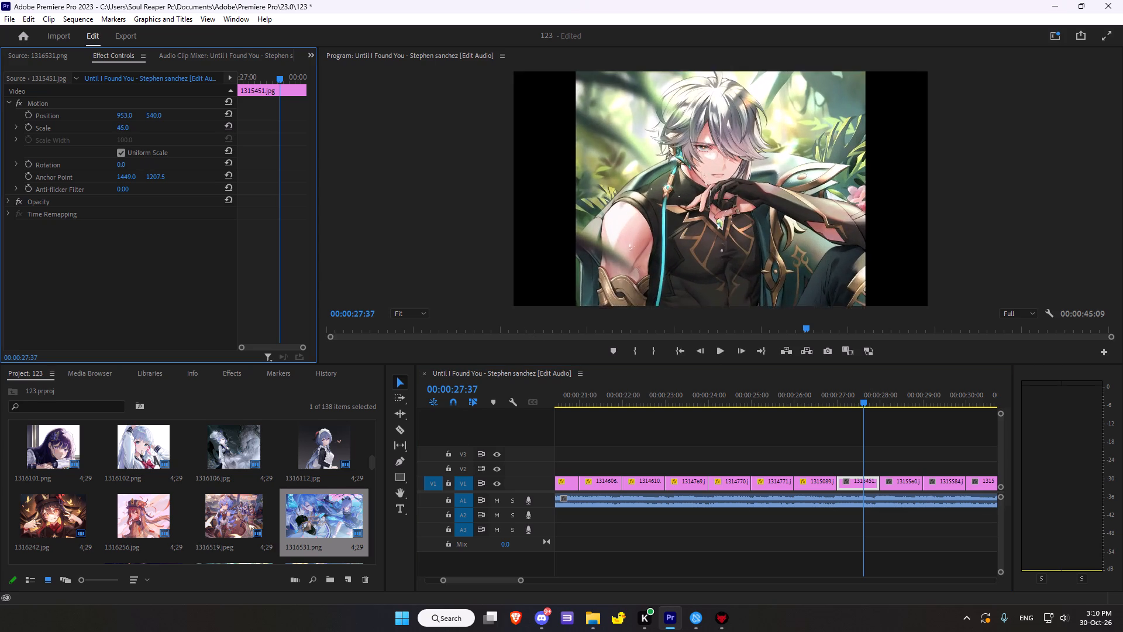
left_click_drag(40, 123, 47, 118)
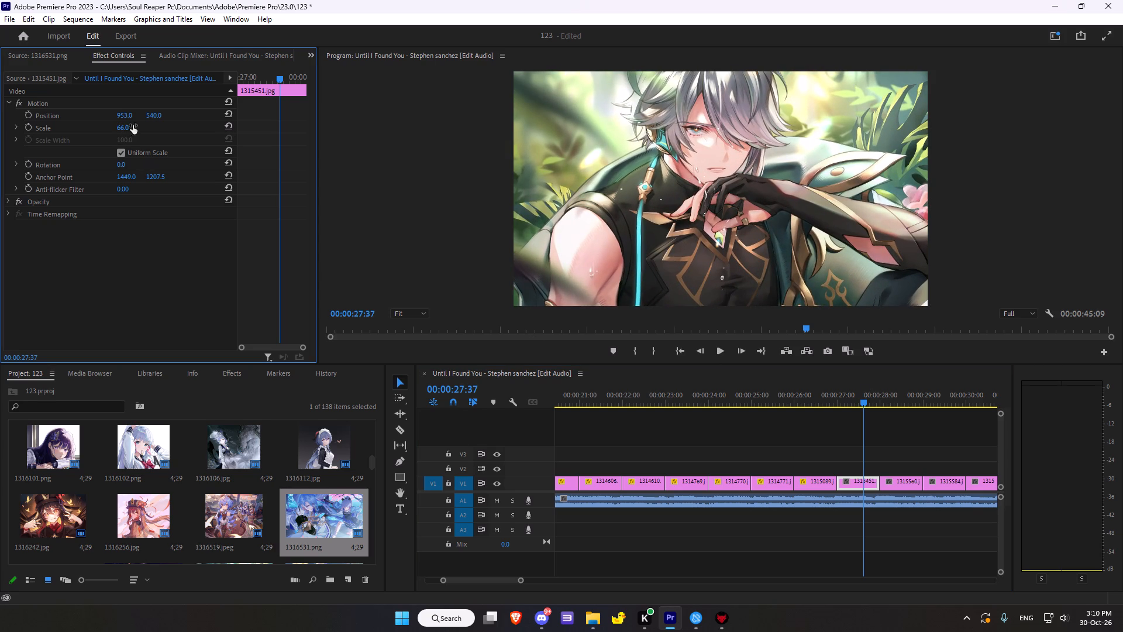
Move the playhead to the 1315560.jpg clip at 00:00:28:29 and set its Scale to 79.
left_click(902, 396)
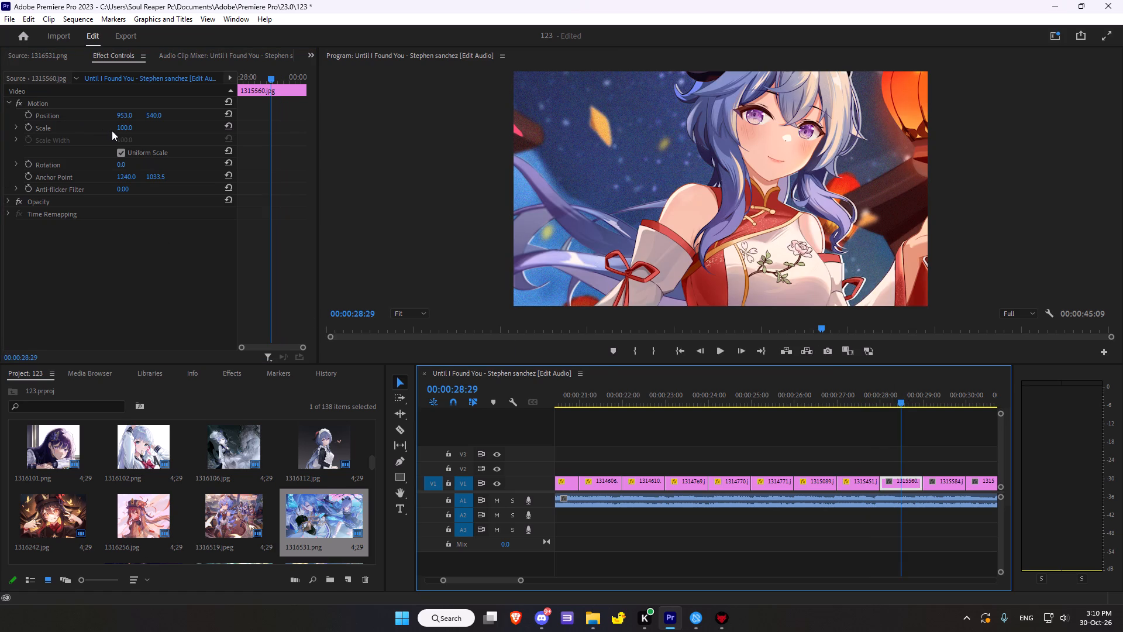
left_click_drag(120, 126, 2, 128)
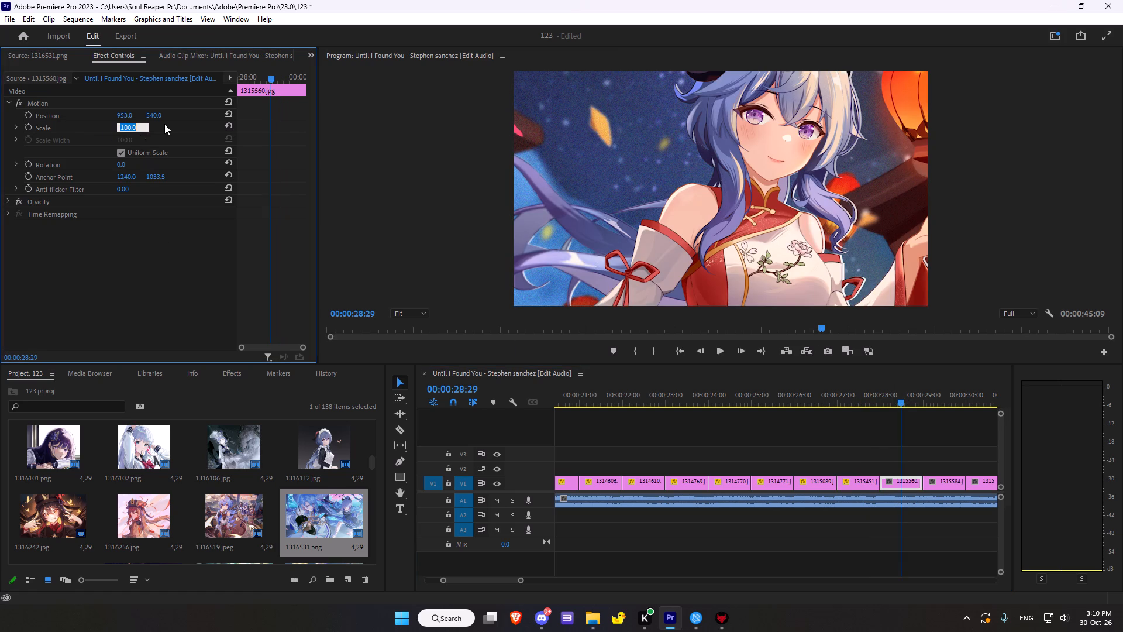
left_click(164, 124)
left_click_drag(130, 129, 123, 130)
left_click(156, 126)
left_click_drag(128, 128, 140, 118)
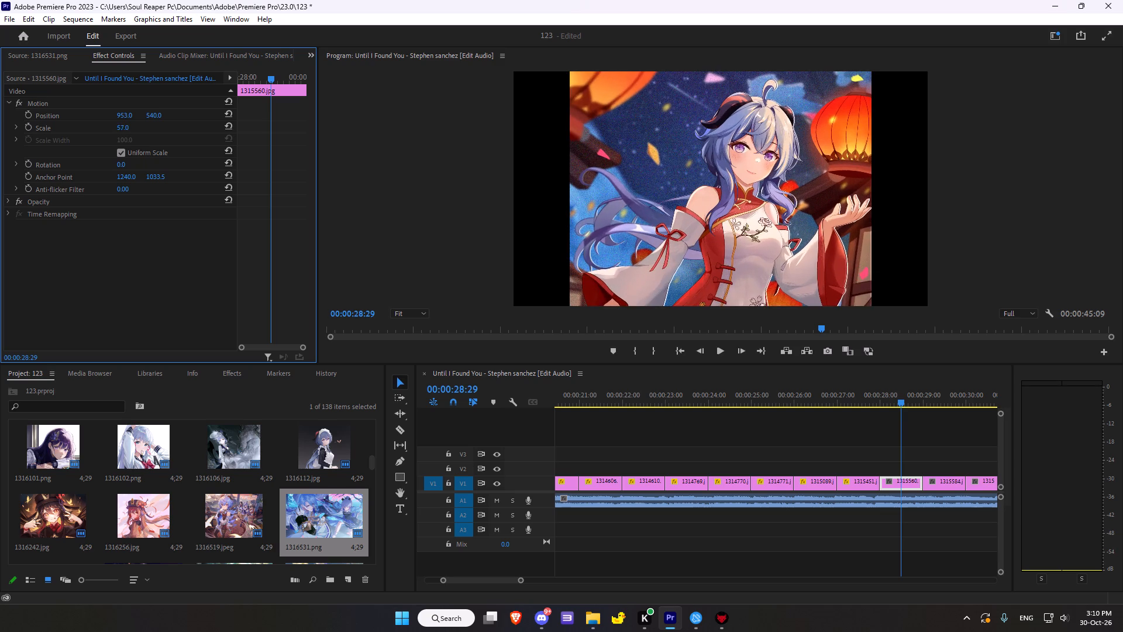
left_click_drag(140, 118, 146, 112)
Move the playhead to the 1315584.jpg clip at 00:00:29:18.
scroll(718, 430, "down", 7)
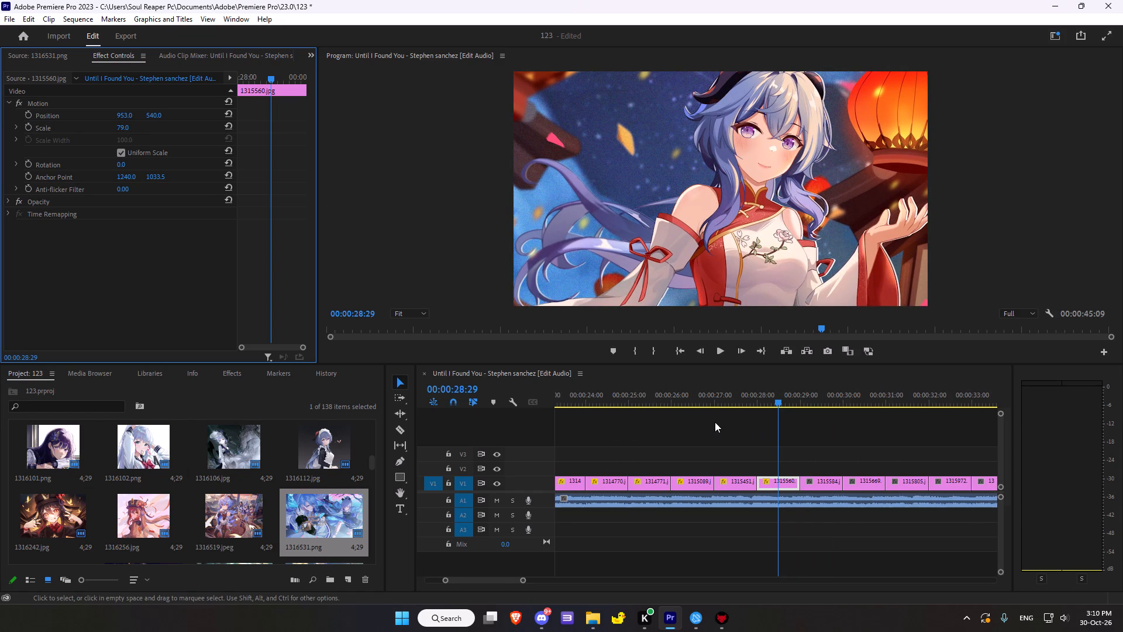
scroll(712, 413, "down", 1)
left_click(797, 396)
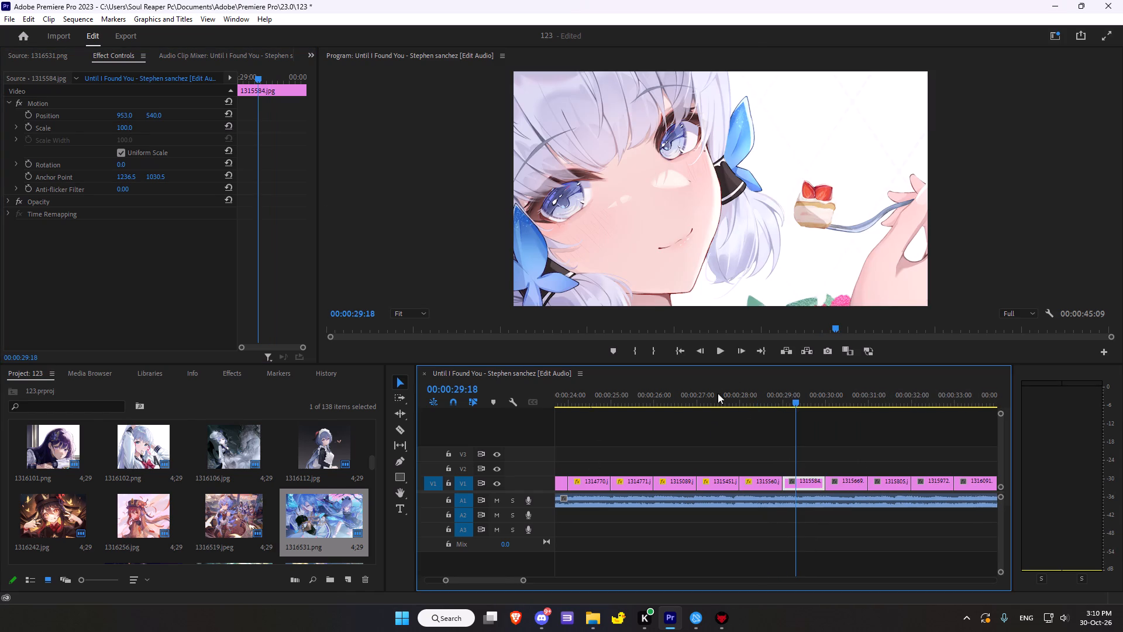
scroll(122, 133, "down", 7)
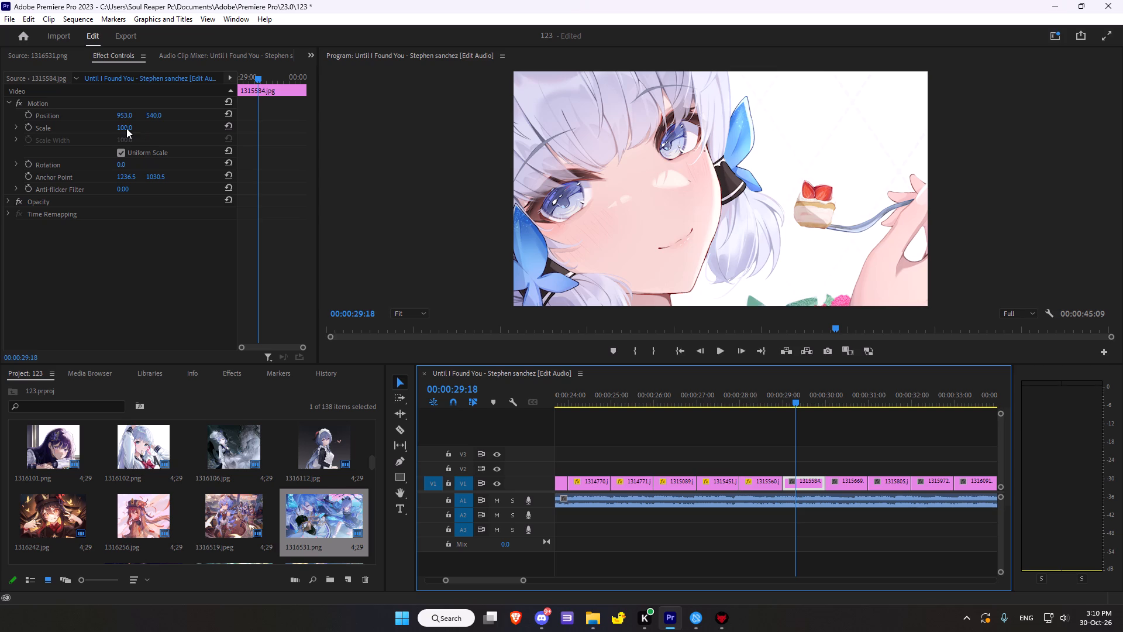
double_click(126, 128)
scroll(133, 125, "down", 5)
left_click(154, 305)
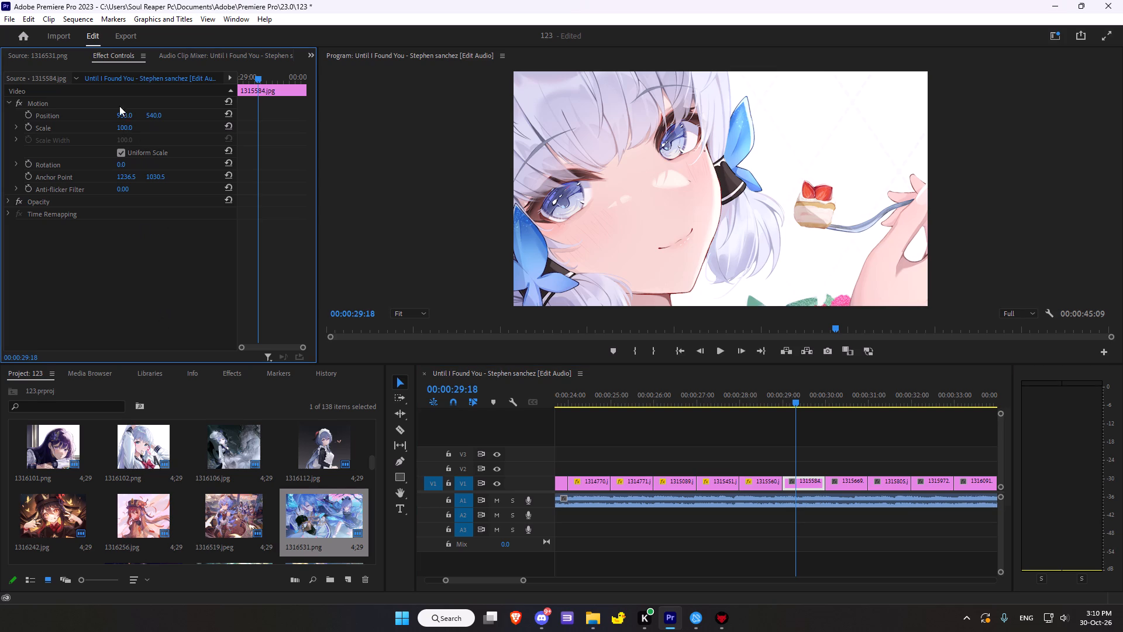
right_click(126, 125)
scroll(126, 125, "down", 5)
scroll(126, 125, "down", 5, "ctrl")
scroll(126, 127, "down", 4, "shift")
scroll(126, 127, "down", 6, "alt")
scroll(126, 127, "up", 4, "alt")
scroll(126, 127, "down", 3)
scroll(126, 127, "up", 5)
Set the Scale of the 1315584.jpg clip to 79.
left_click_drag(129, 128, 120, 130)
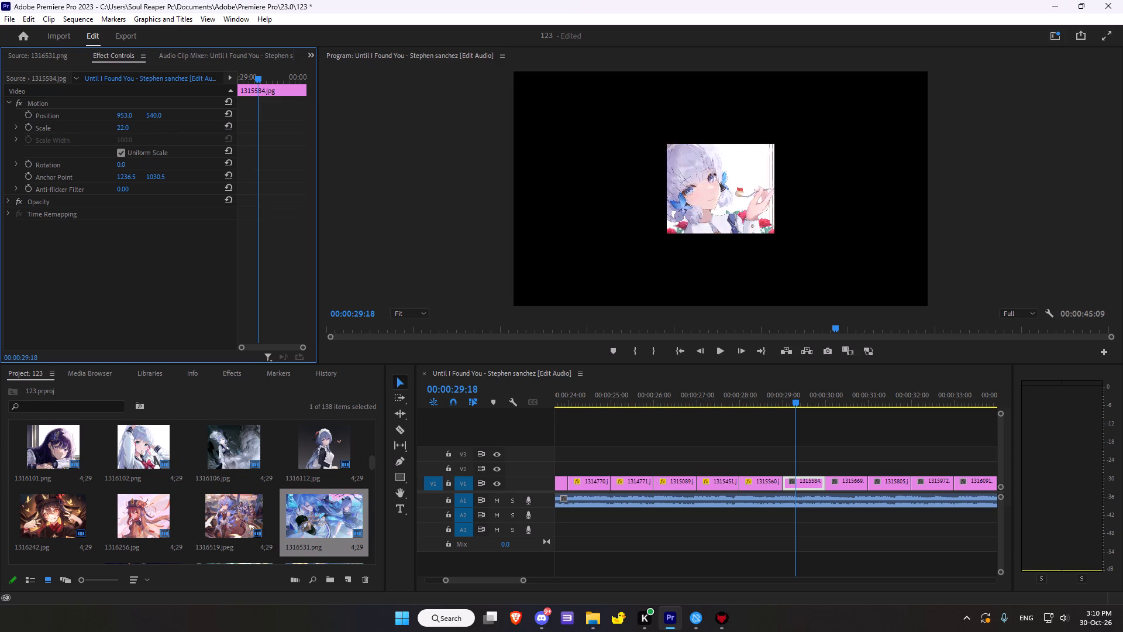
left_click_drag(120, 130, 143, 119)
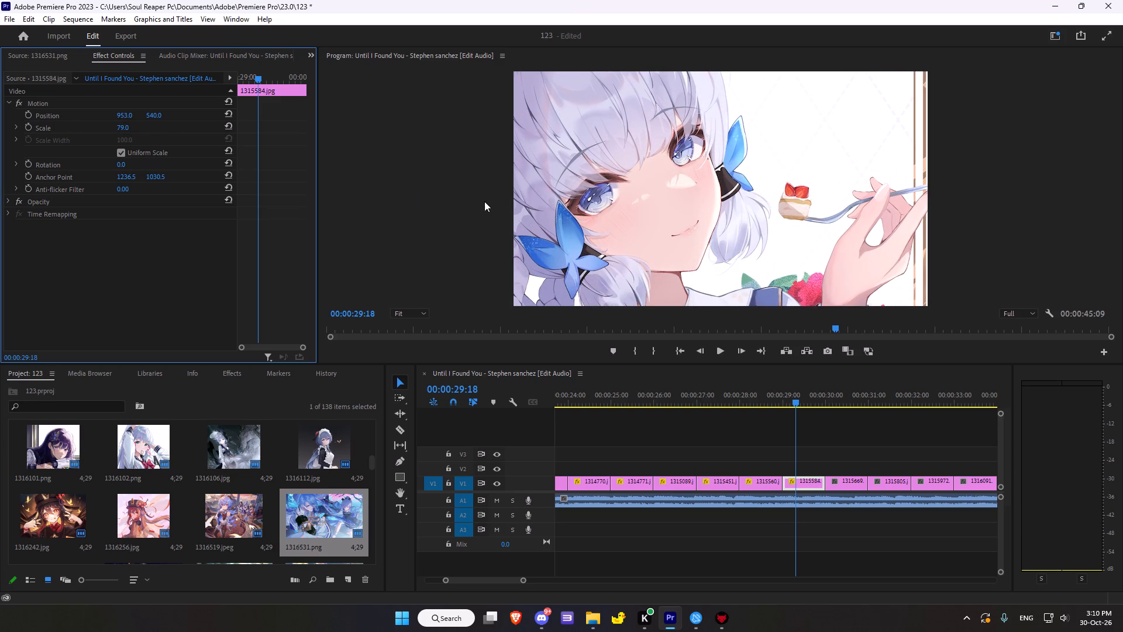
Move the playhead to the 1315669.png clip at 00:00:30:22 and set its Scale to 68.
scroll(664, 246, "down", 7)
scroll(794, 430, "down", 4)
scroll(767, 359, "down", 6)
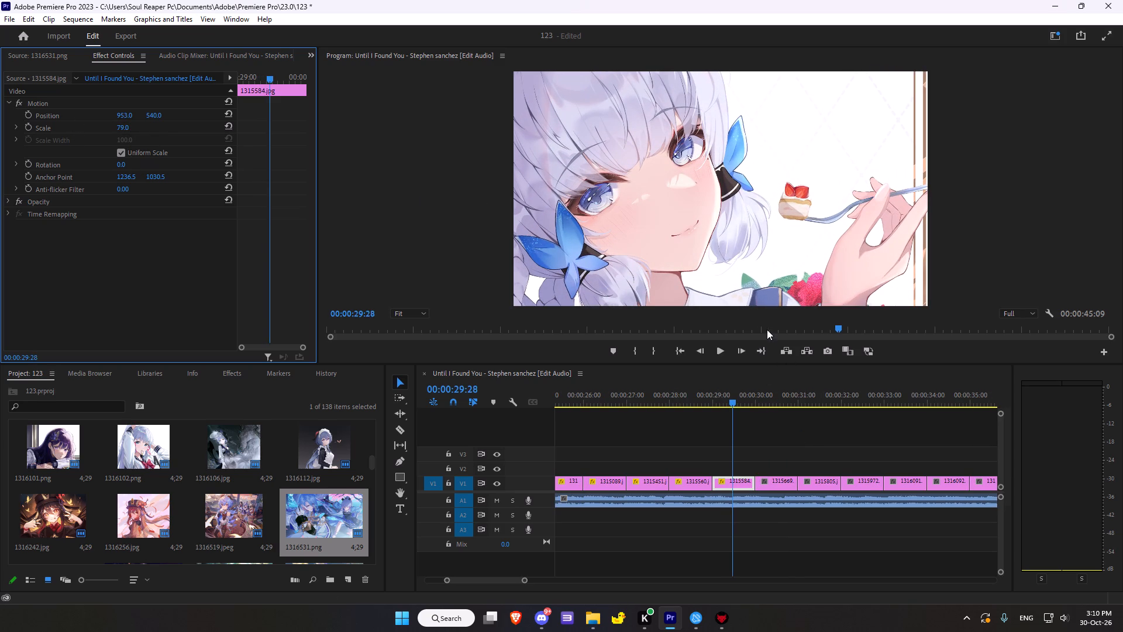
scroll(767, 329, "down", 20)
scroll(767, 329, "down", 20)
scroll(767, 329, "down", 4)
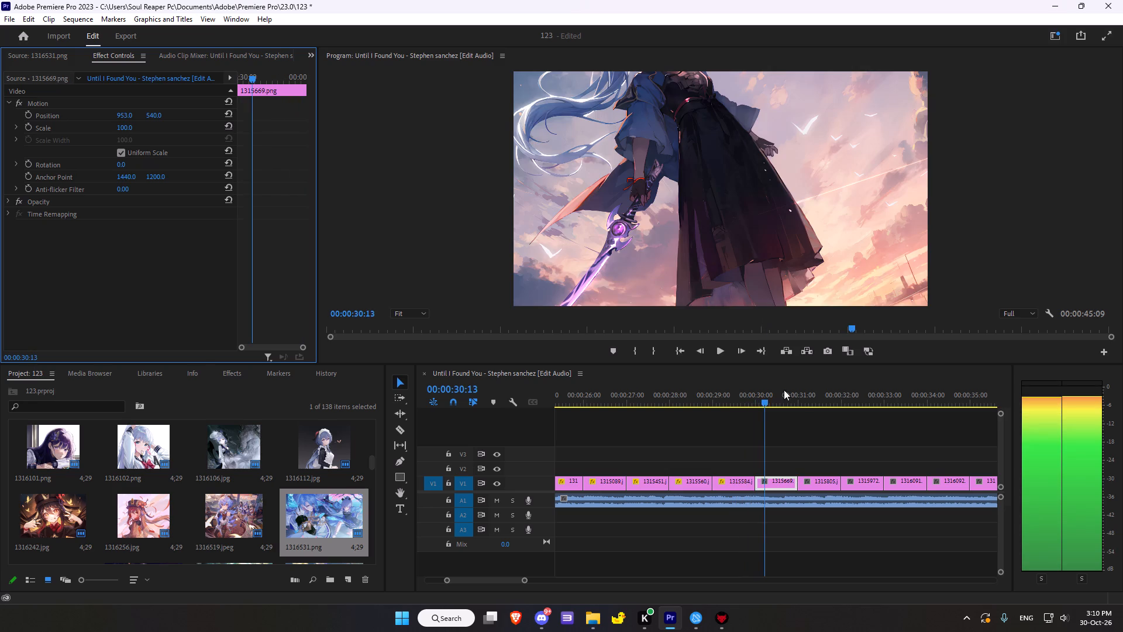
scroll(802, 444, "down", 7)
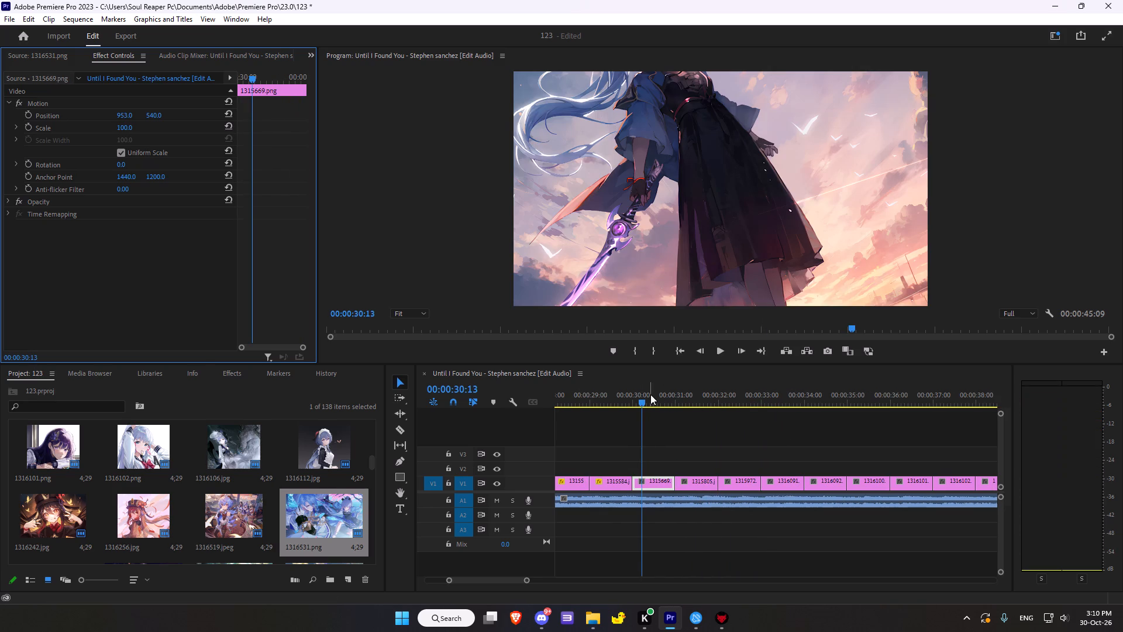
left_click(650, 394)
left_click_drag(125, 128, 13, 130)
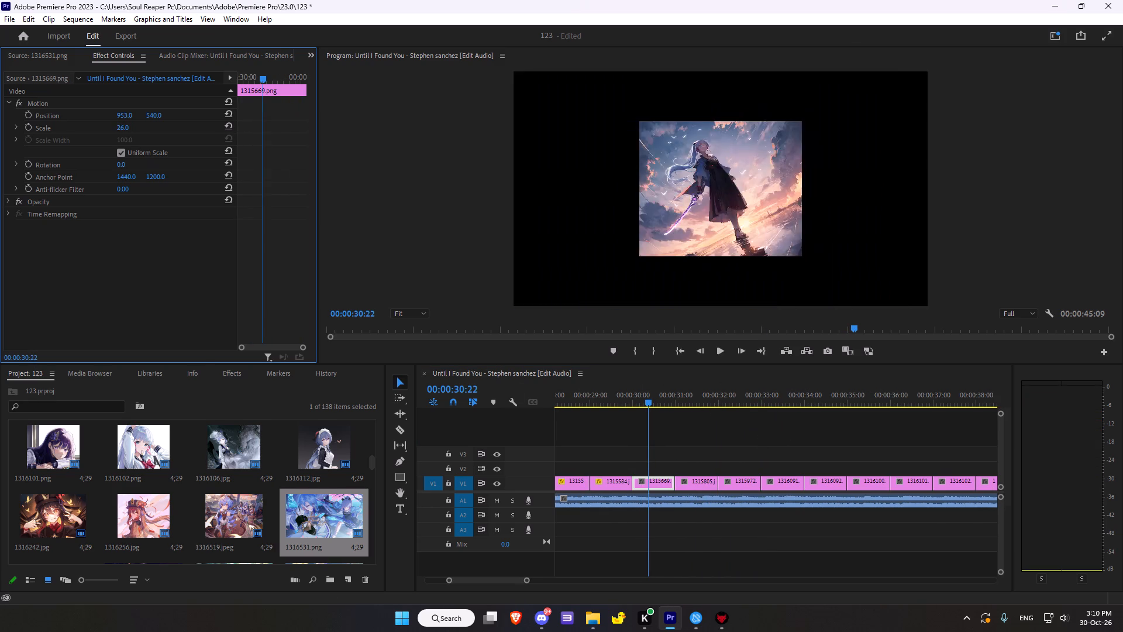
left_click_drag(13, 130, 25, 118)
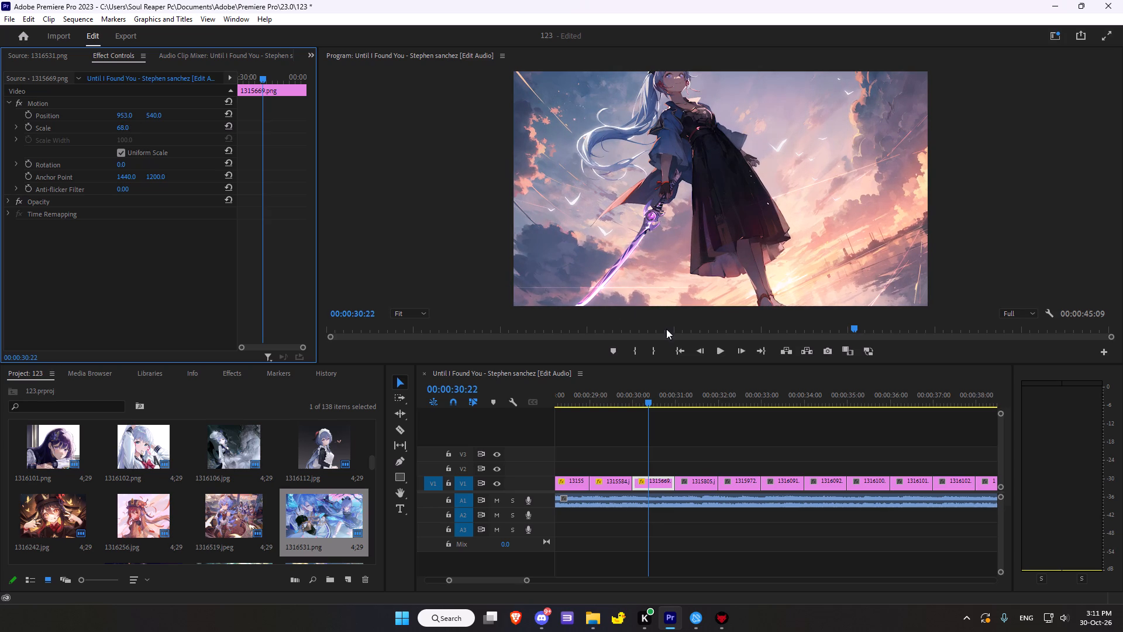
Move the playhead to the 1315805.jpg clip at 00:00:31:16 and set its Scale to 69.
left_click(688, 396)
scroll(732, 421, "down", 11)
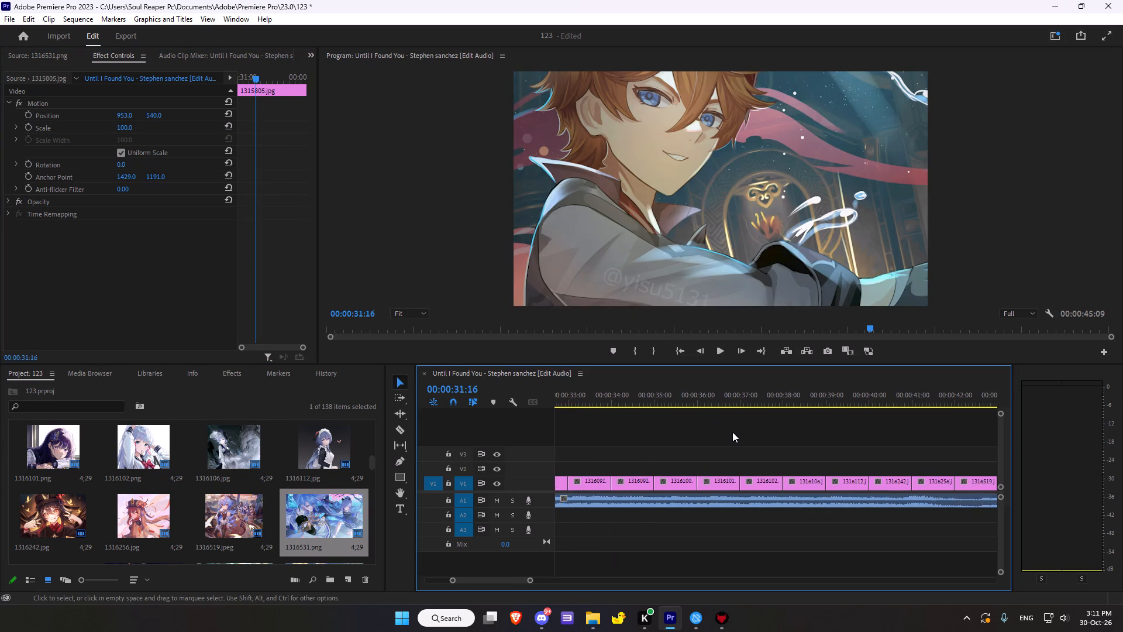
scroll(732, 432, "down", 14)
scroll(742, 420, "up", 12)
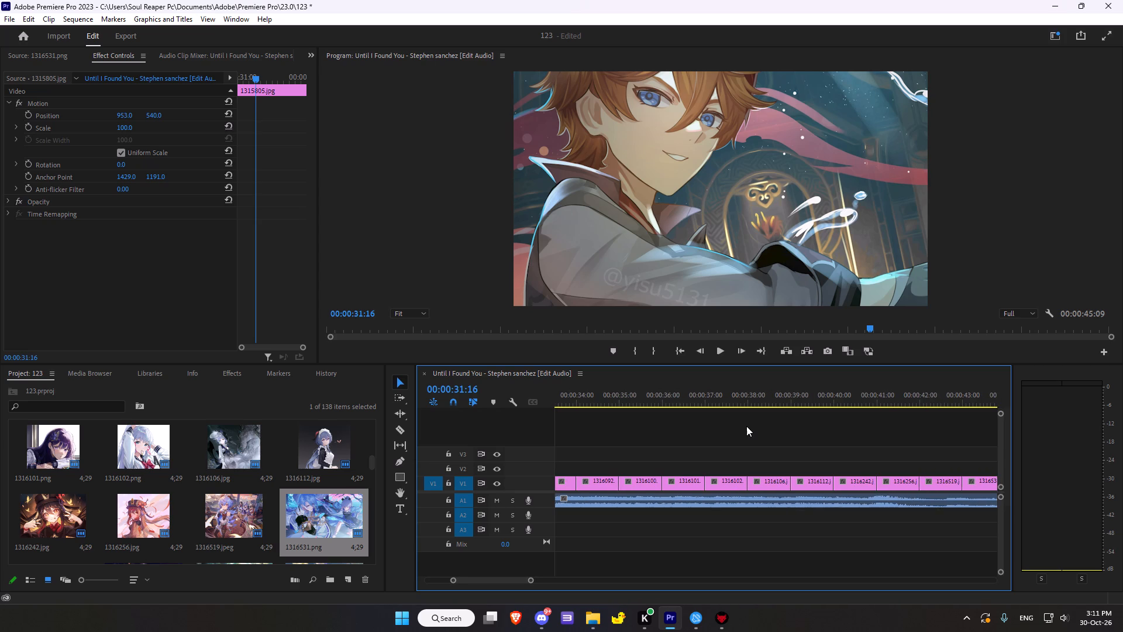
scroll(746, 426, "up", 13)
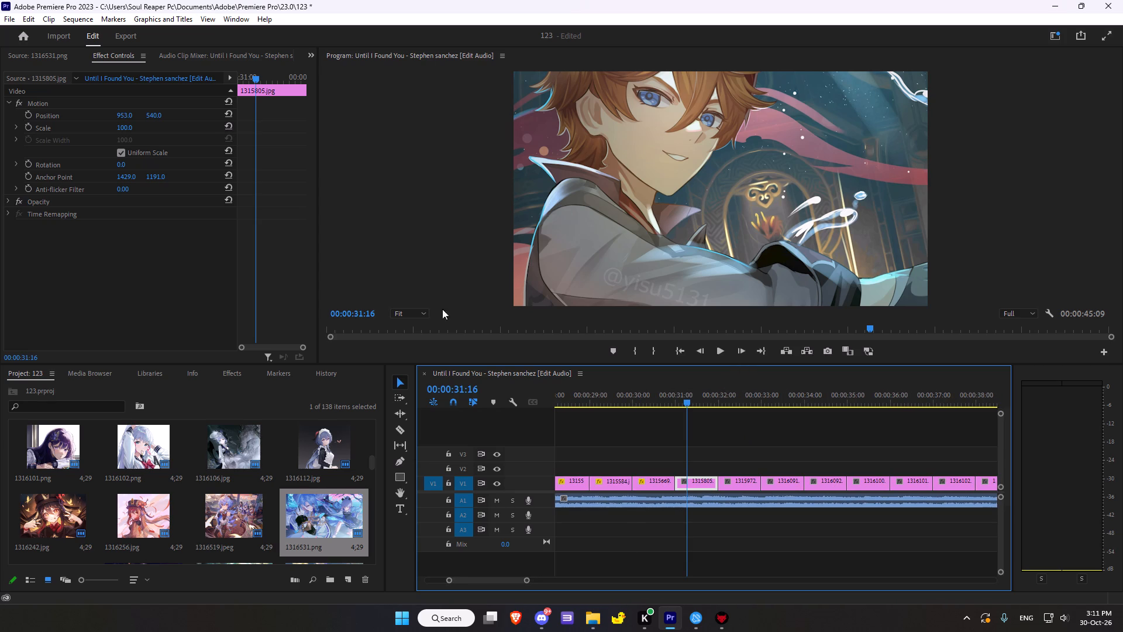
left_click_drag(123, 127, 215, 120)
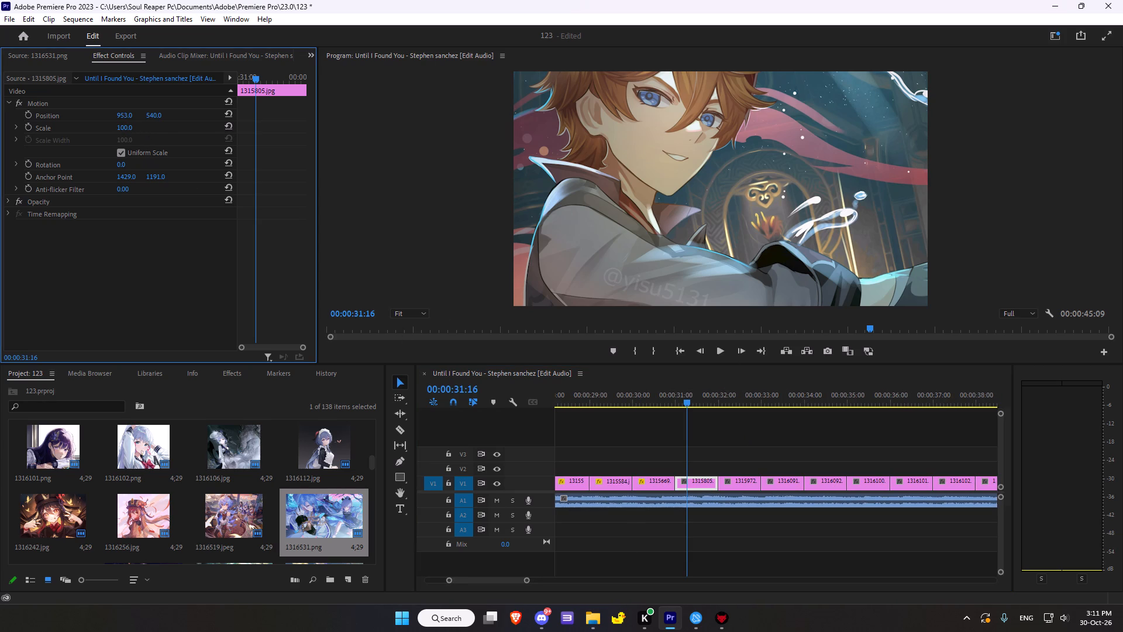
left_click_drag(215, 120, 148, 114)
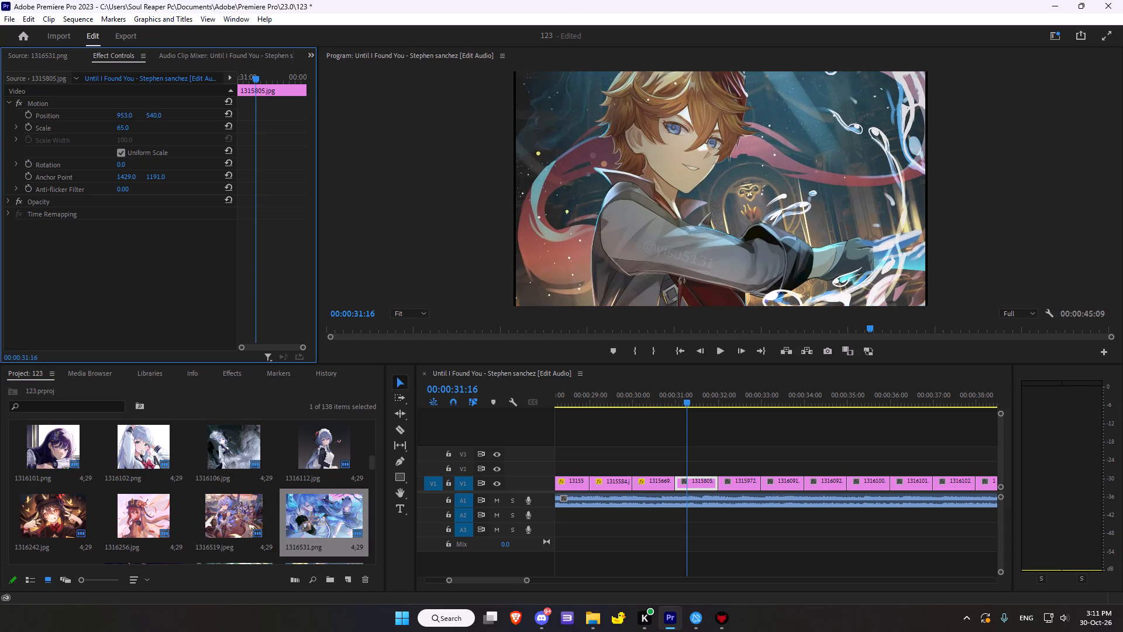
left_click_drag(148, 114, 147, 113)
left_click_drag(147, 113, 147, 112)
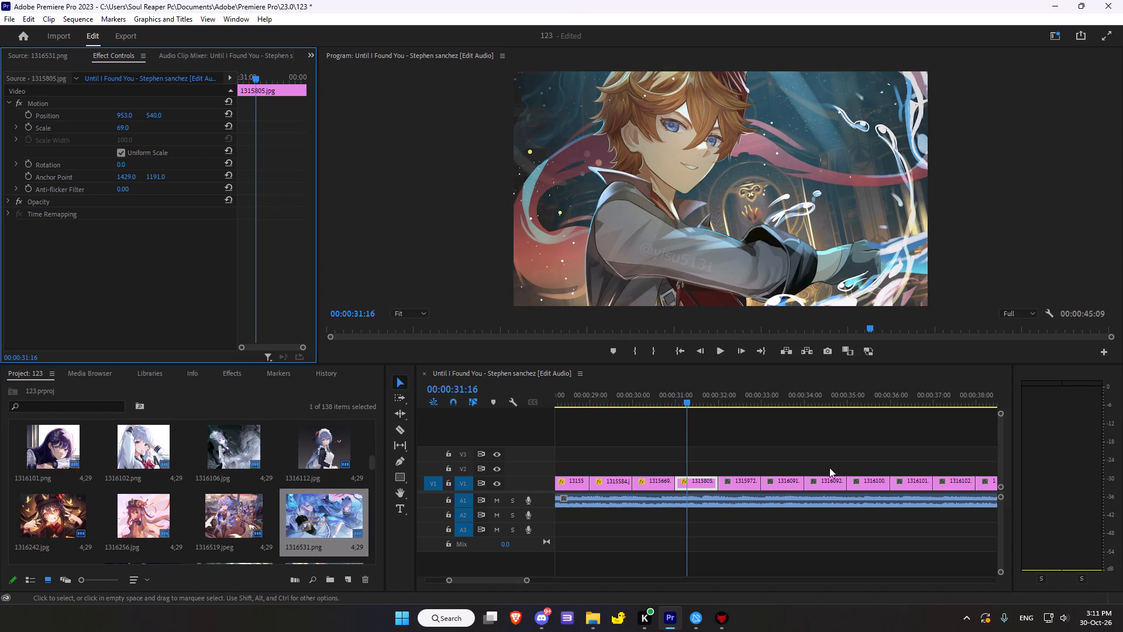
Move the playhead to the 1315972.png clip at 00:00:32:32 and set its Scale to 98.
left_click(742, 401)
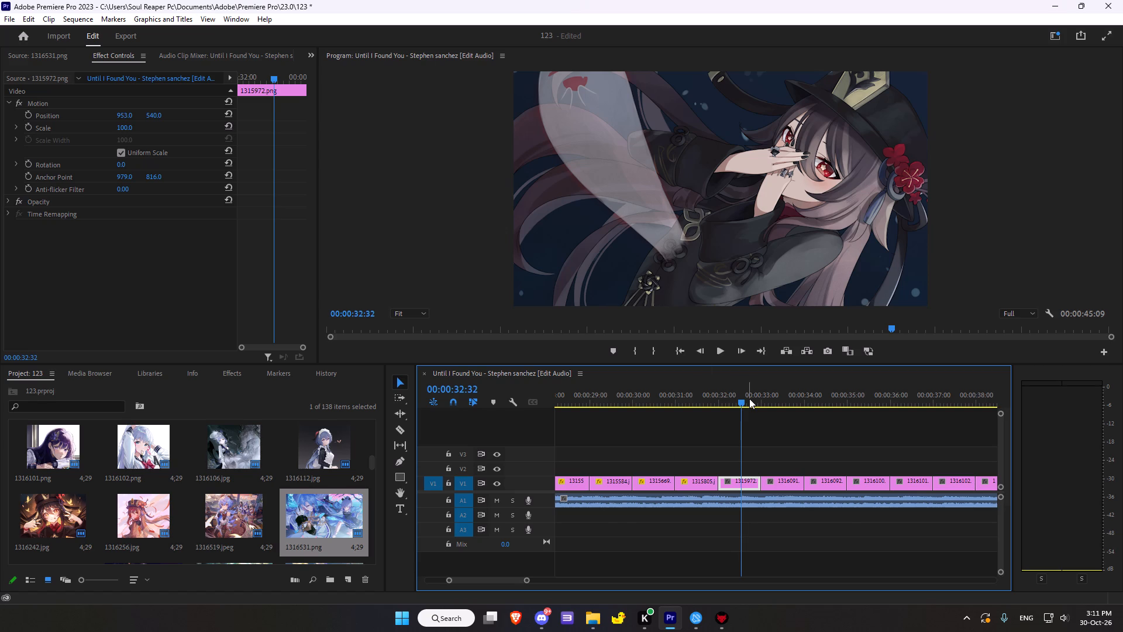
left_click_drag(125, 126, 64, 130)
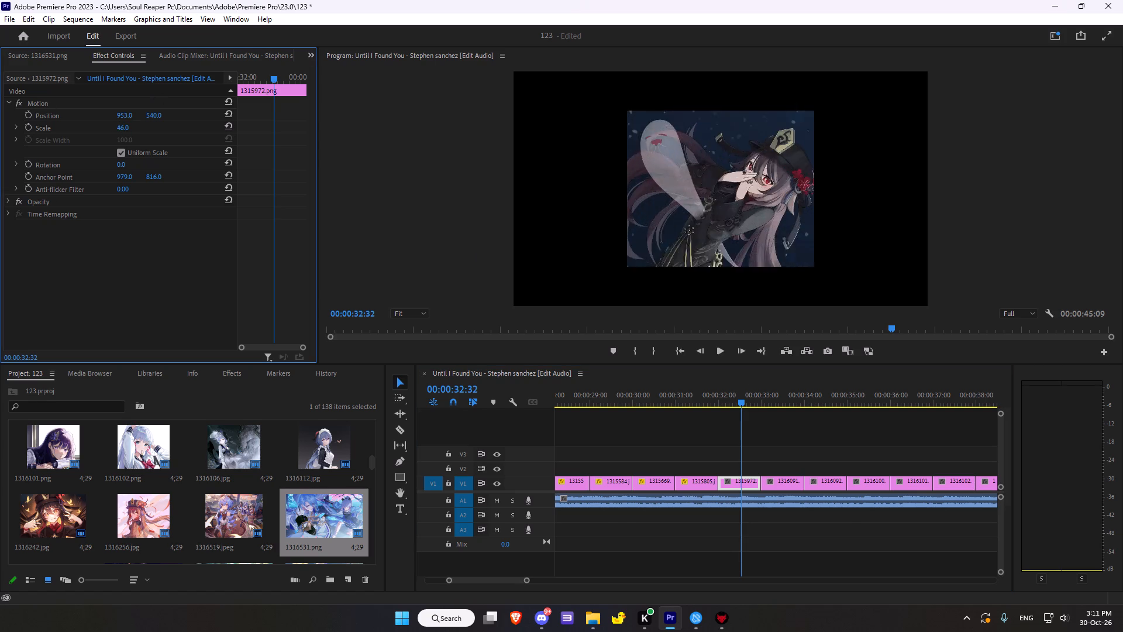
left_click_drag(64, 130, 78, 114)
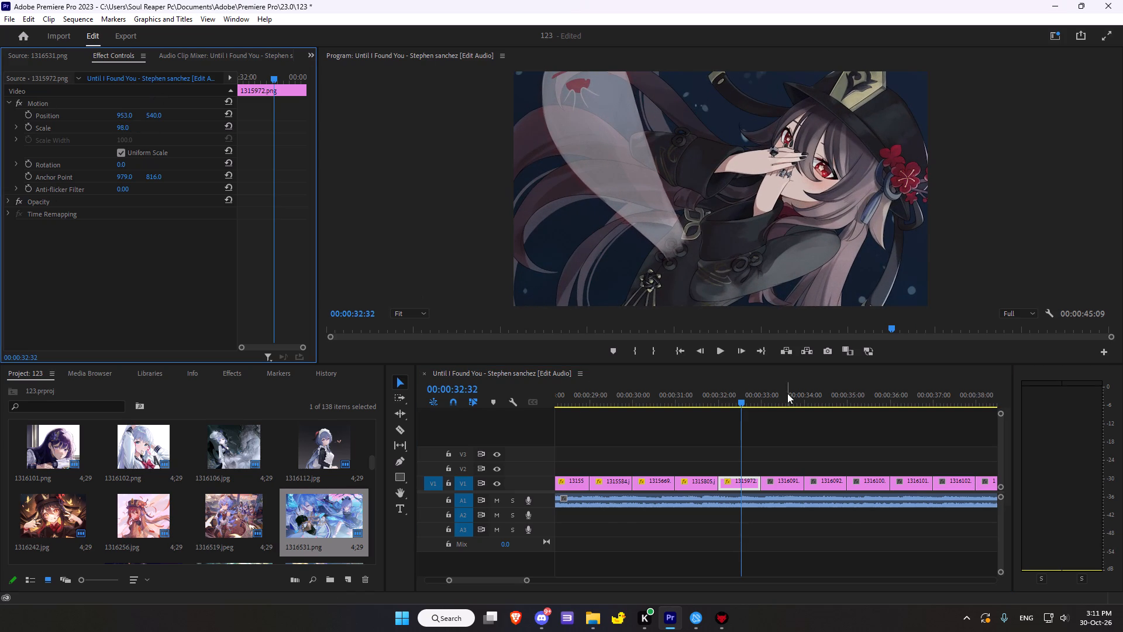
Move the playhead to the 1316091.png clip at 00:00:33:26 and set its Scale to 57.
left_click(782, 394)
left_click_drag(123, 127, 109, 128)
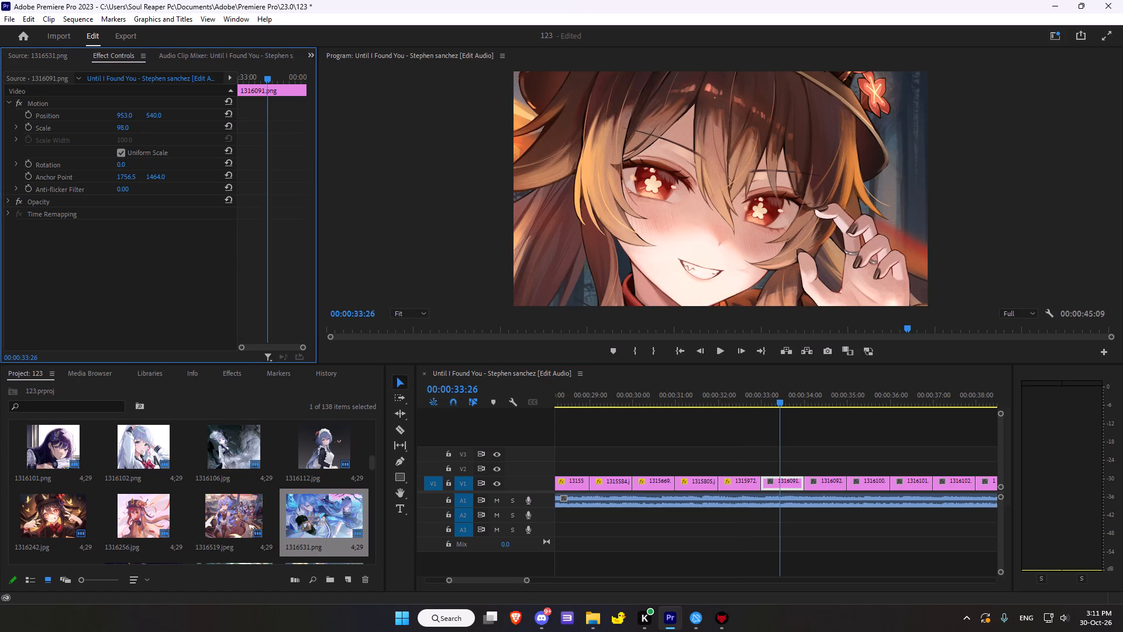
left_click_drag(109, 128, 105, 117)
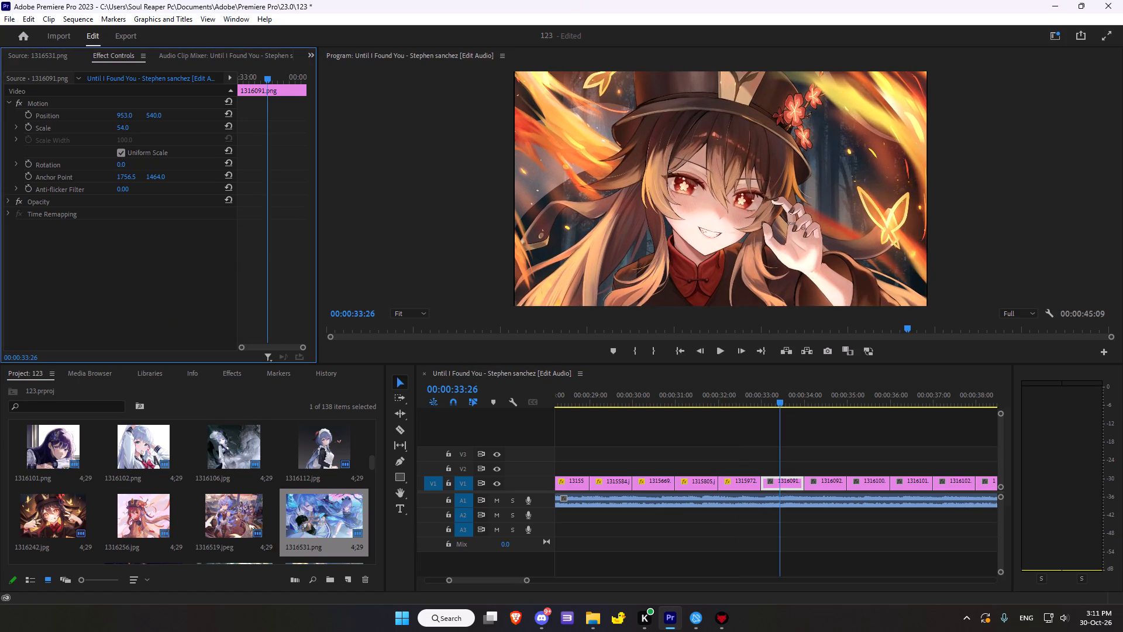
left_click_drag(105, 117, 103, 115)
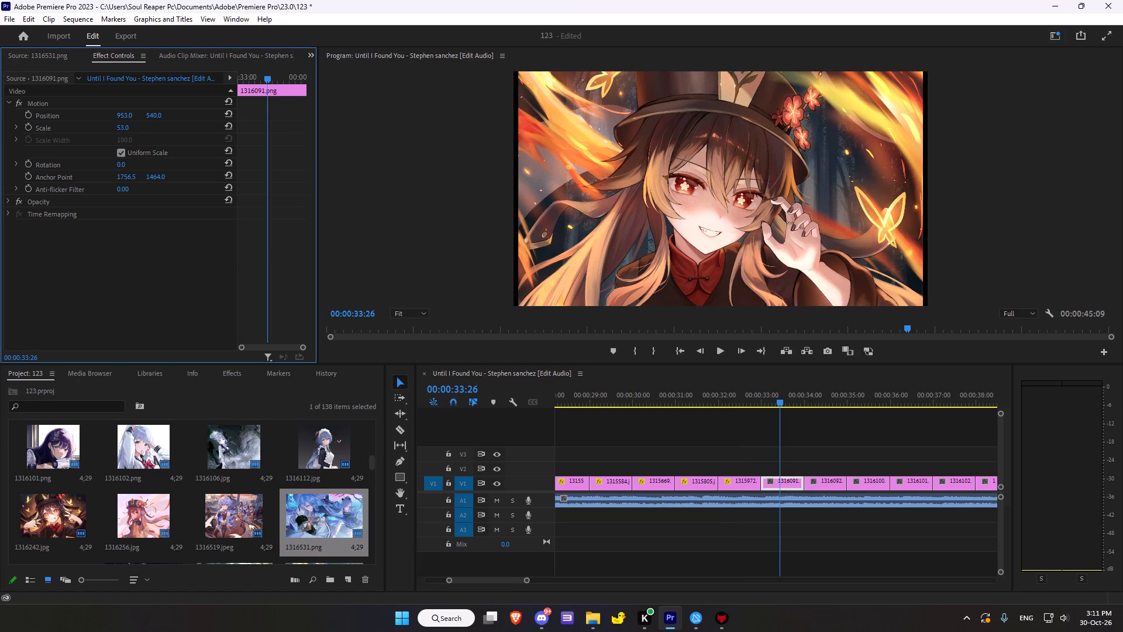
left_click_drag(103, 115, 104, 114)
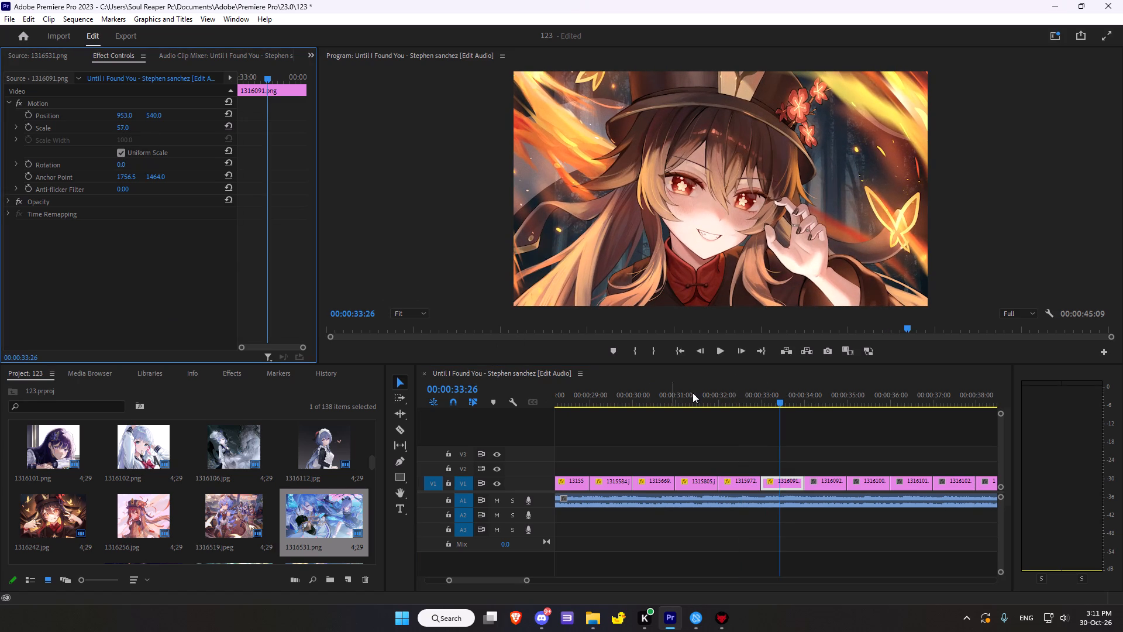
Move the playhead to the 1316092.png clip at 00:00:34:26 and set its Scale to 79.
scroll(839, 459, "down", 5)
left_click(736, 392)
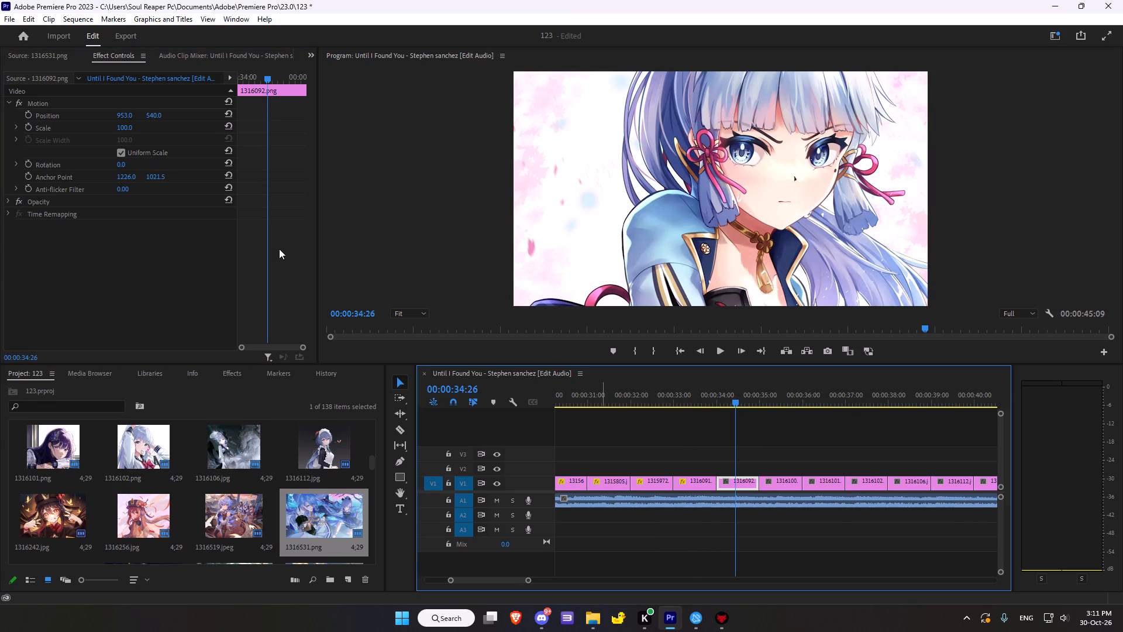
left_click_drag(128, 129, 140, 106)
left_click(166, 133)
left_click_drag(122, 126, 174, 133)
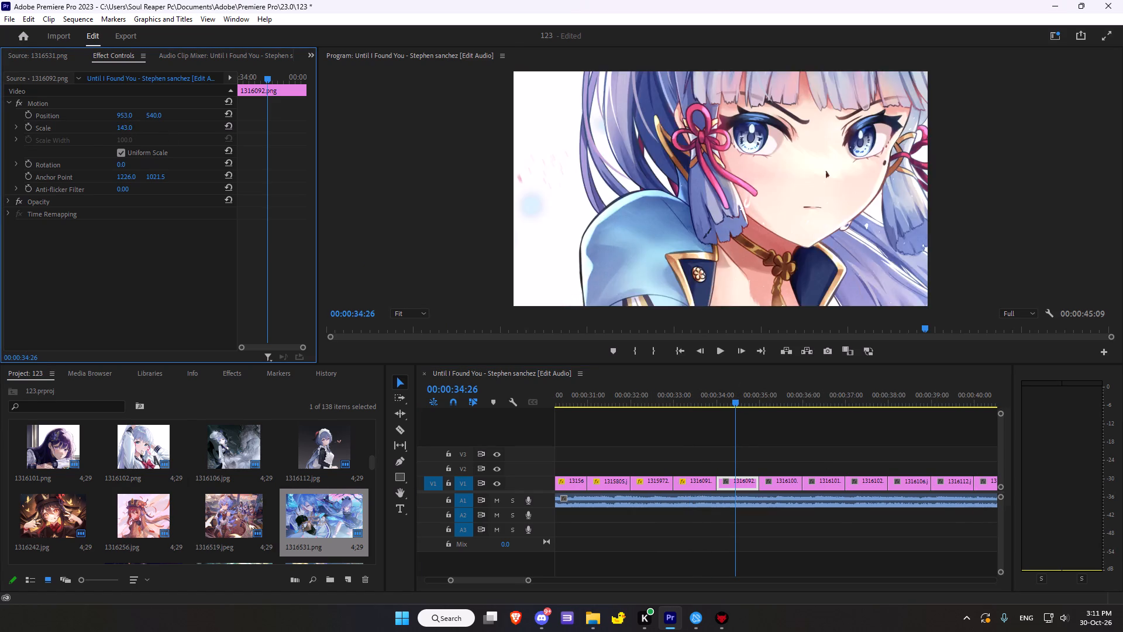
left_click_drag(174, 133, 133, 130)
Move the playhead to the 1316100.png clip at 00:00:35:20 and set its Scale to 41.
scroll(669, 434, "down", 2)
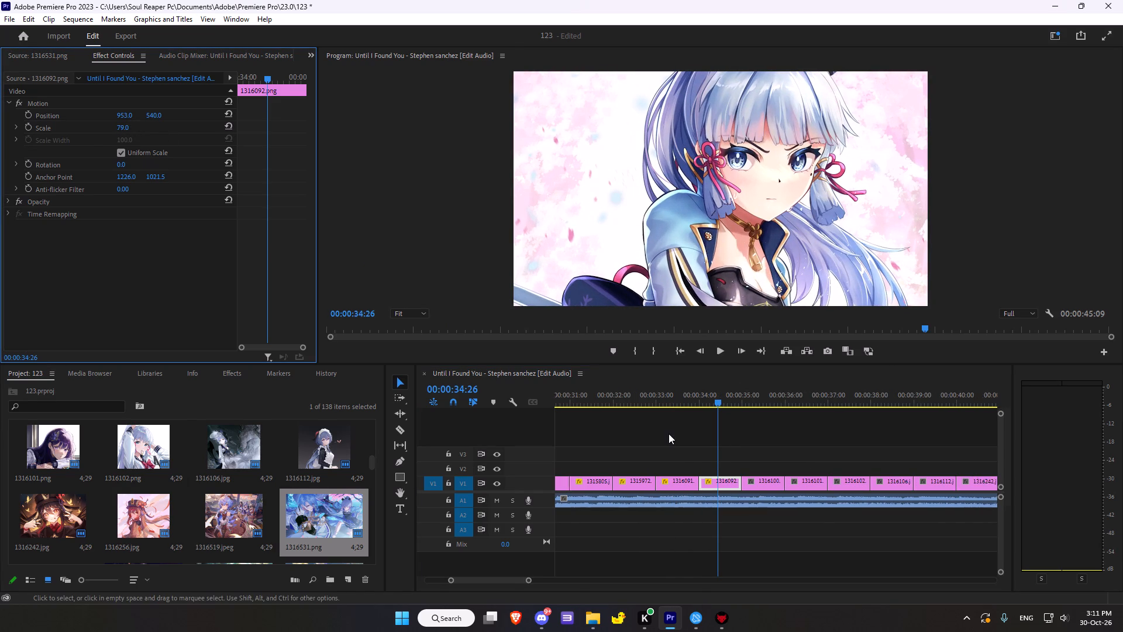
scroll(669, 434, "down", 1)
left_click(722, 399)
left_click_drag(119, 125, 133, 121)
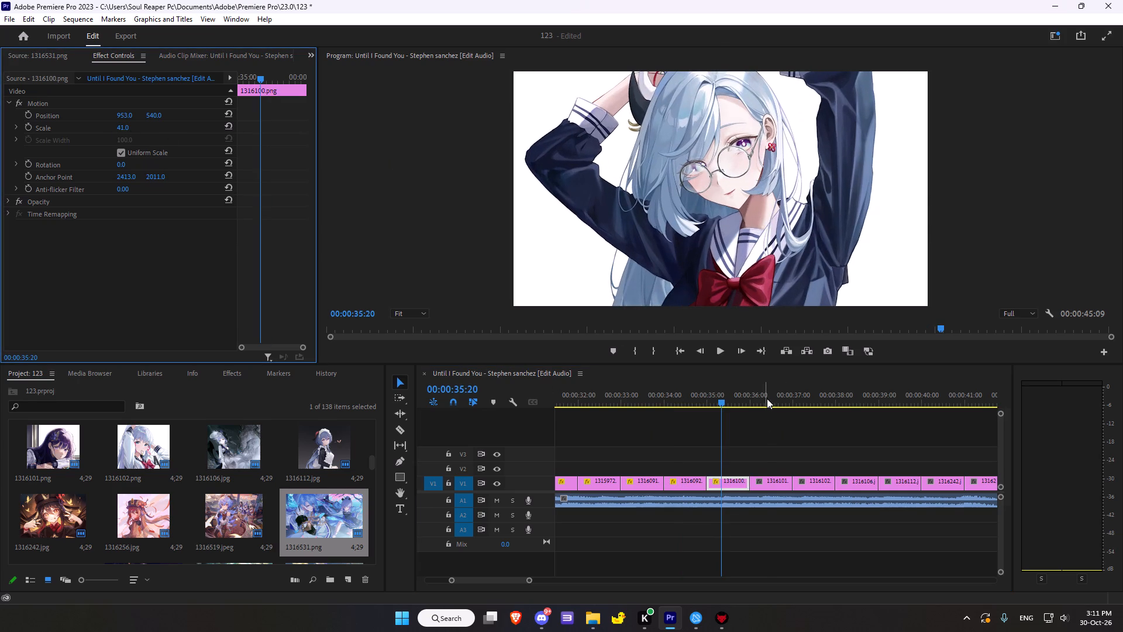
Move the playhead to the 1316101.png clip at 00:00:36:23 and set its Scale to 41.
left_click(767, 394)
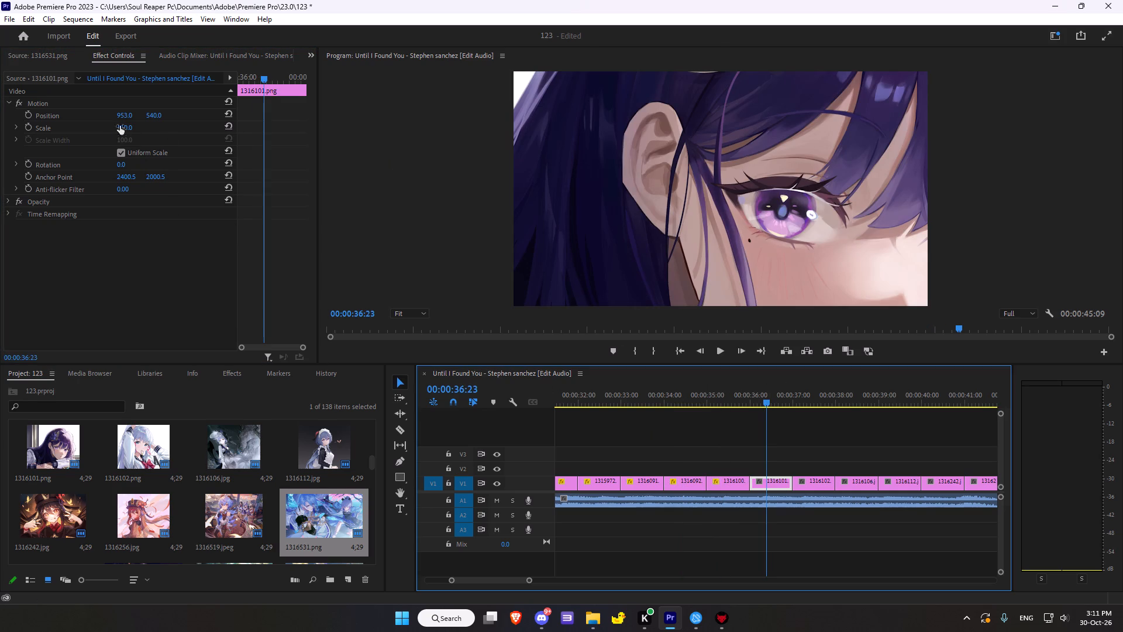
left_click_drag(120, 126, 66, 128)
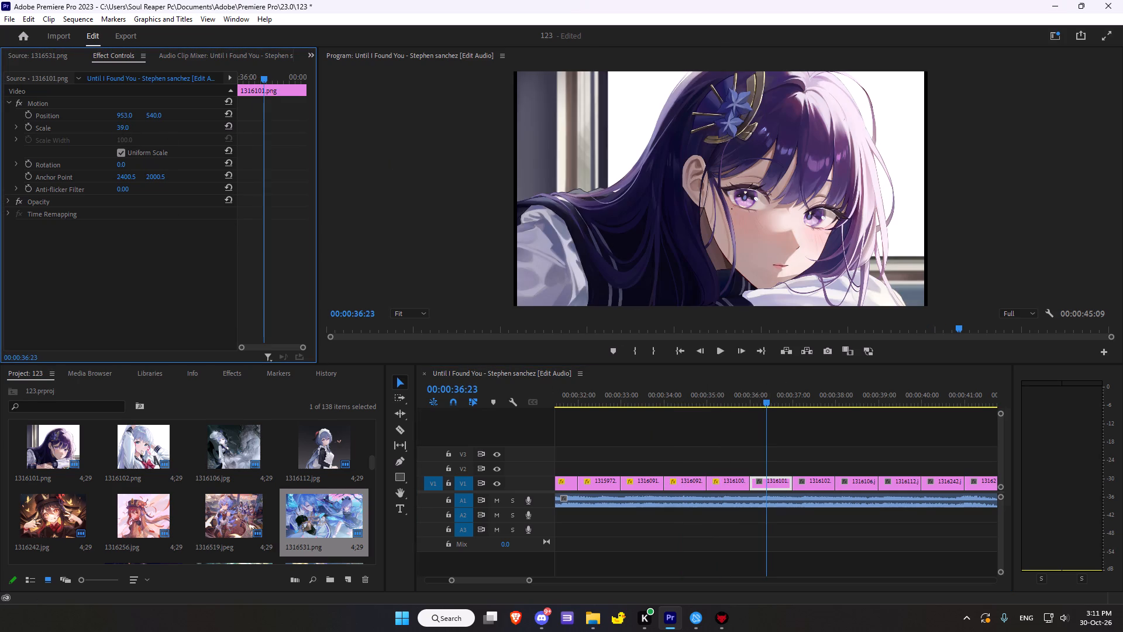
left_click_drag(66, 128, 66, 128)
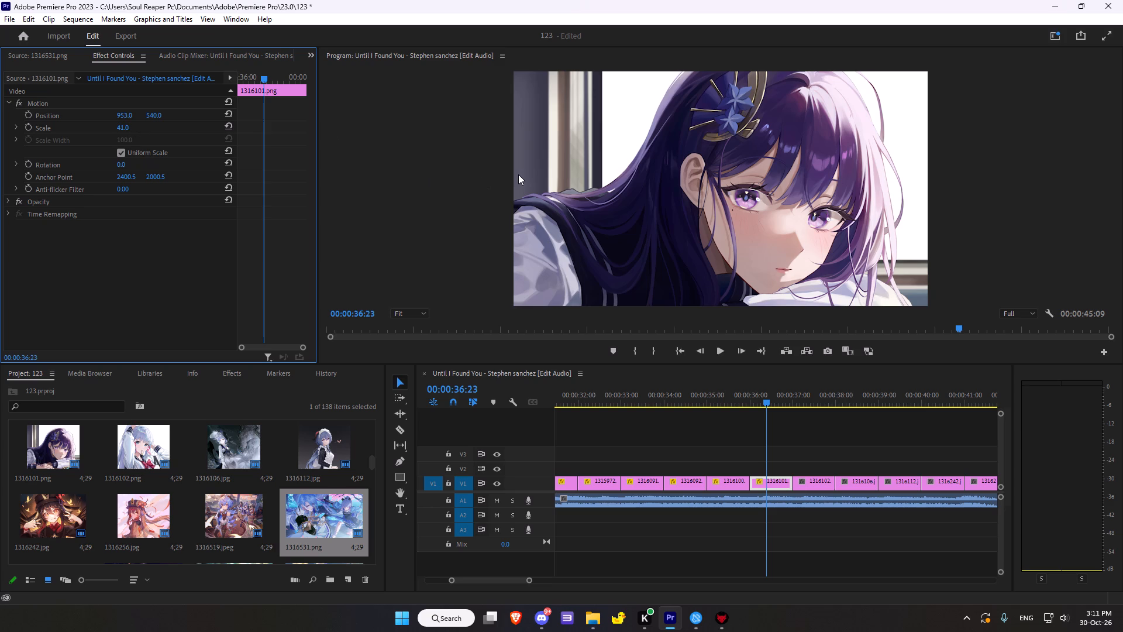
Move the playhead to the 1316102.png clip at 00:00:37:34 and set its Scale to 42.
left_click(818, 401)
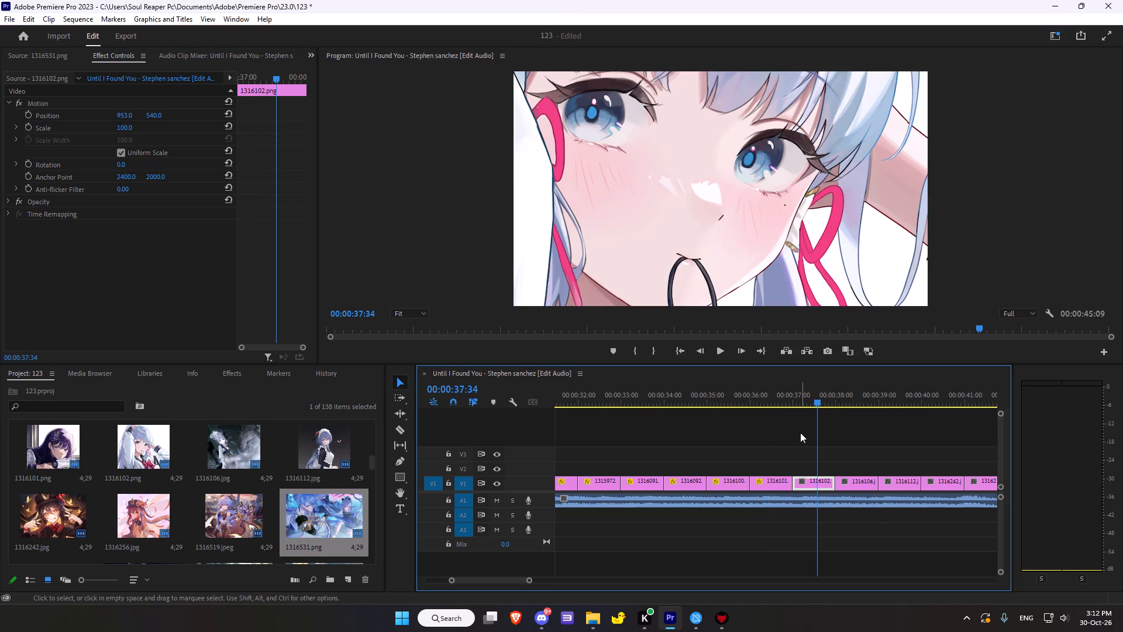
left_click_drag(123, 130, 83, 129)
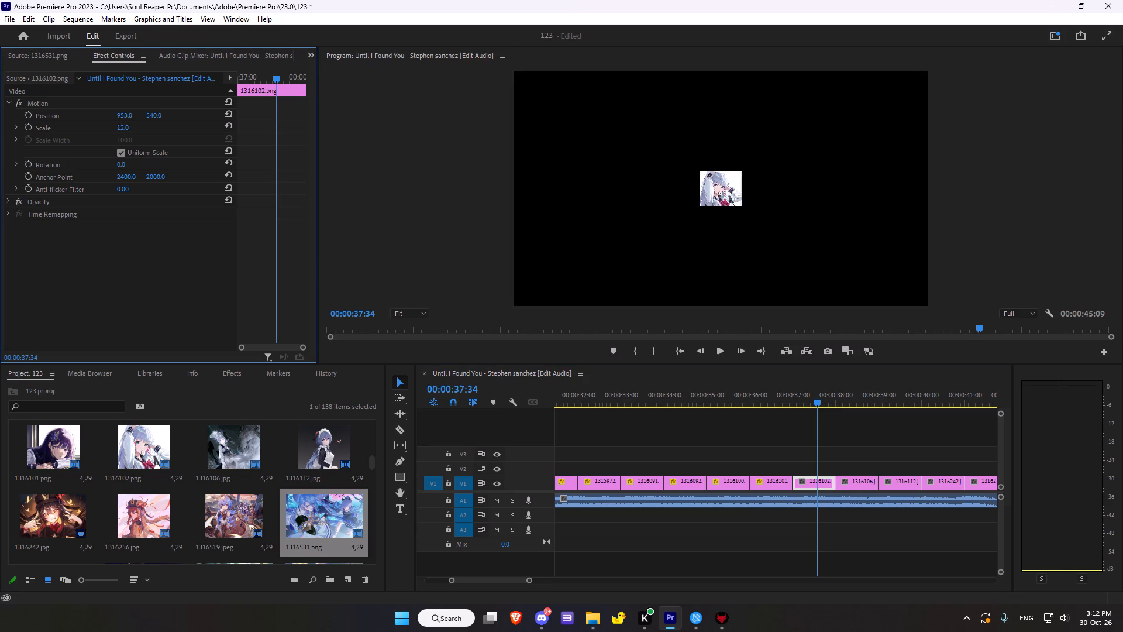
left_click_drag(83, 129, 88, 121)
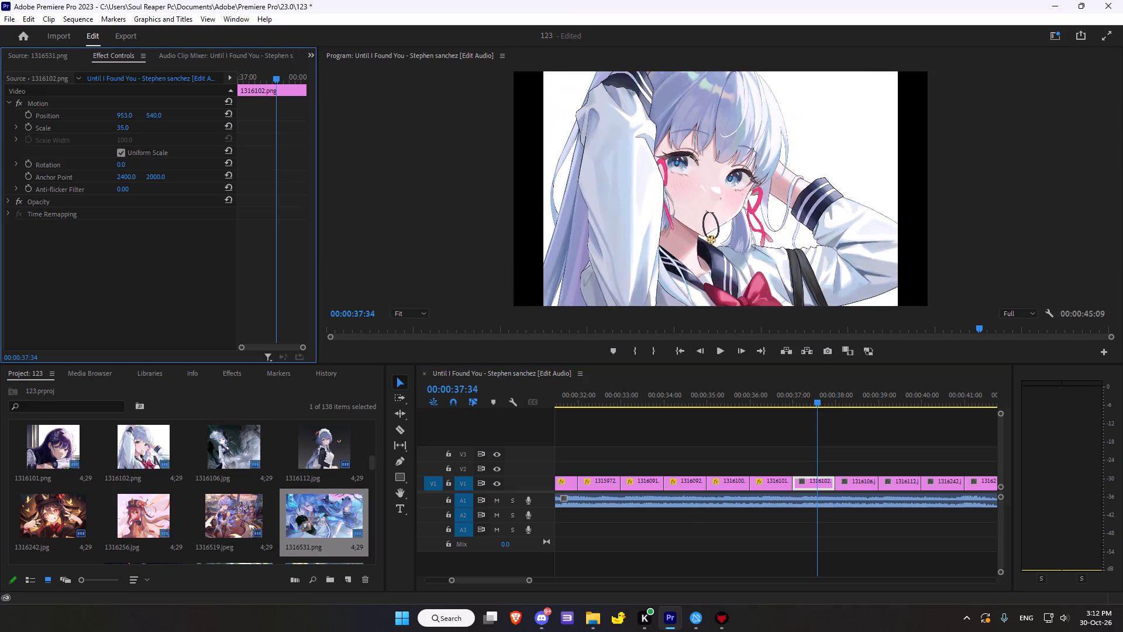
left_click_drag(88, 121, 89, 119)
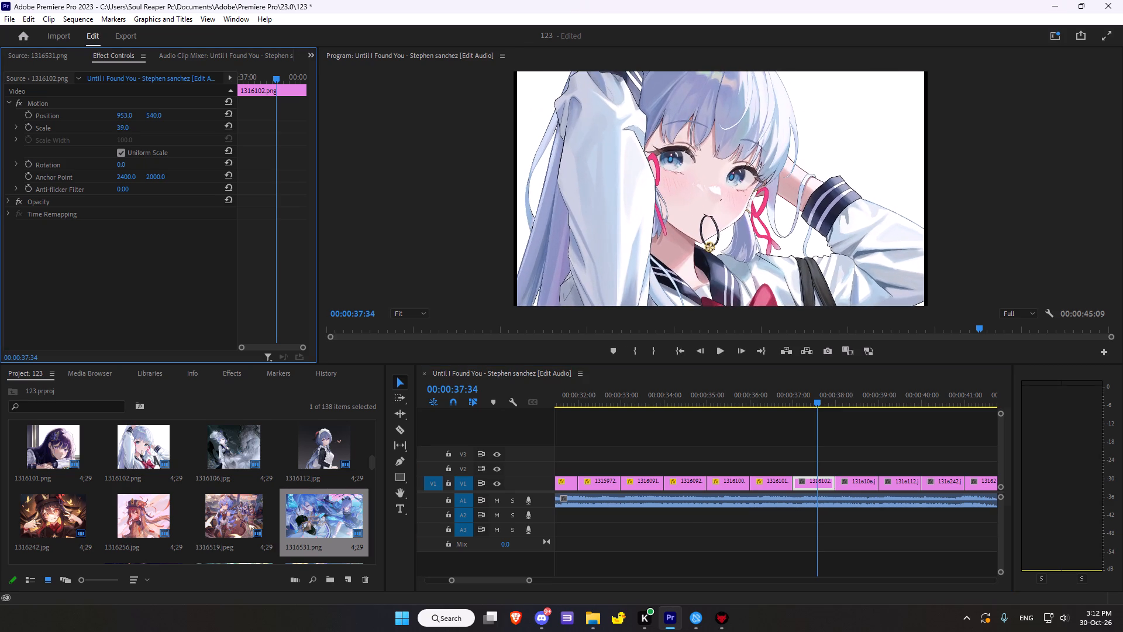
left_click_drag(89, 119, 90, 118)
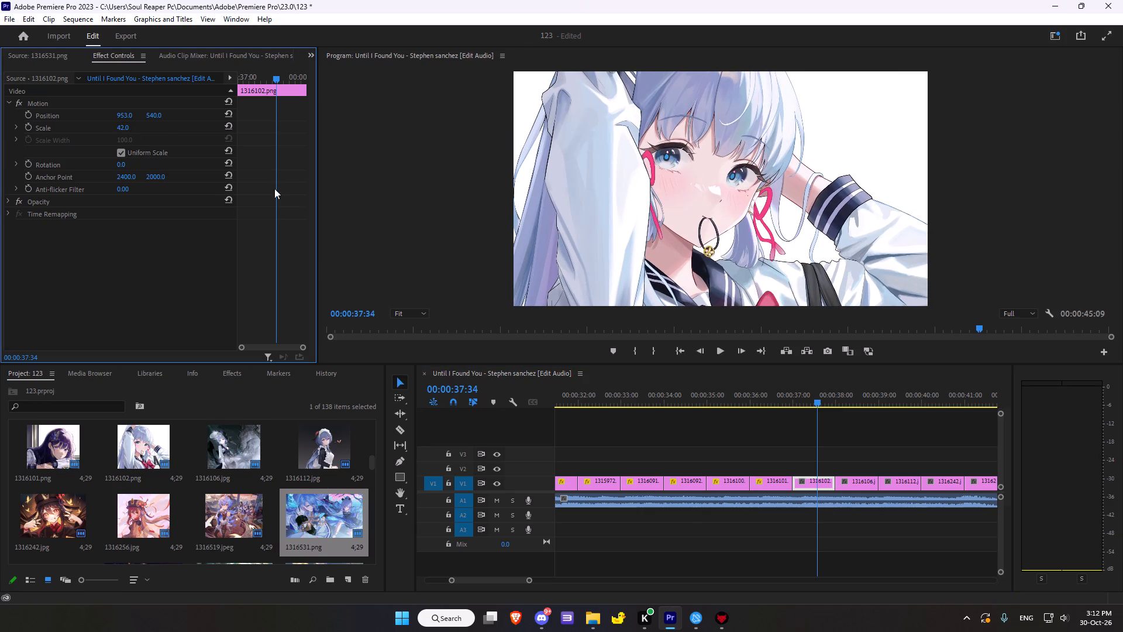
Move the playhead to the 1316106.jpg clip at 00:00:38:30 and reduce its Scale so the picture just fills the frame.
left_click(858, 399)
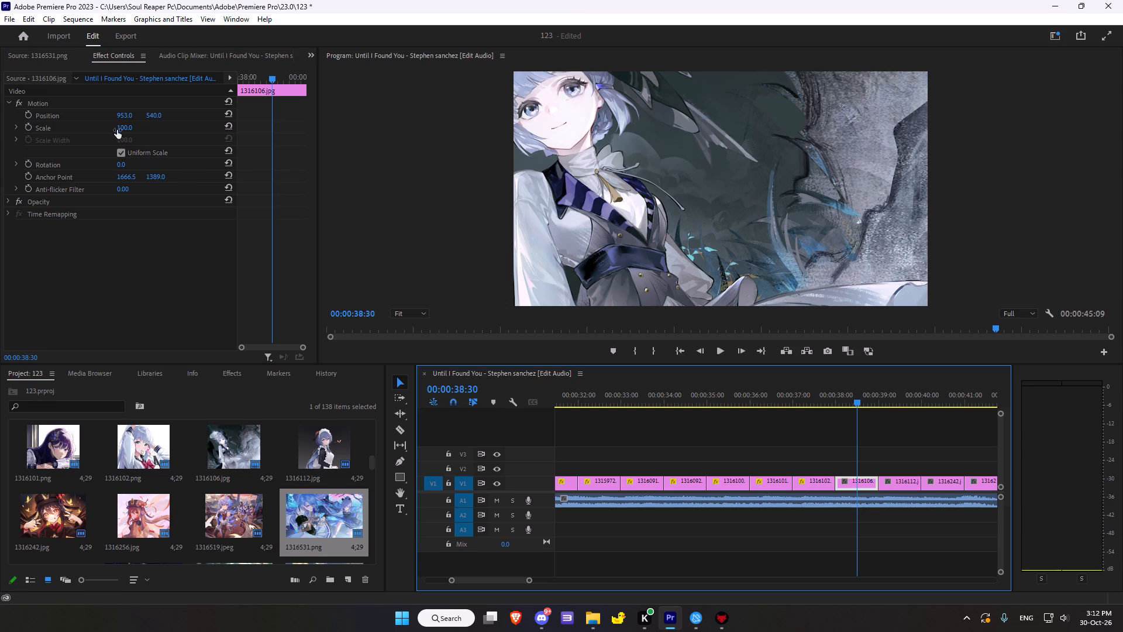
left_click_drag(122, 125, 135, 112)
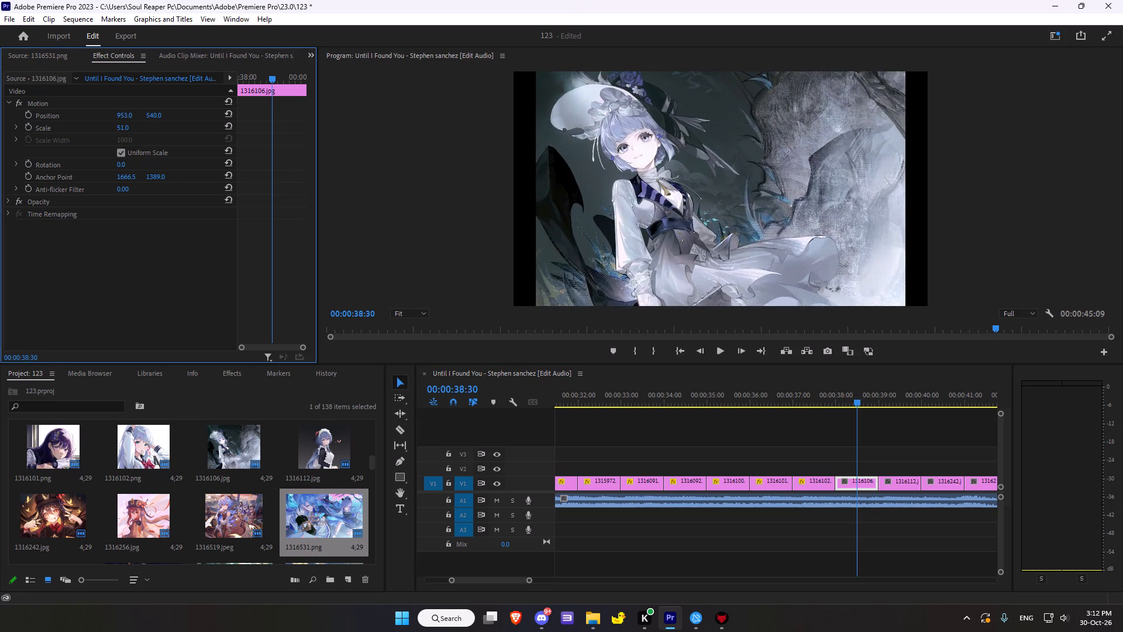
left_click_drag(135, 112, 137, 111)
Move the playhead to the 1316112.jpg clip at 00:00:39:31 and set its Scale to 91.
left_click(902, 398)
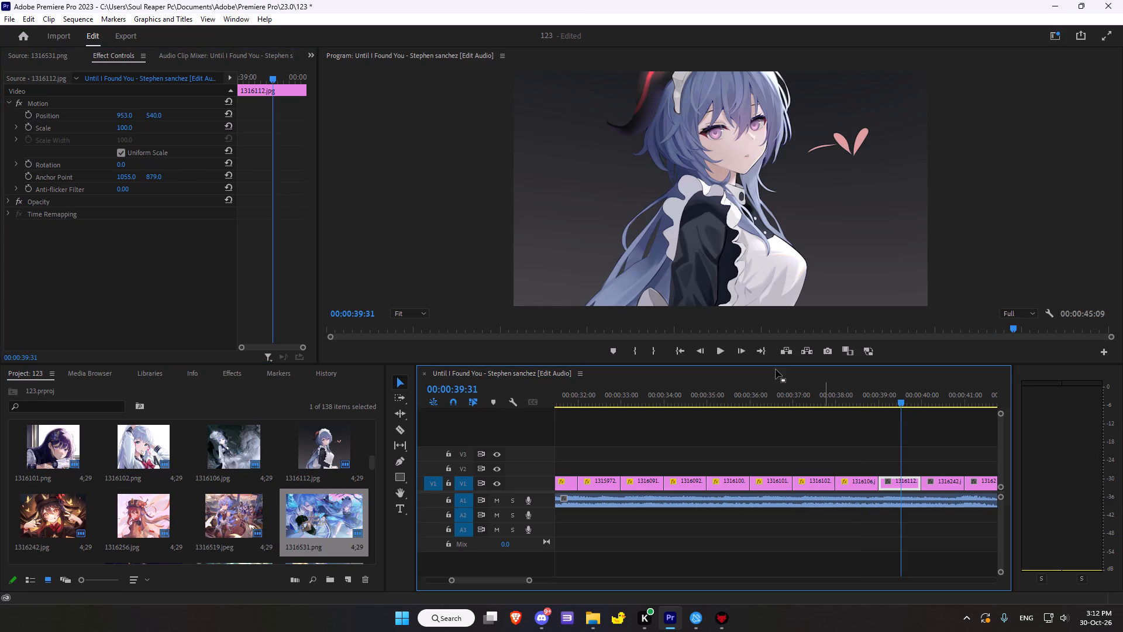
left_click_drag(120, 129, 149, 115)
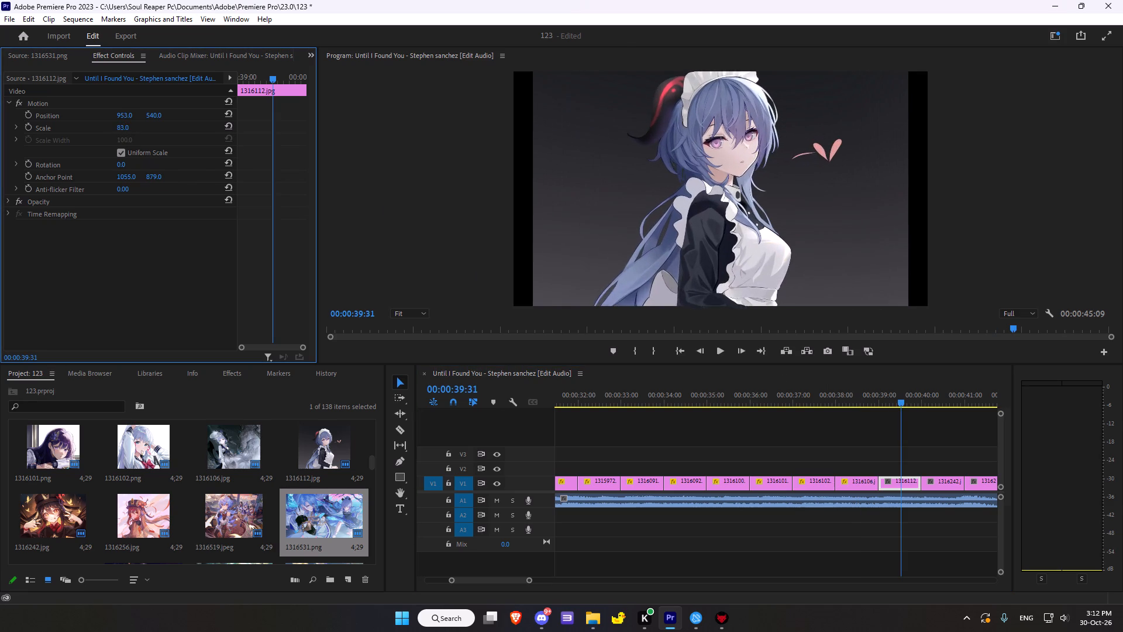
left_click_drag(149, 115, 151, 113)
Move the playhead to the 1316242.jpg clip at 00:00:40:30 and set its Scale to 66.
scroll(655, 373, "down", 17)
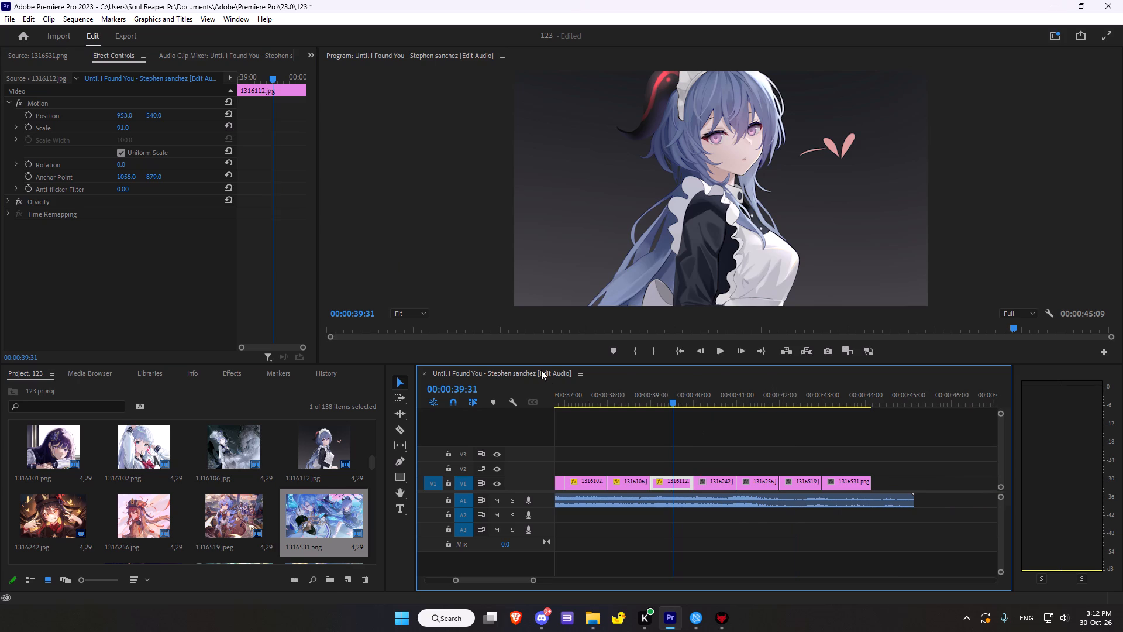
left_click(716, 387)
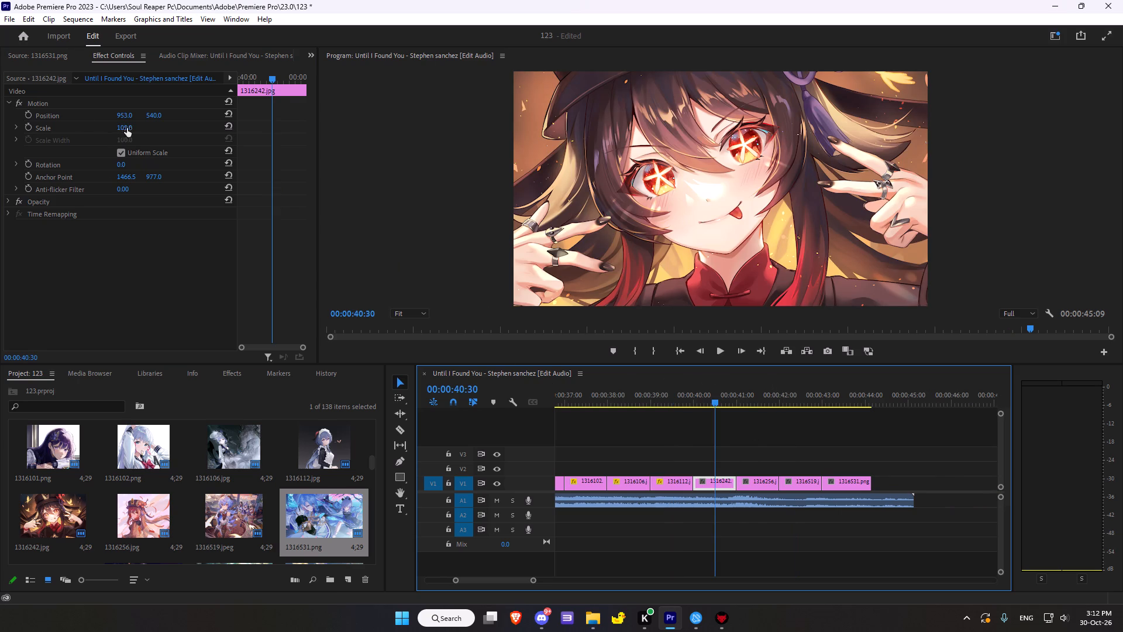
left_click_drag(127, 128, 25, 126)
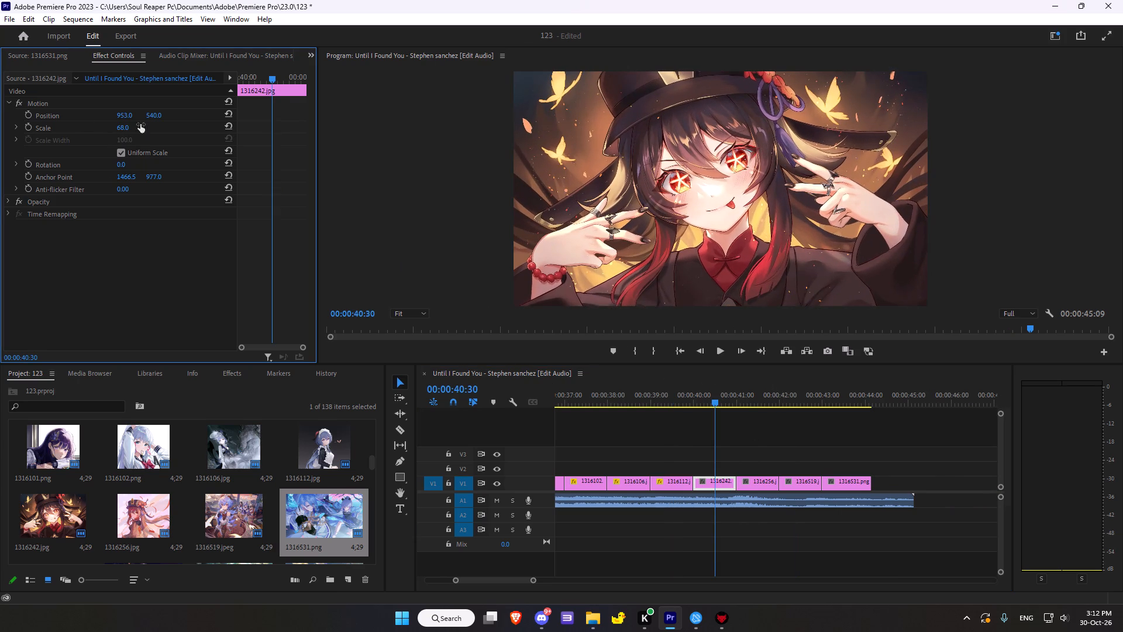
left_click(226, 123)
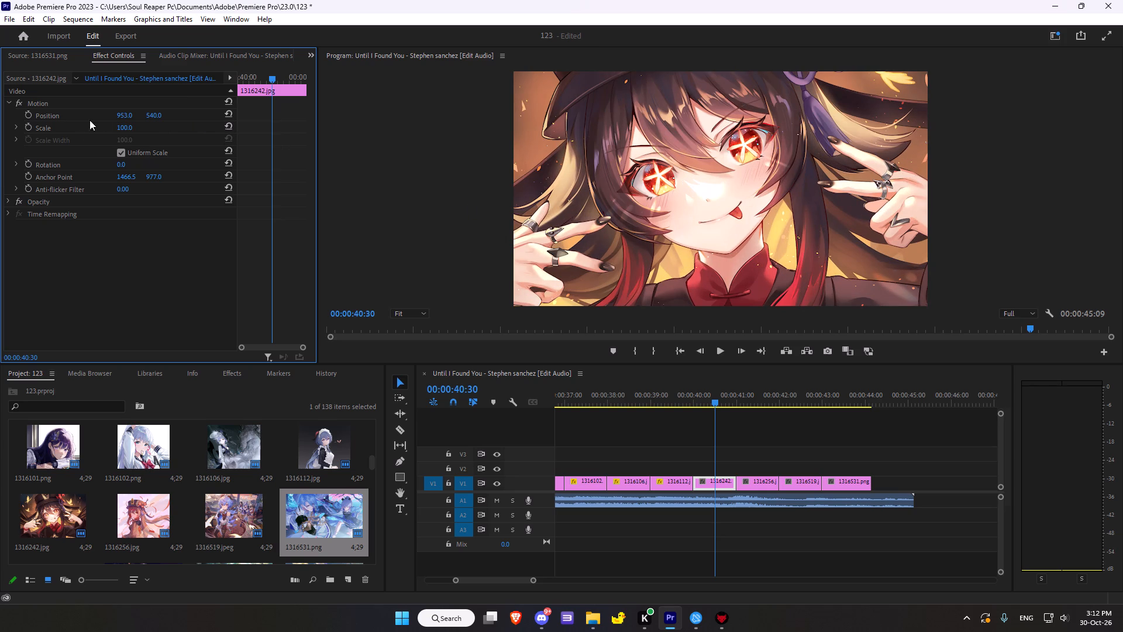
left_click_drag(122, 125, 135, 121)
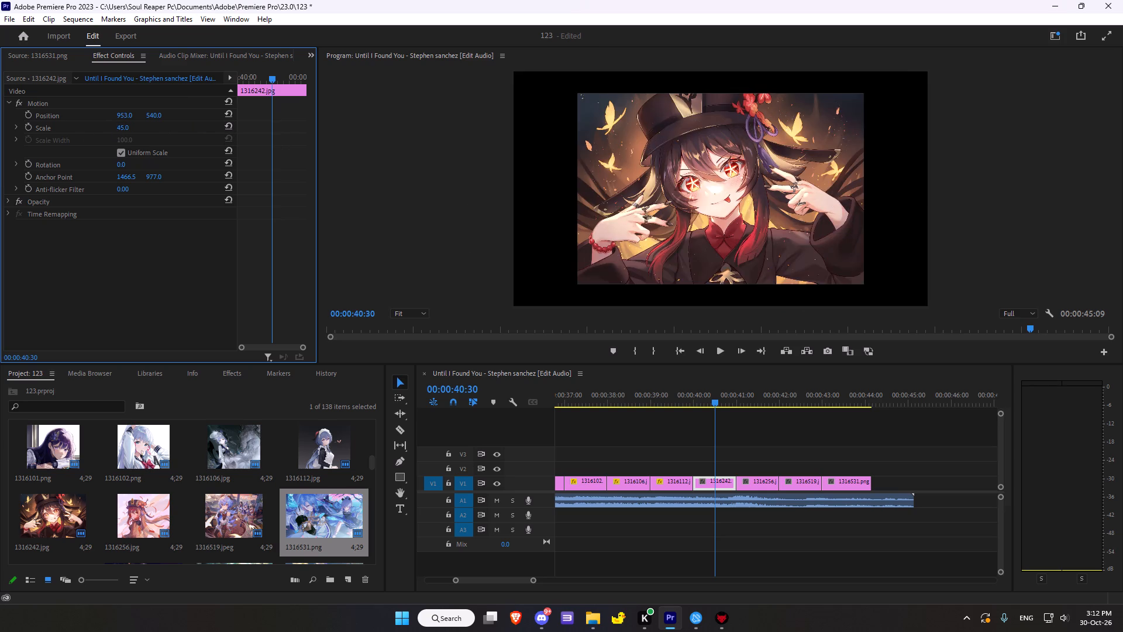
left_click_drag(135, 121, 142, 115)
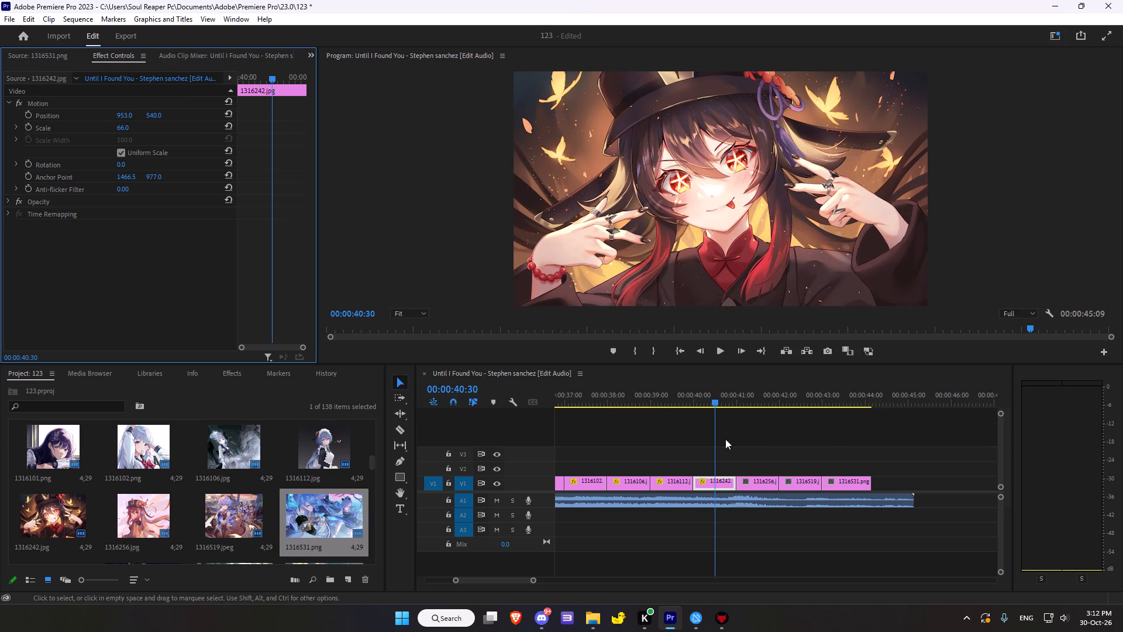
Move the playhead to the 1316256.jpg clip at 00:00:41:29 and adjust its Scale to fit the frame.
left_click(758, 396)
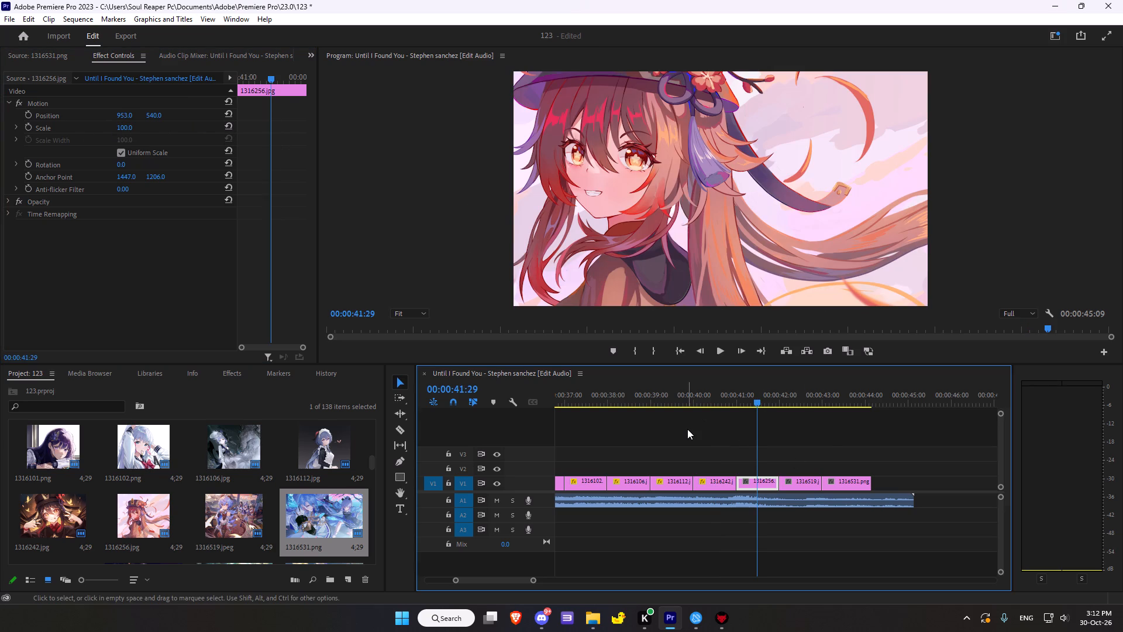
left_click_drag(123, 128, 20, 139)
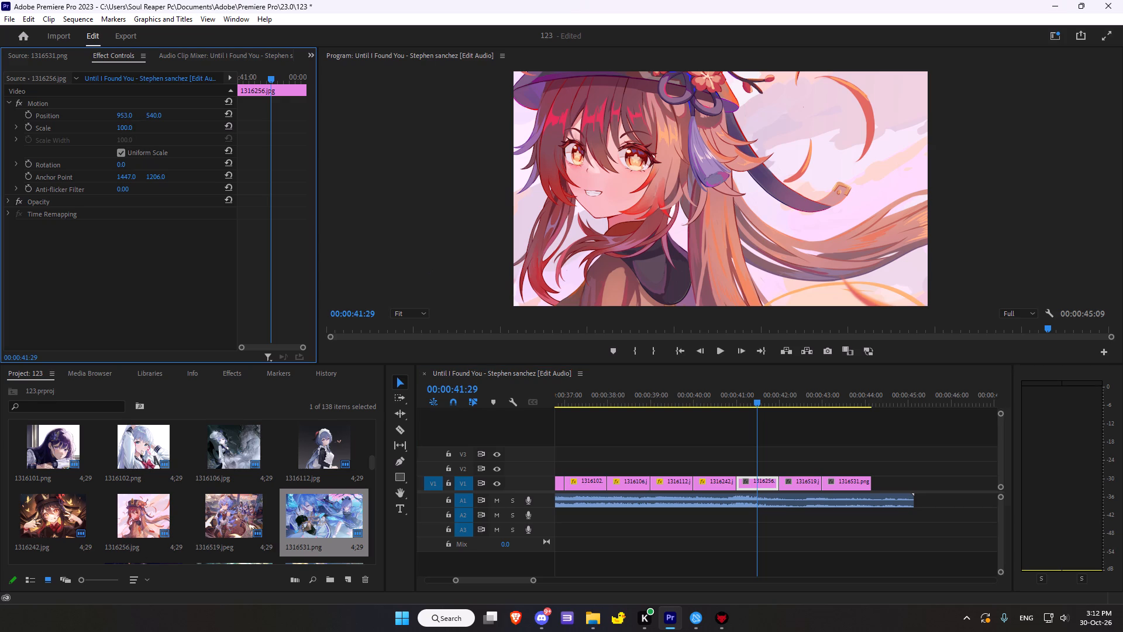
left_click_drag(20, 139, 36, 121)
Move the playhead to the 1316519.jpeg clip at 00:00:42:21 and set its Scale to about 48.
left_click(795, 401)
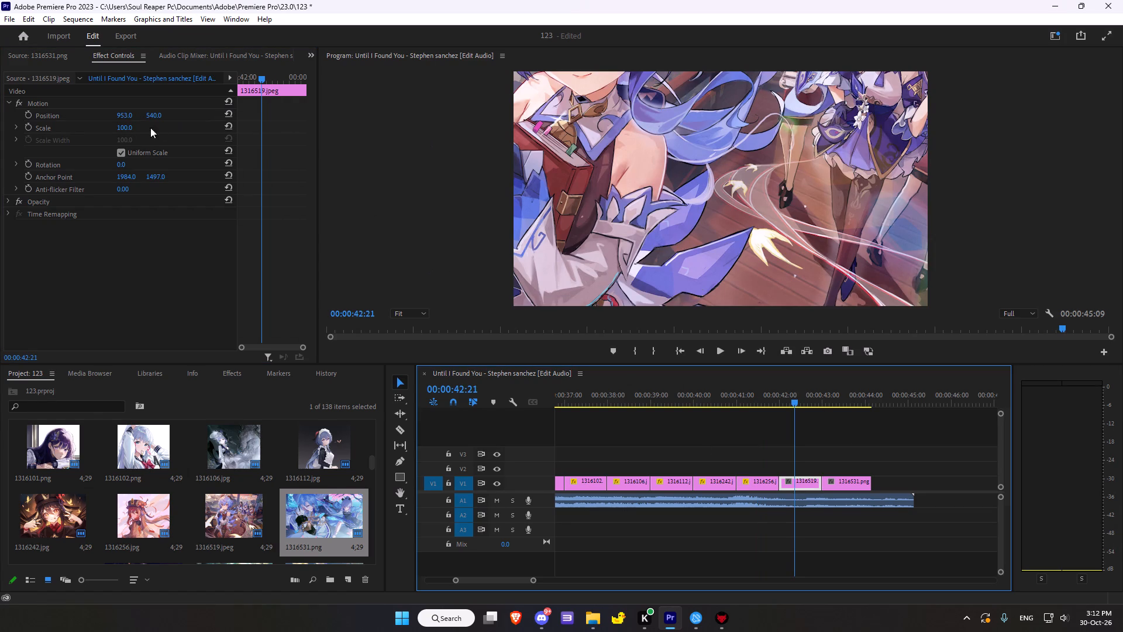
left_click_drag(123, 128, 1, 136)
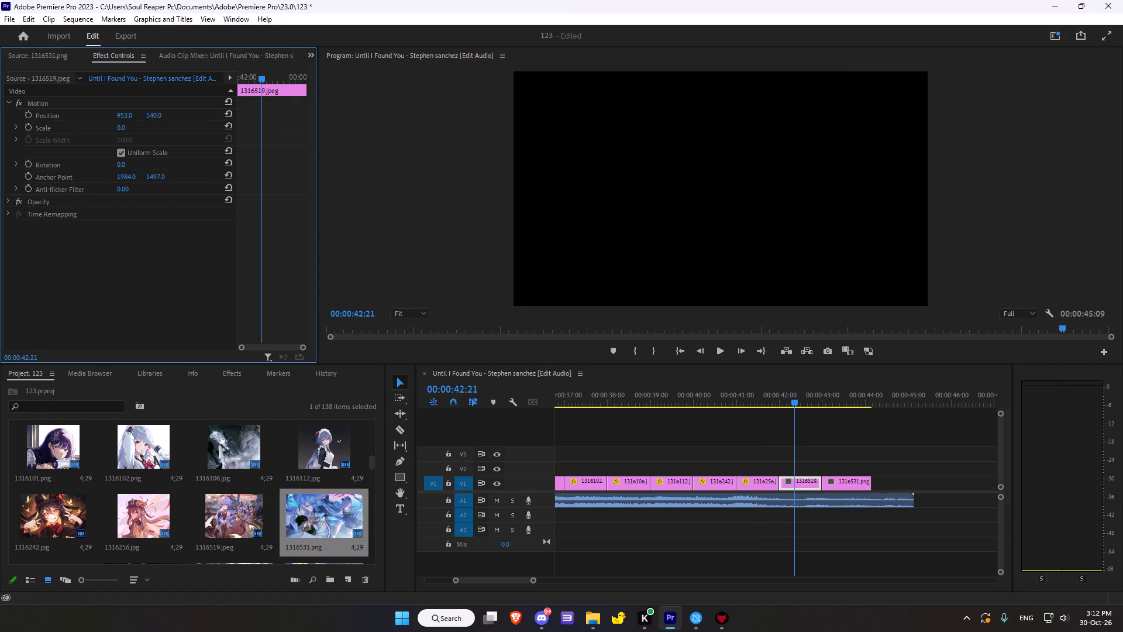
left_click_drag(1, 136, 138, 118)
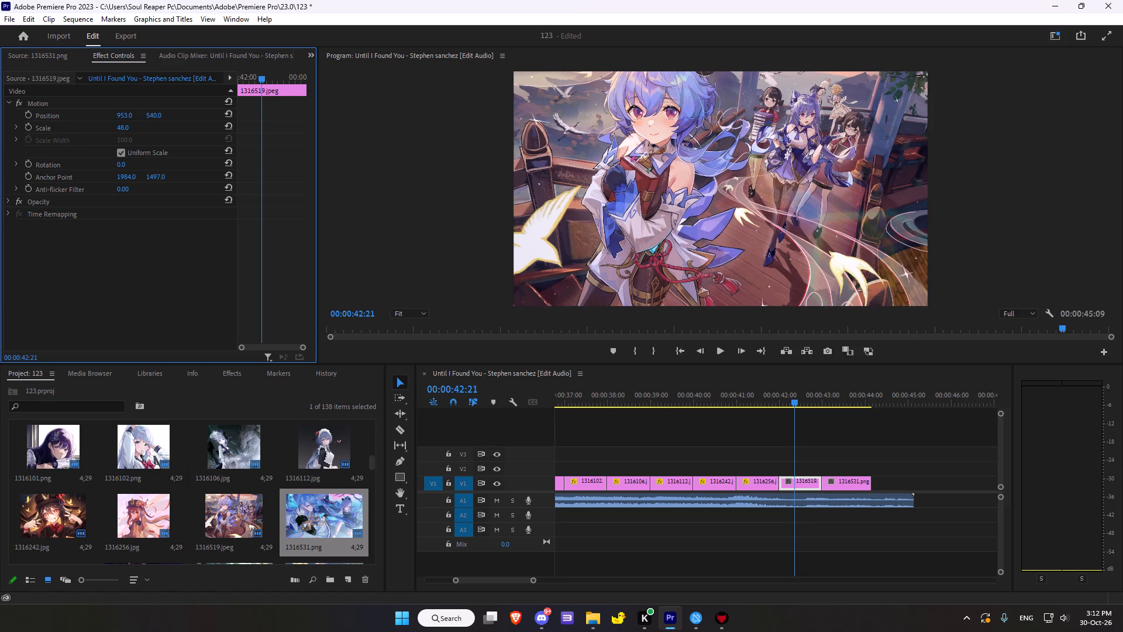
left_click_drag(138, 118, 138, 118)
Move the playhead to the 1316531.png clip at 00:00:43:25 and set its Scale to 53.
left_click(842, 393)
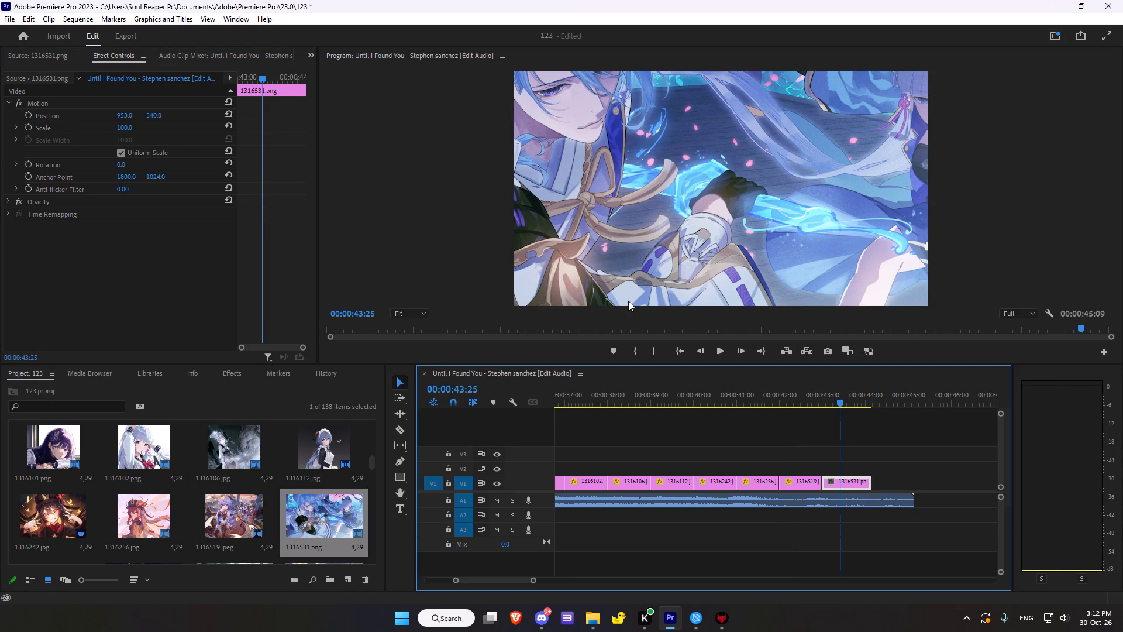
left_click_drag(122, 126, 108, 128)
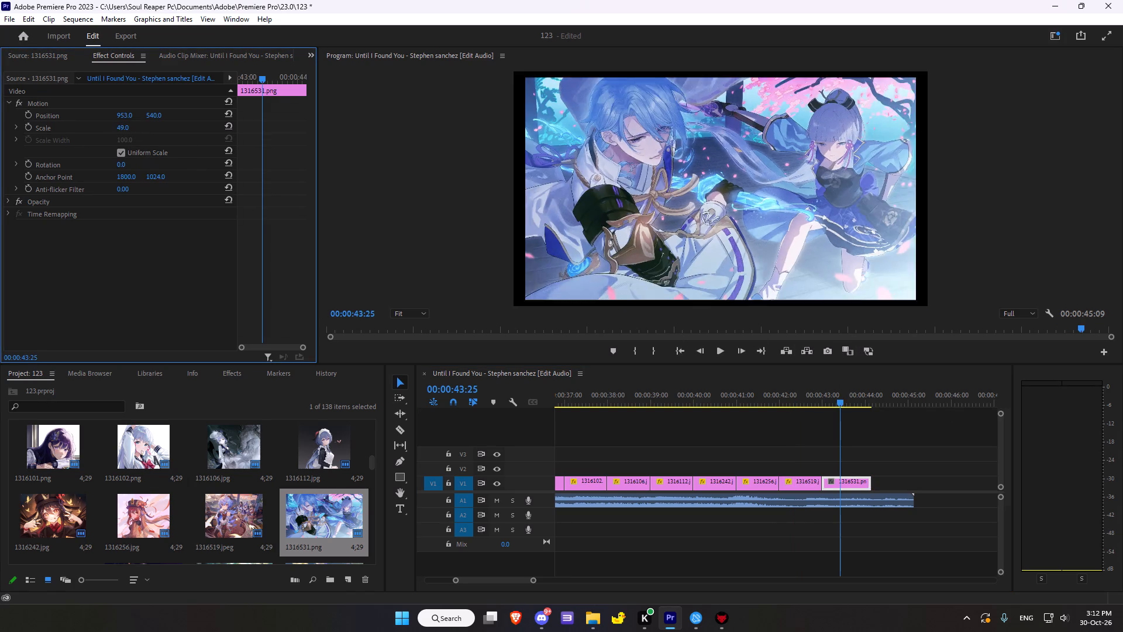
left_click_drag(108, 128, 106, 123)
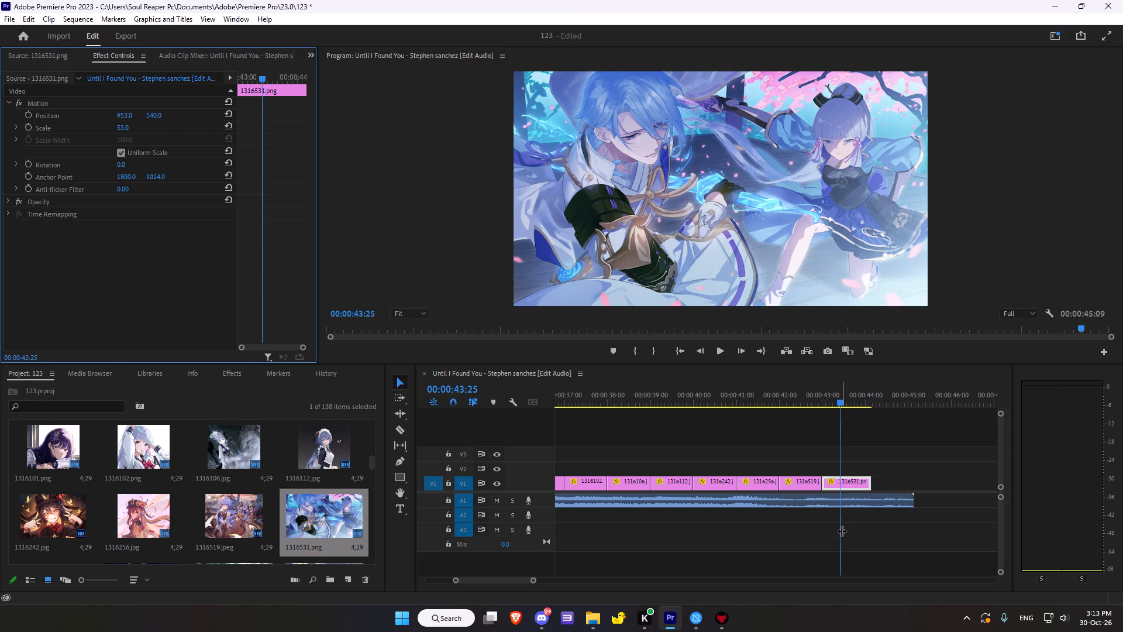
Open 1316532.png from the project bin and add it to track V1 directly after the 1316531.png clip.
scroll(669, 477, "down", 1)
scroll(580, 479, "up", 1)
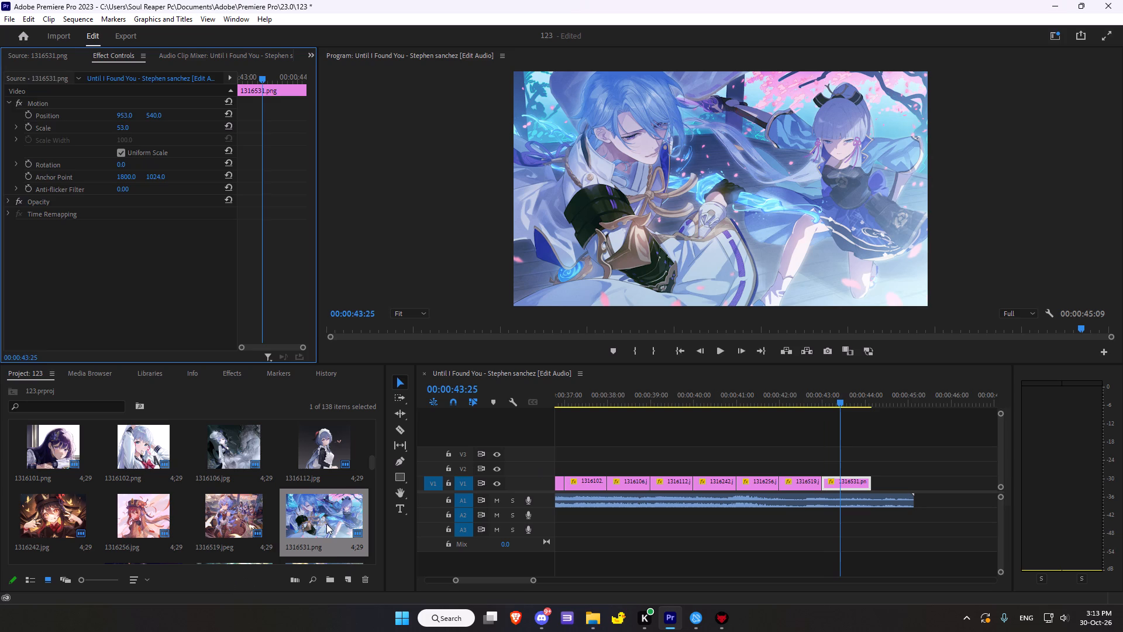
double_click(326, 524)
scroll(204, 540, "down", 3)
scroll(198, 540, "up", 1)
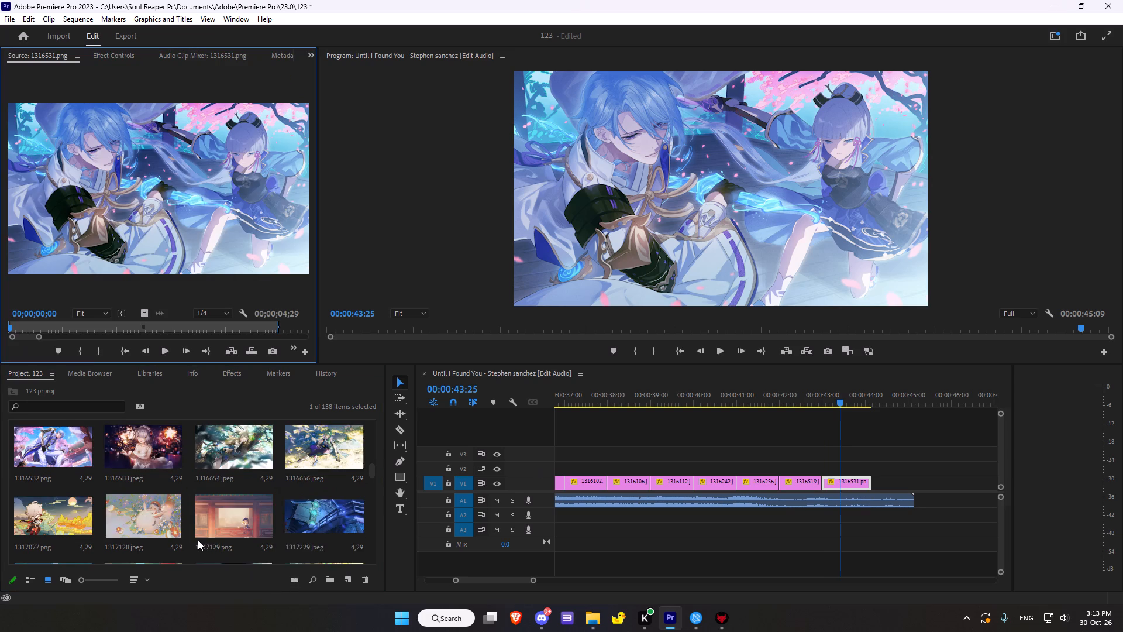
scroll(201, 540, "up", 1)
double_click(46, 525)
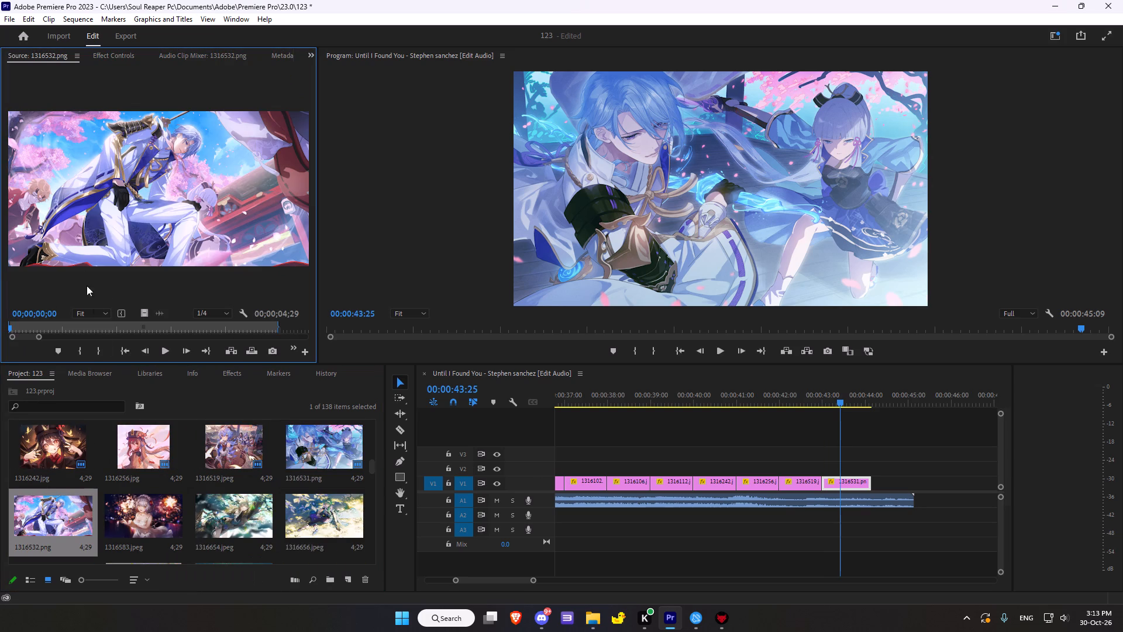
left_click_drag(103, 229, 873, 482)
Set the duration of the 1316532.png clip at the end of track V1 to 00:00:01:00.
left_click(888, 482)
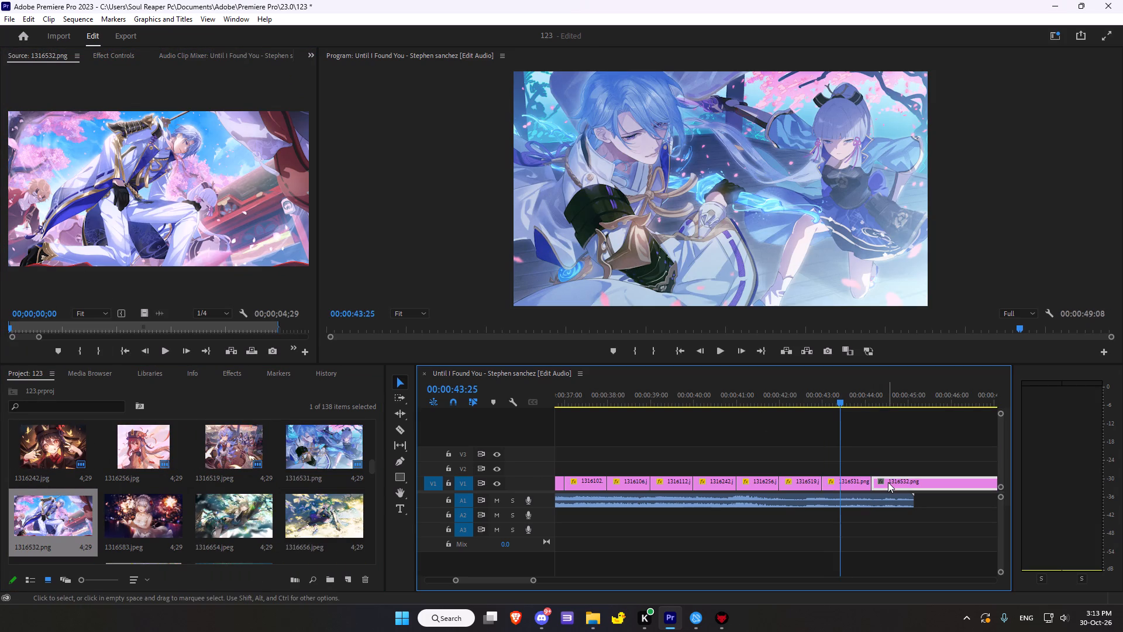
key("ctrl+r")
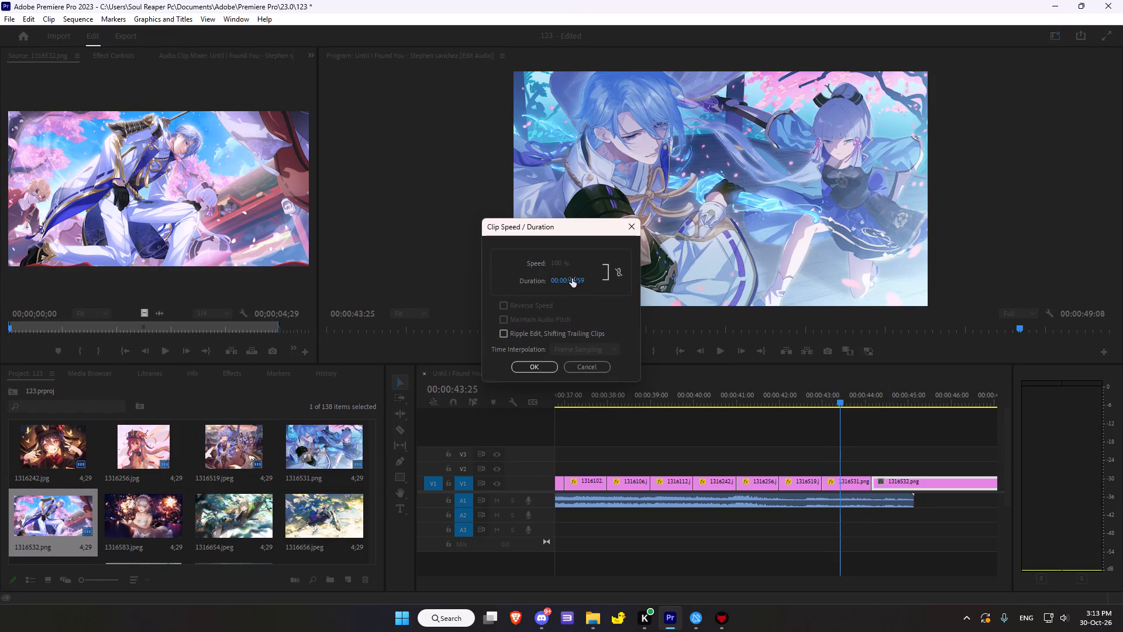
scroll(572, 279, "down", 18)
scroll(572, 279, "down", 17)
scroll(572, 279, "down", 18)
scroll(572, 279, "down", 8)
scroll(560, 281, "down", 20)
scroll(560, 281, "down", 14)
scroll(560, 280, "down", 18)
scroll(560, 280, "down", 19)
scroll(560, 280, "down", 19)
scroll(560, 280, "down", 18)
scroll(585, 301, "down", 7)
scroll(569, 286, "down", 20)
scroll(569, 286, "down", 9)
scroll(569, 286, "down", 20)
scroll(569, 286, "down", 5)
scroll(569, 286, "up", 1)
scroll(569, 286, "down", 17)
left_click(532, 369)
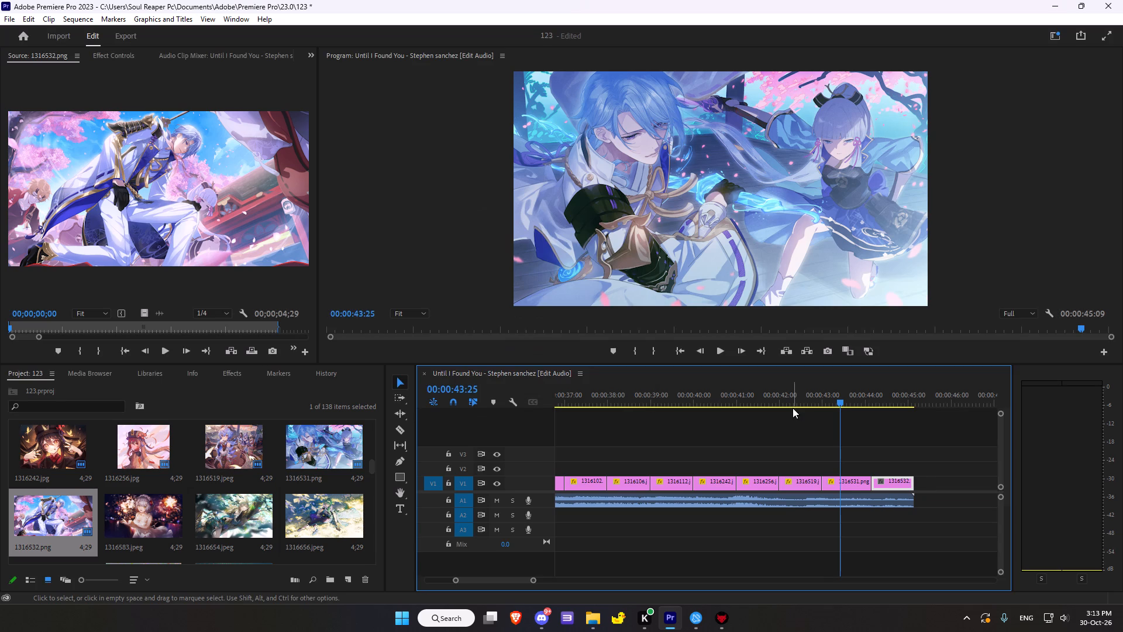
Move the playhead to the 1316532.png clip at 00:00:44:35 and set its Scale to 55.
left_click(943, 482)
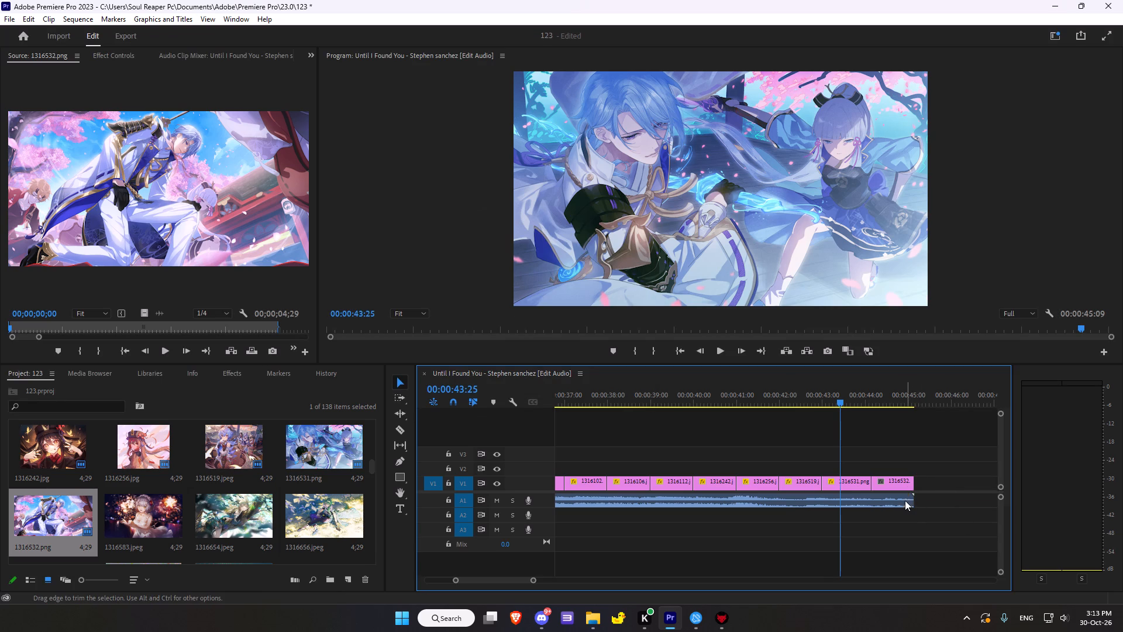
left_click(905, 501)
left_click_drag(842, 403, 885, 400)
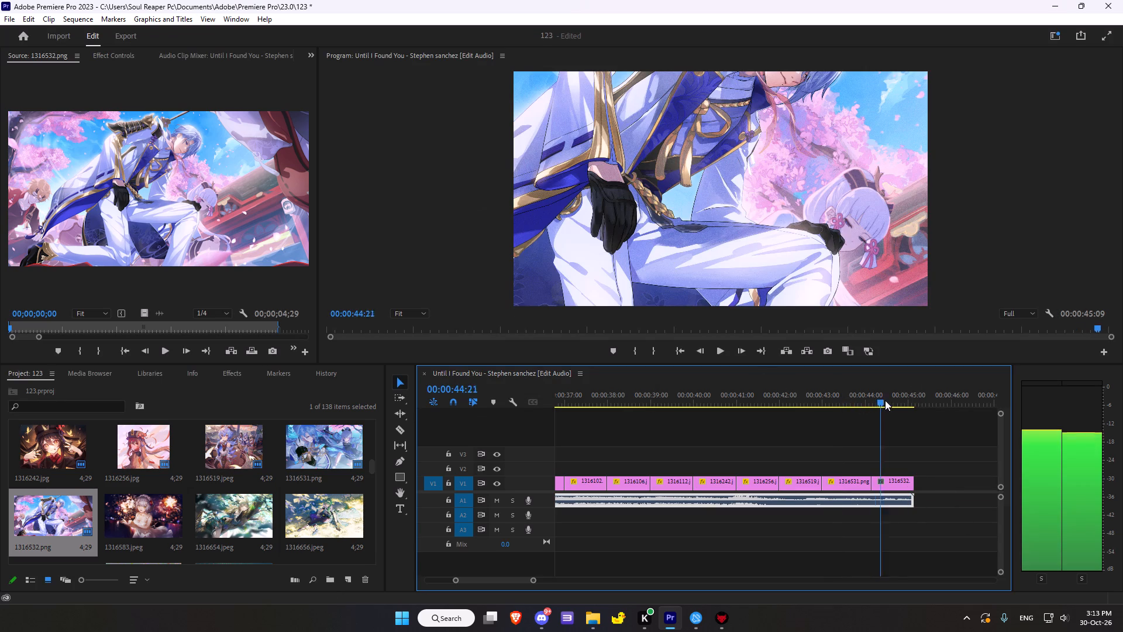
left_click_drag(885, 400, 914, 401)
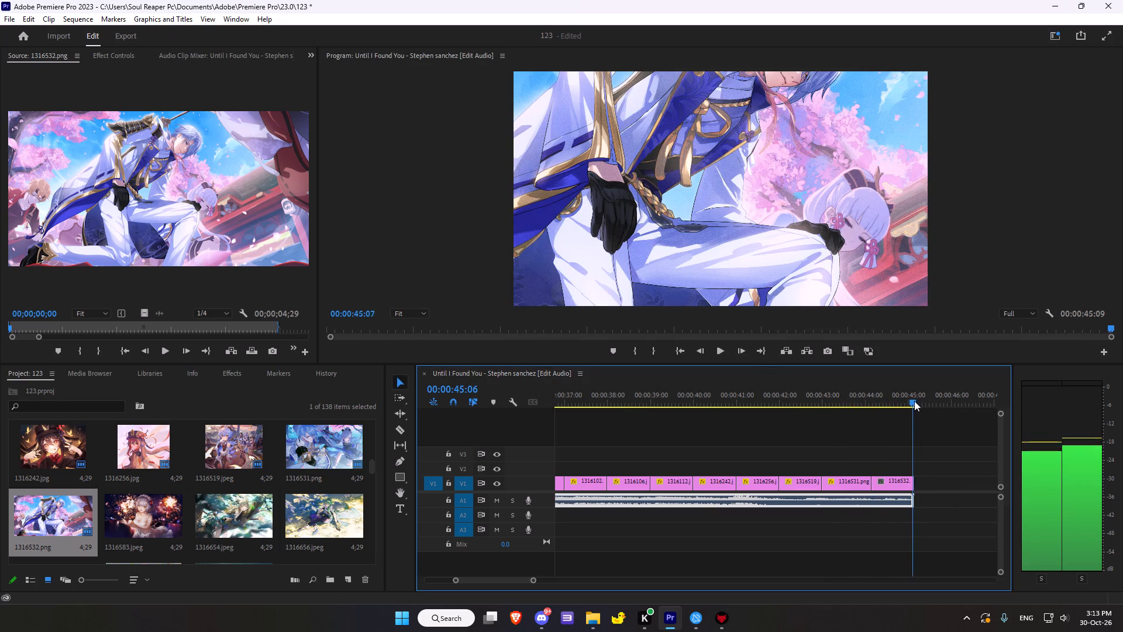
left_click_drag(914, 401, 910, 401)
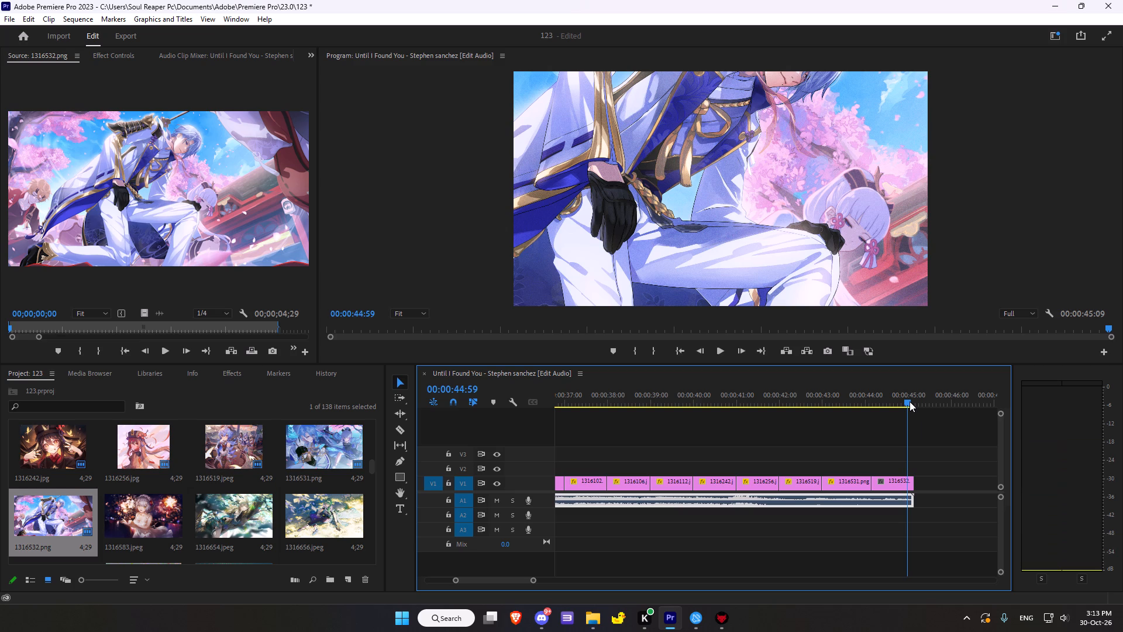
left_click_drag(910, 401, 910, 401)
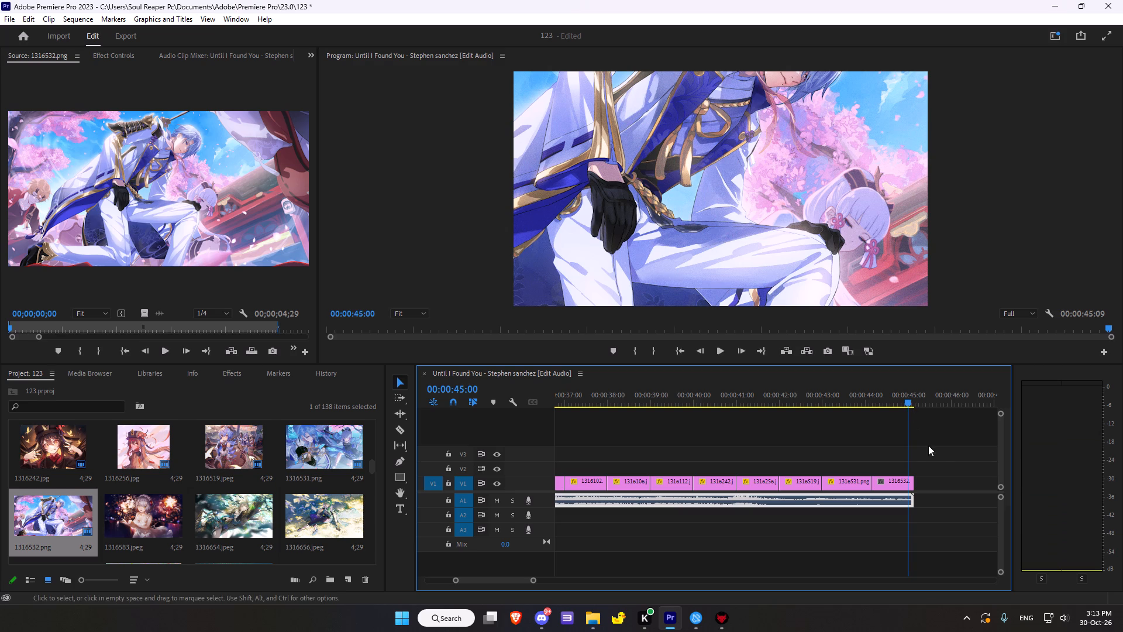
left_click(931, 455)
scroll(810, 428, "up", 7)
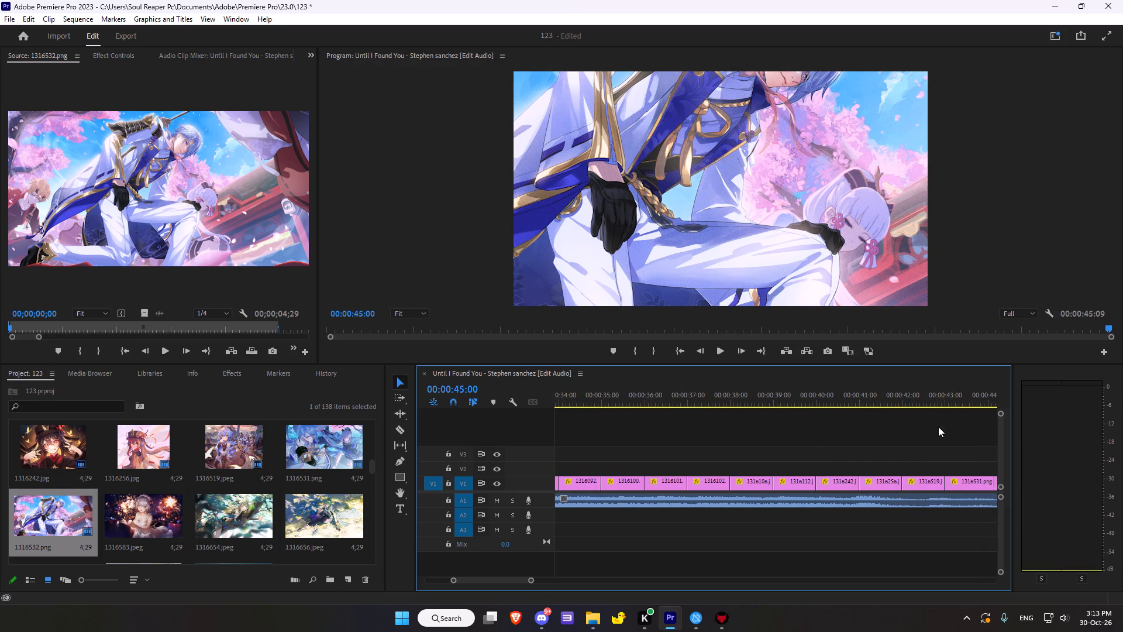
scroll(937, 434, "down", 6)
left_click(905, 386)
left_click(909, 401)
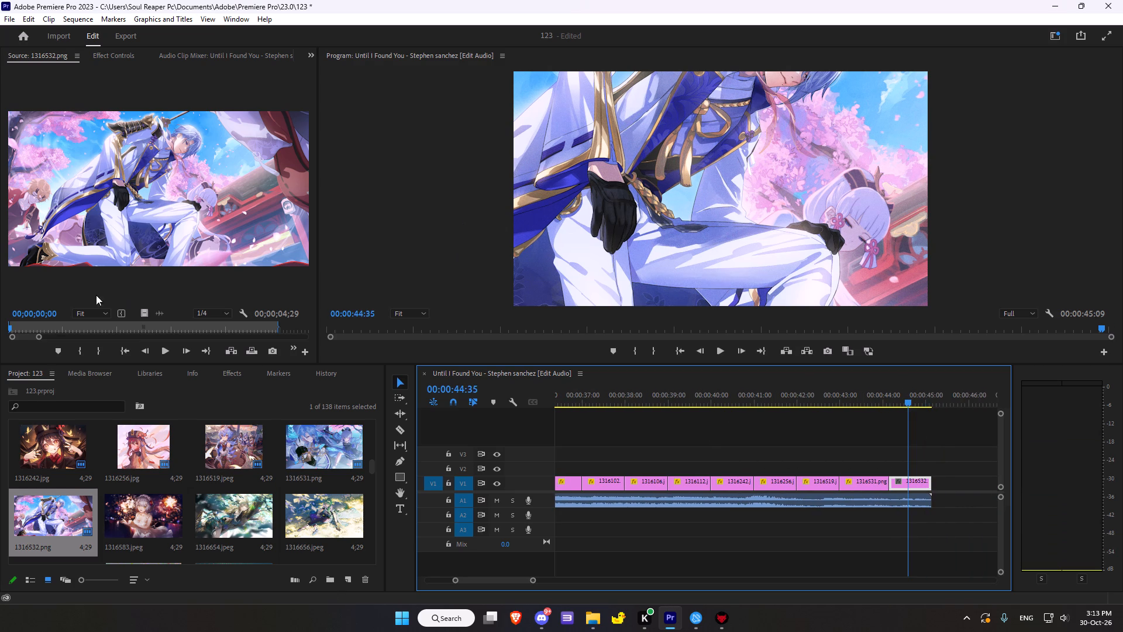
left_click(122, 51)
left_click_drag(123, 127, 116, 128)
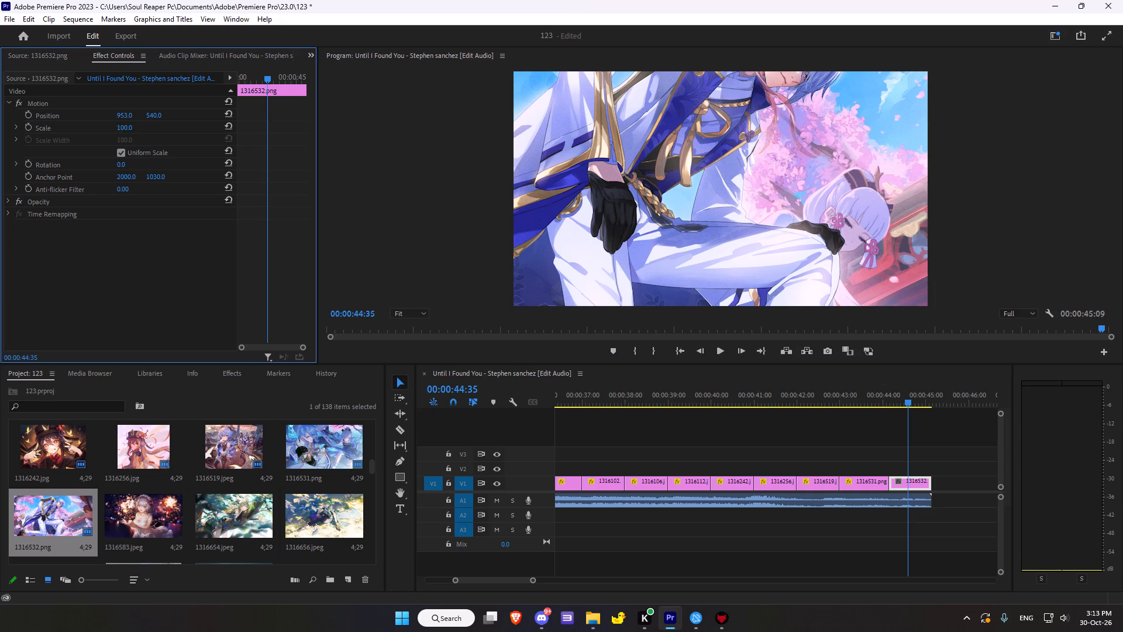
left_click_drag(116, 128, 126, 118)
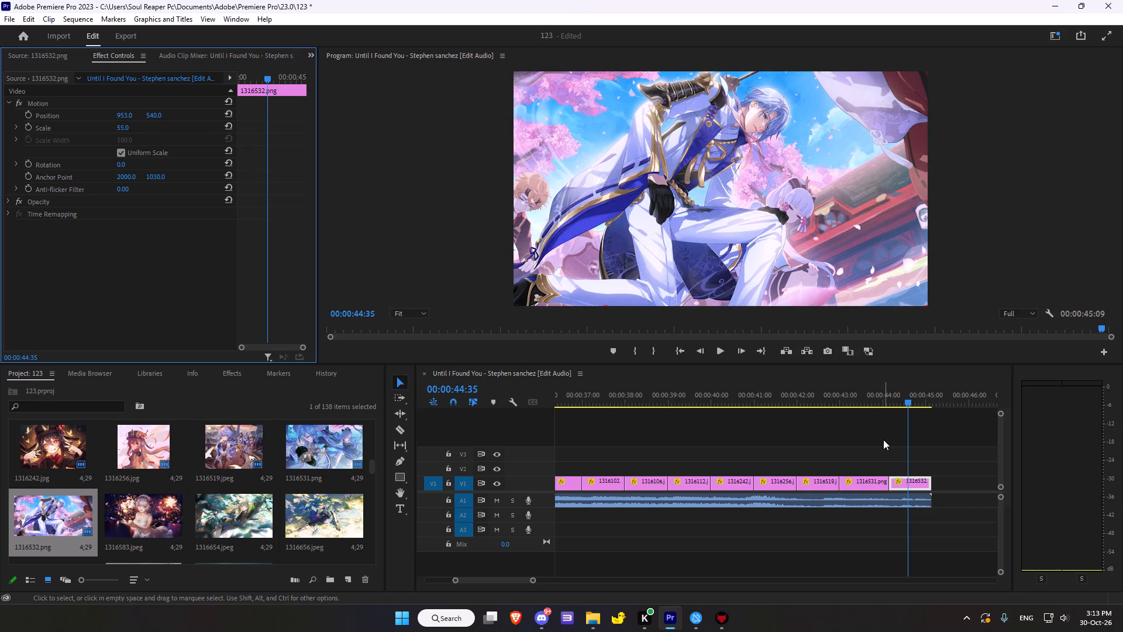
Switch to the Color workspace with the Lumetri Color controls.
scroll(882, 441, "up", 17)
scroll(702, 306, "up", 1)
left_click(1053, 32)
left_click(983, 140)
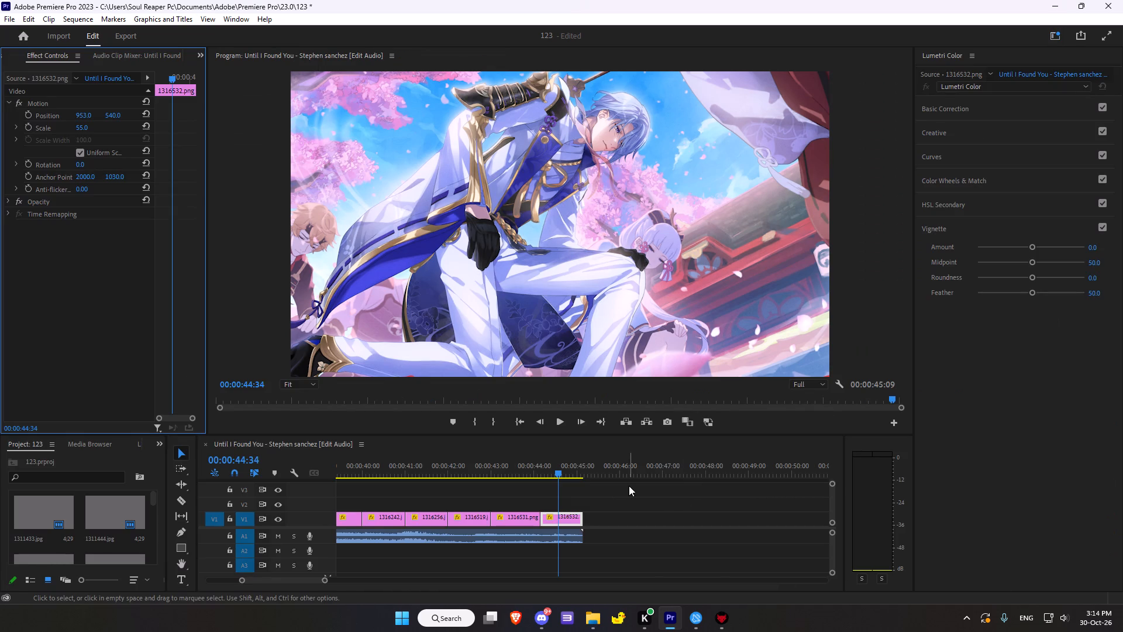
Review the framing of the later stills on track V1, checking frames at 00:00:40:20, 00:00:37:01 and 00:00:34:13.
scroll(629, 486, "up", 5)
scroll(664, 454, "up", 15)
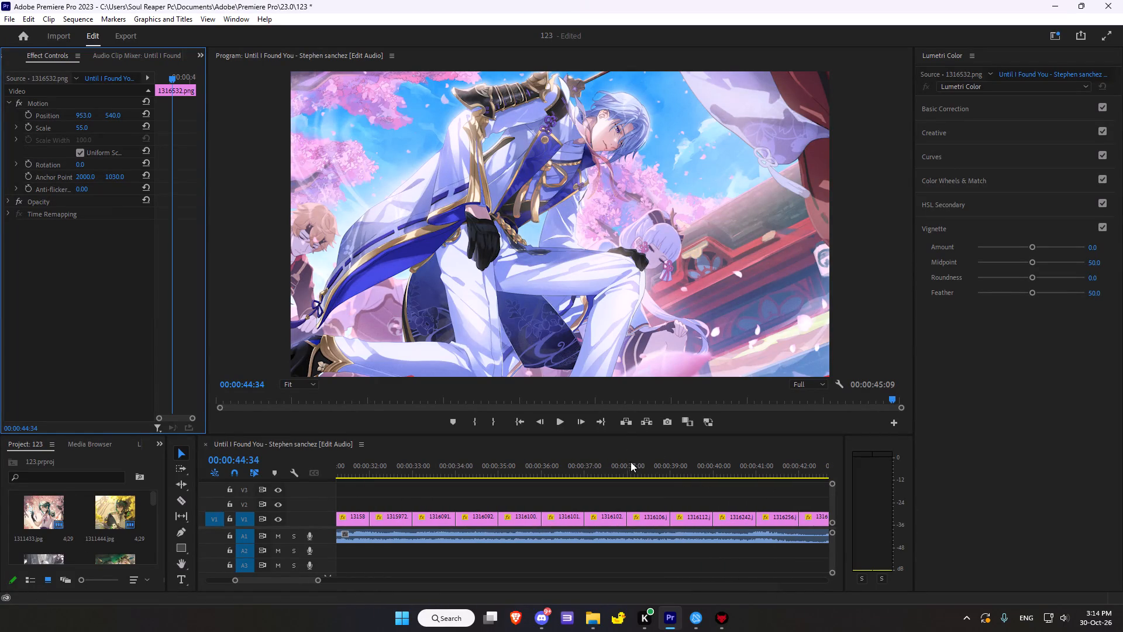
scroll(622, 437, "up", 5)
scroll(591, 527, "up", 3)
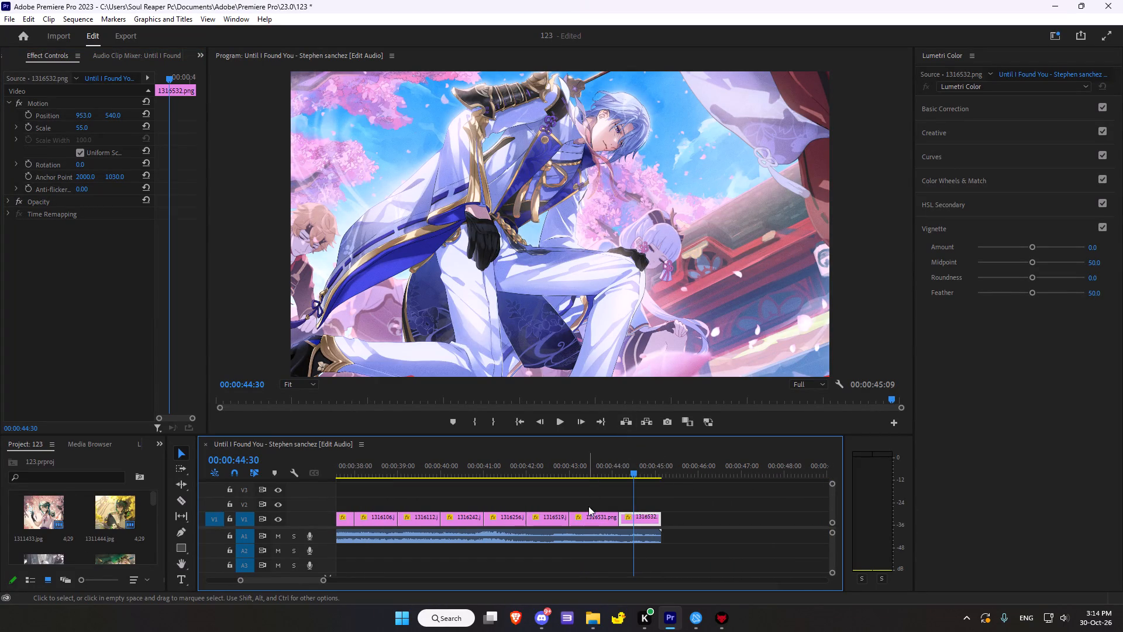
scroll(586, 480, "up", 3)
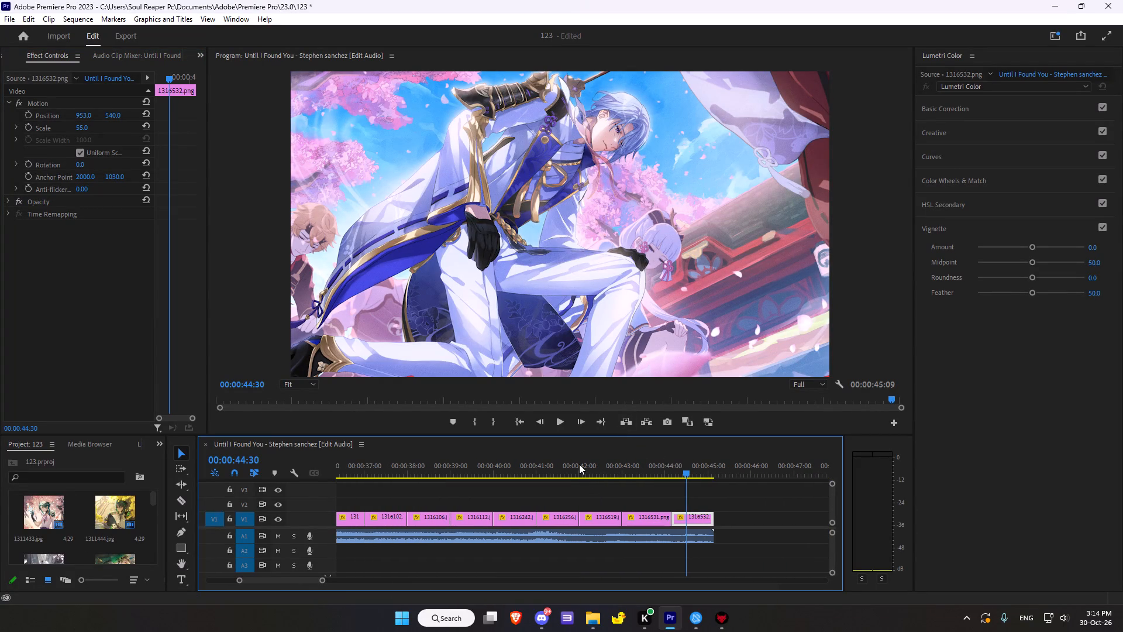
scroll(578, 462, "up", 4)
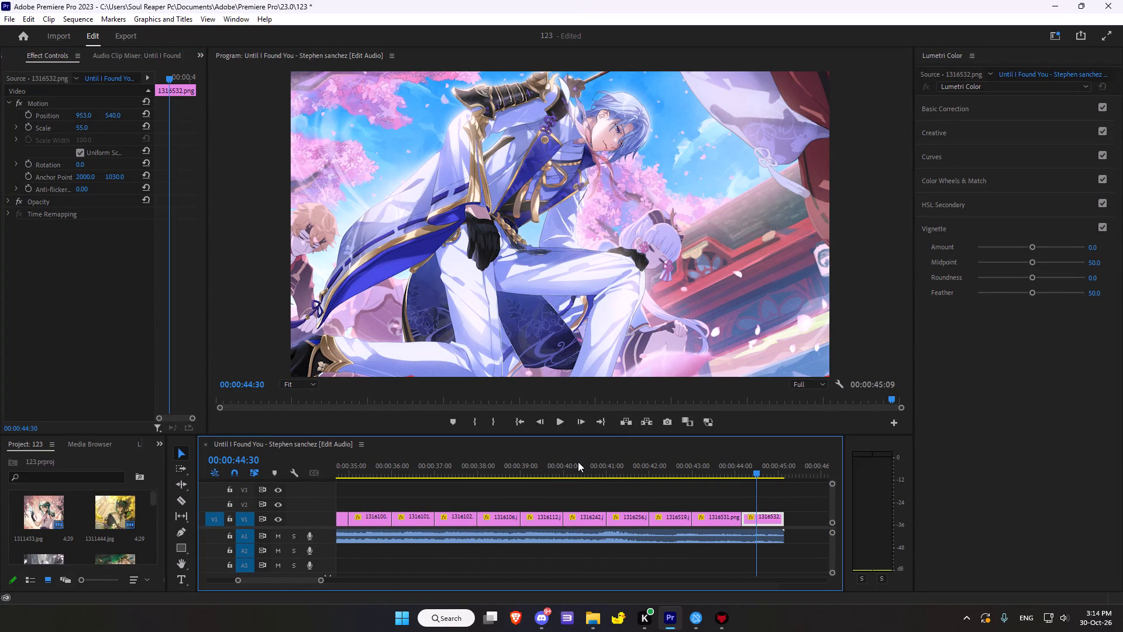
scroll(538, 504, "up", 5)
scroll(490, 529, "down", 2)
left_click(519, 477)
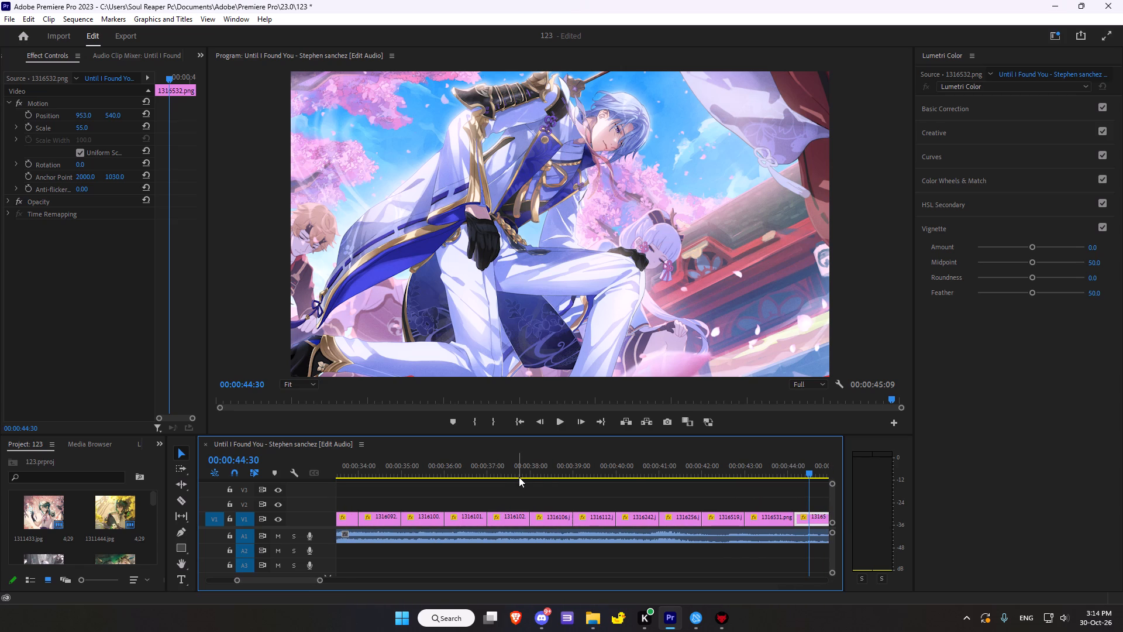
left_click(631, 470)
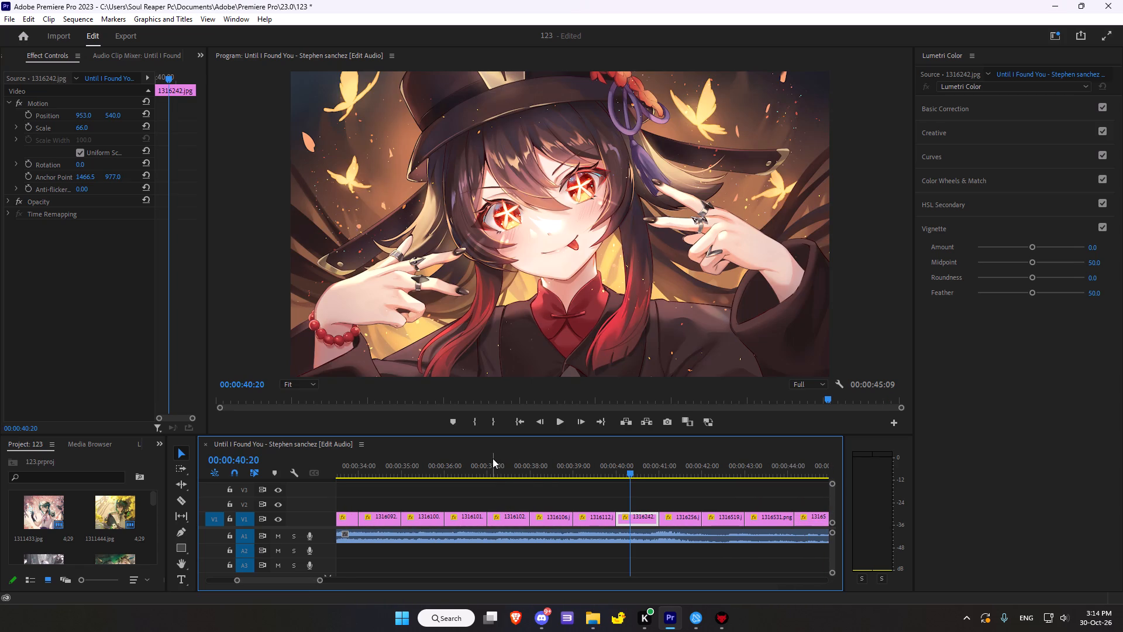
left_click(489, 470)
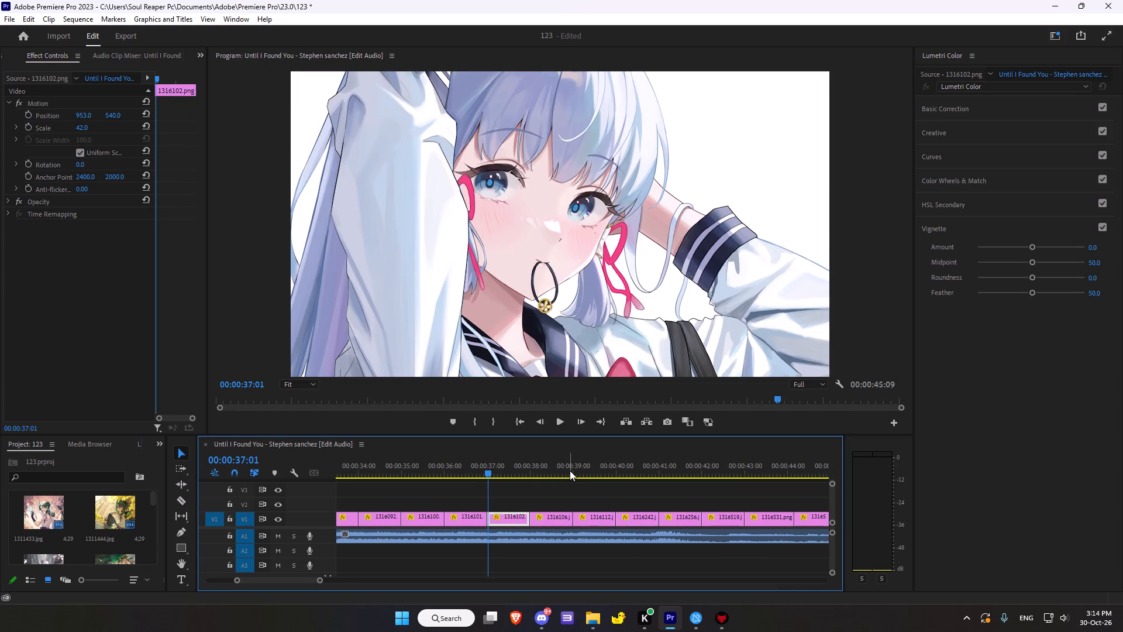
scroll(569, 470, "up", 8)
left_click(567, 470)
left_click(510, 475)
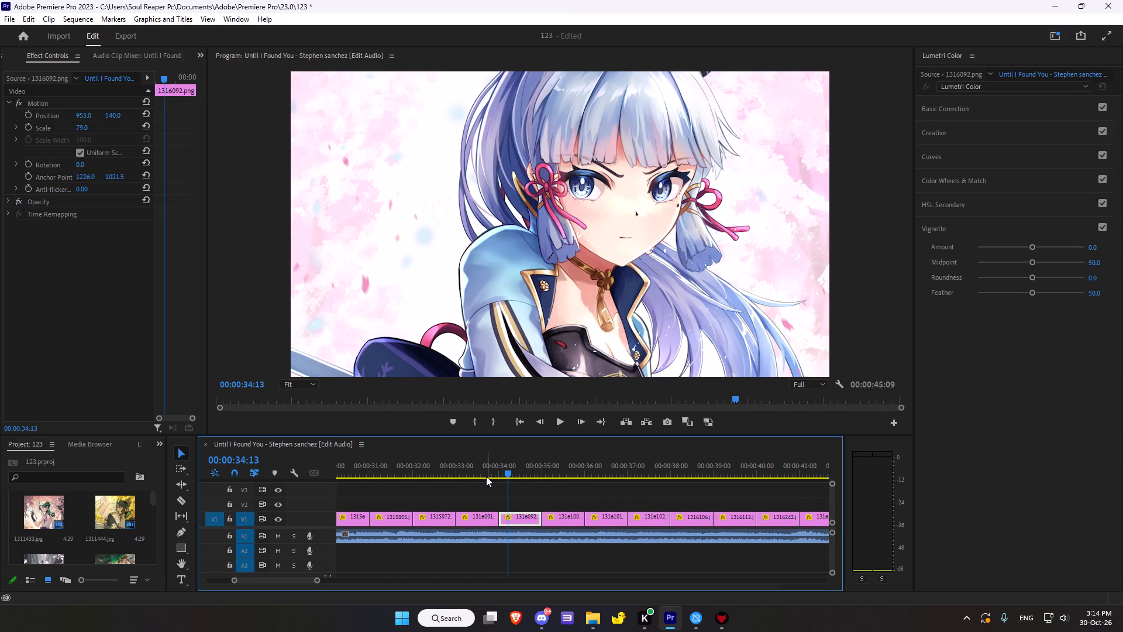
Place the playhead at 00:00:00:16 on the first clip, 1311433.jpg, and open its Basic Correction settings.
scroll(473, 473, "up", 5)
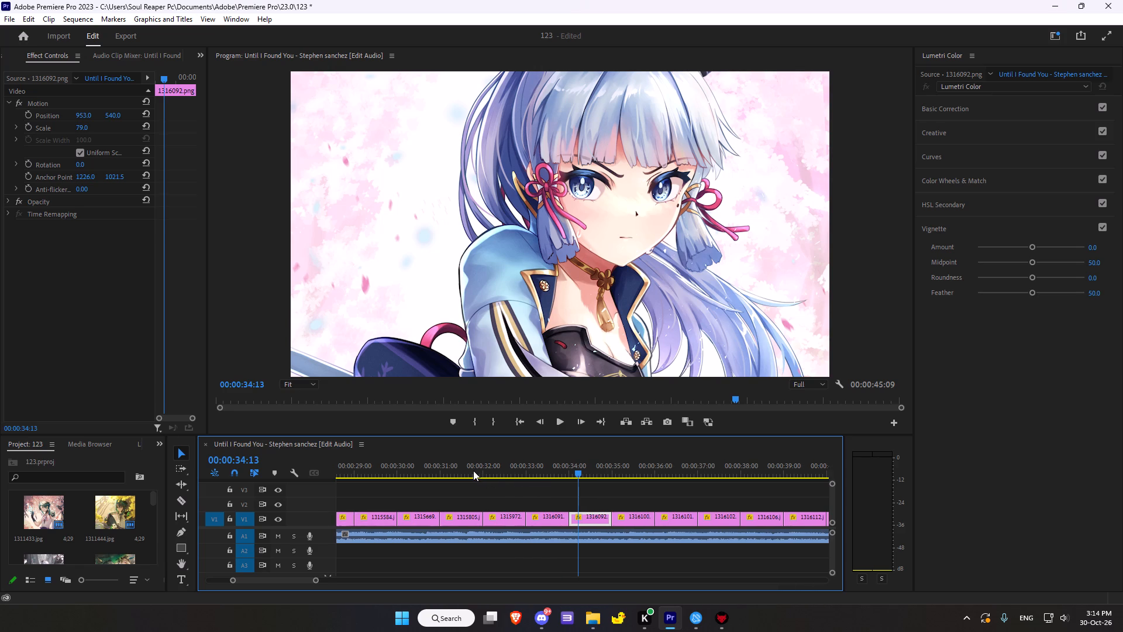
scroll(473, 470, "up", 7)
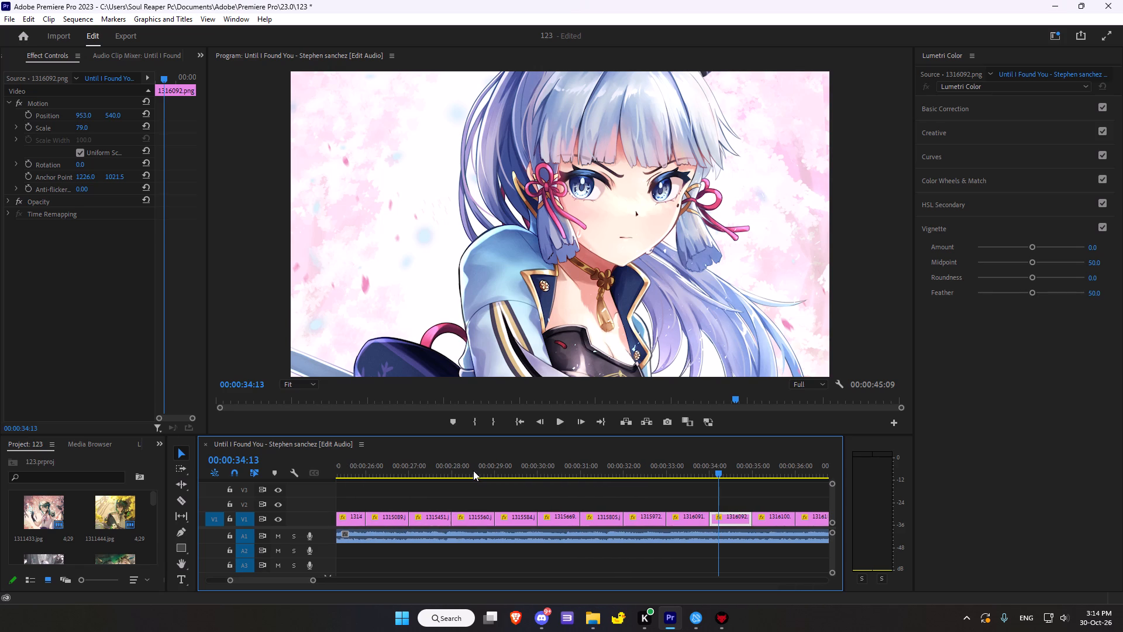
scroll(473, 470, "up", 4)
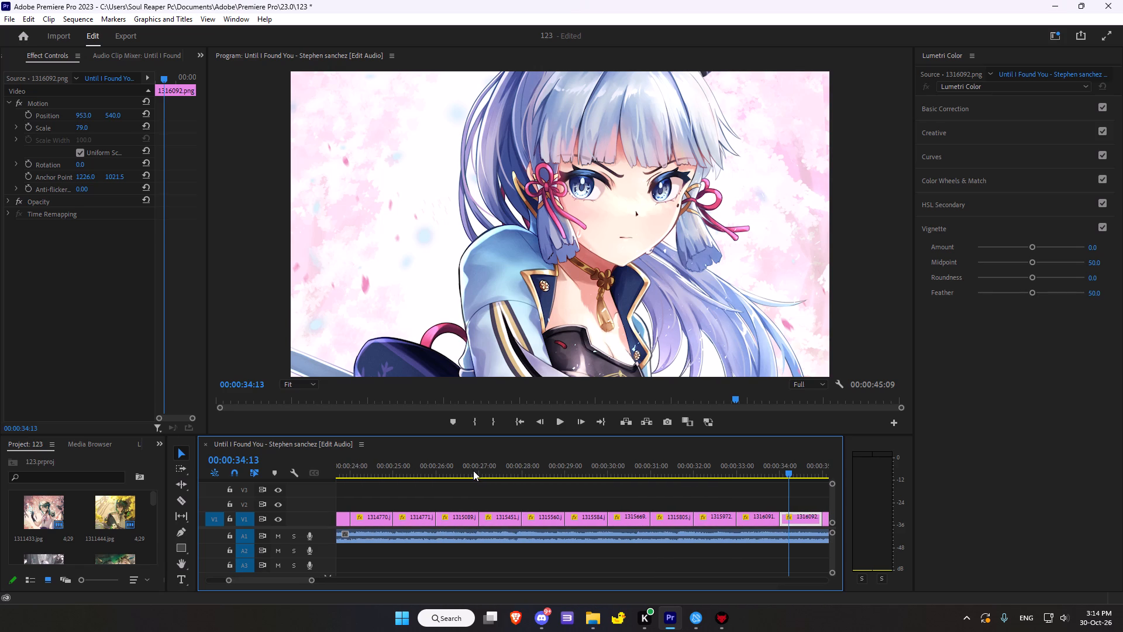
scroll(473, 470, "up", 7)
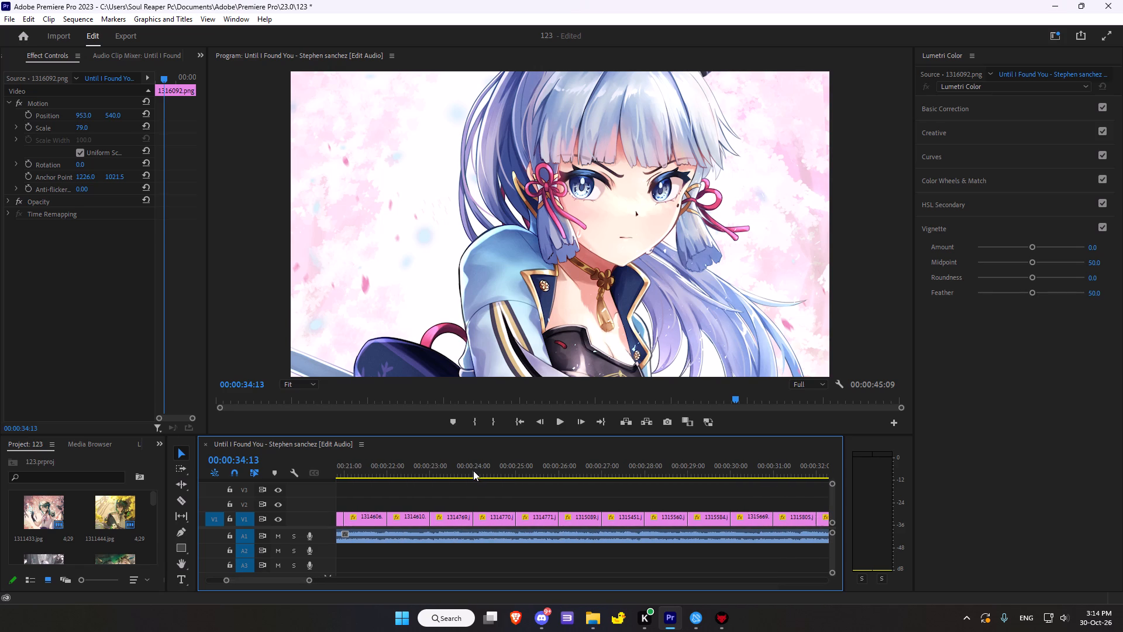
scroll(473, 470, "up", 5)
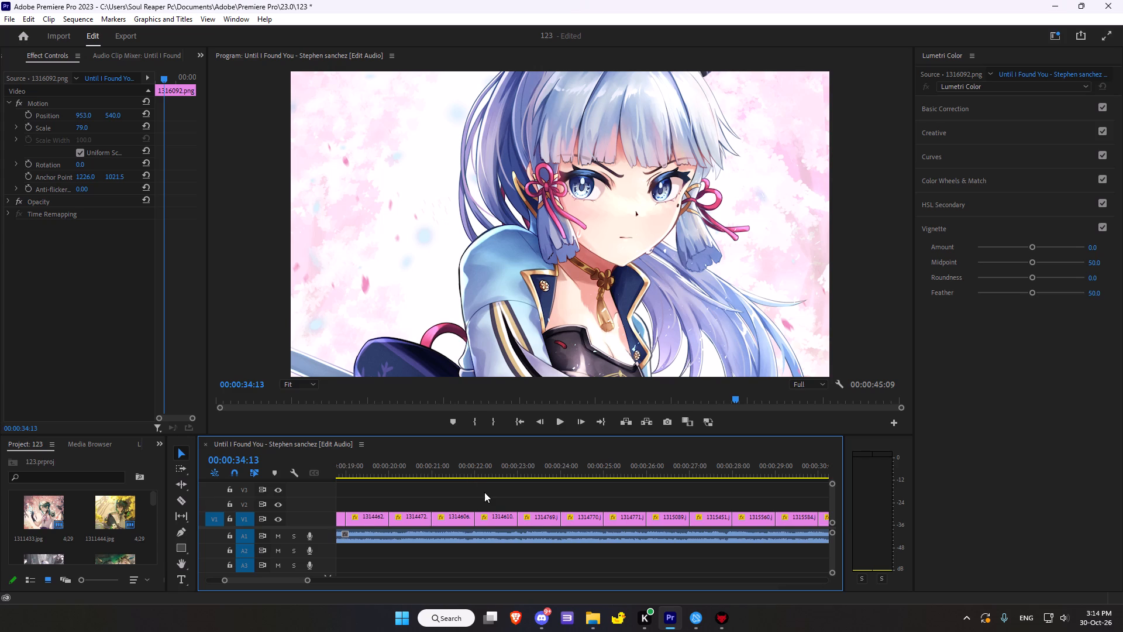
scroll(484, 492, "up", 4)
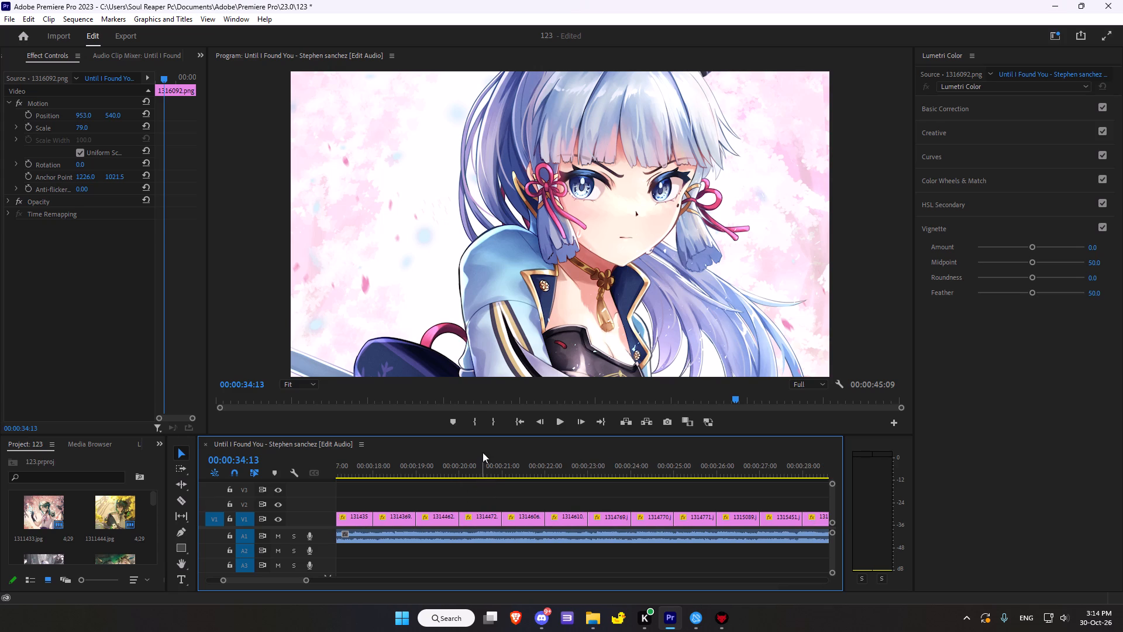
scroll(481, 445, "up", 3)
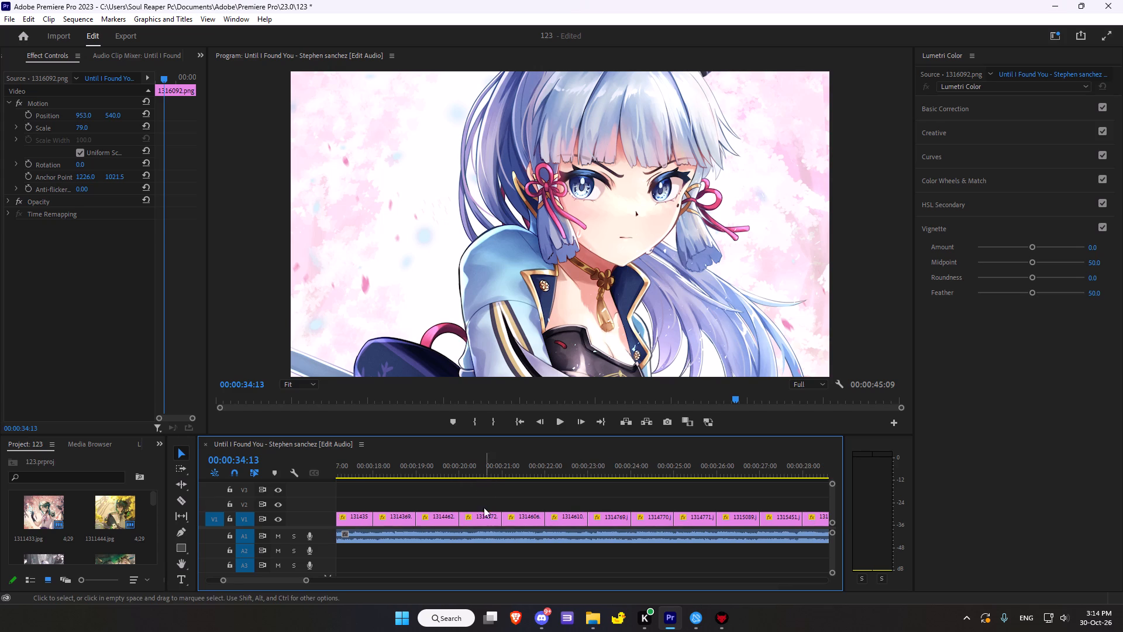
scroll(481, 500, "up", 14)
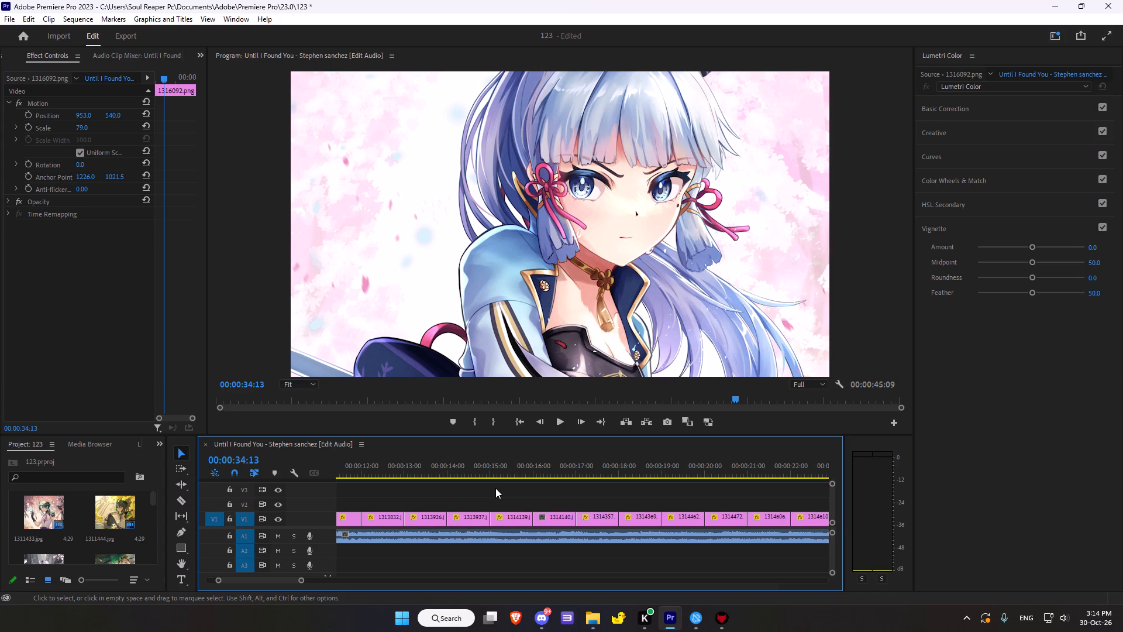
scroll(495, 488, "down", 1)
scroll(495, 488, "up", 4)
scroll(495, 488, "down", 4)
scroll(495, 488, "up", 5)
scroll(495, 488, "down", 6)
scroll(495, 488, "up", 7)
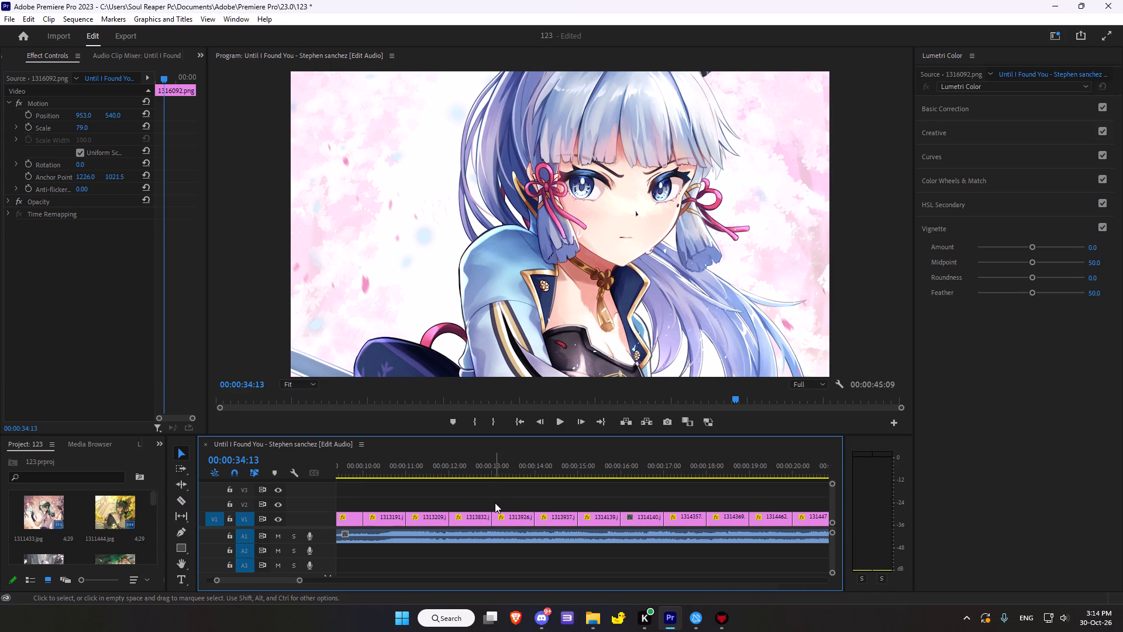
scroll(495, 496, "up", 9)
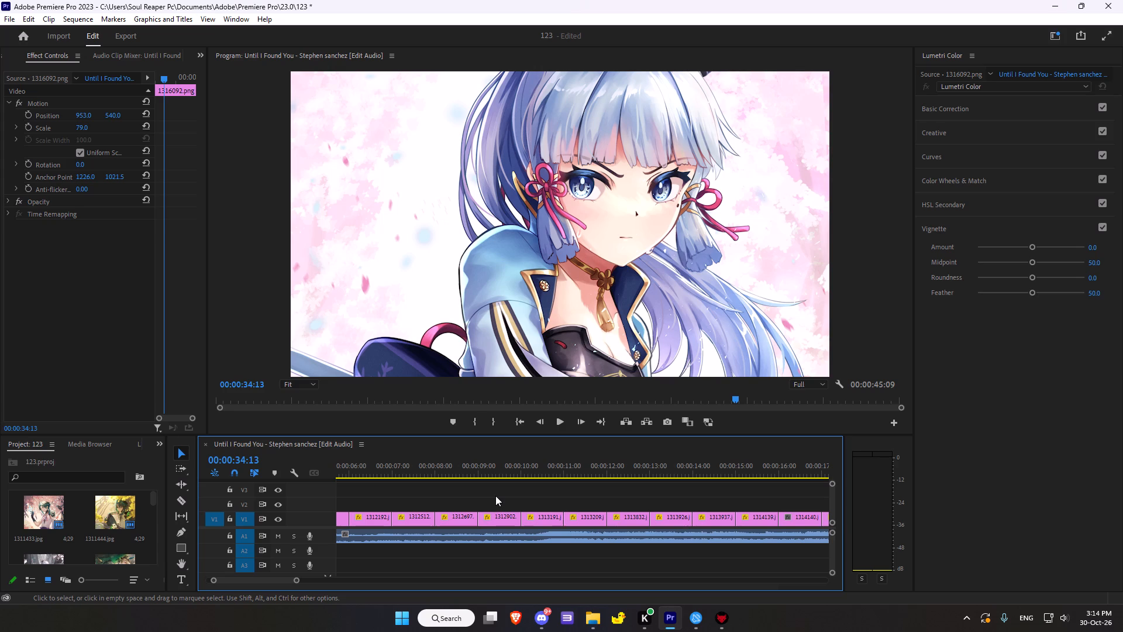
scroll(495, 496, "up", 16)
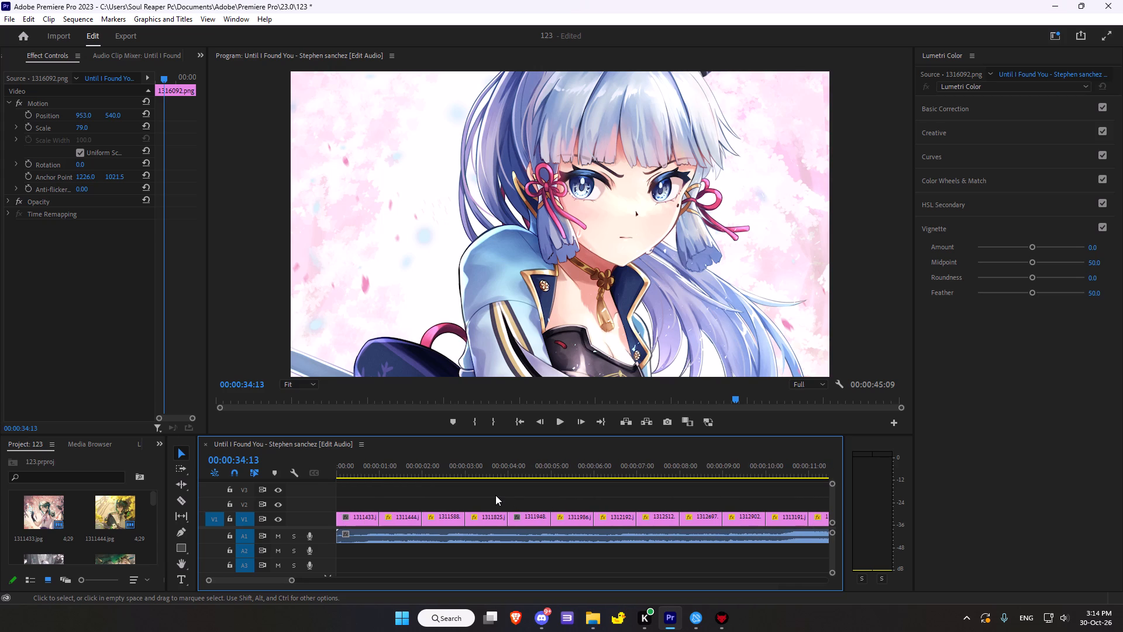
scroll(495, 495, "up", 10)
left_click(347, 468)
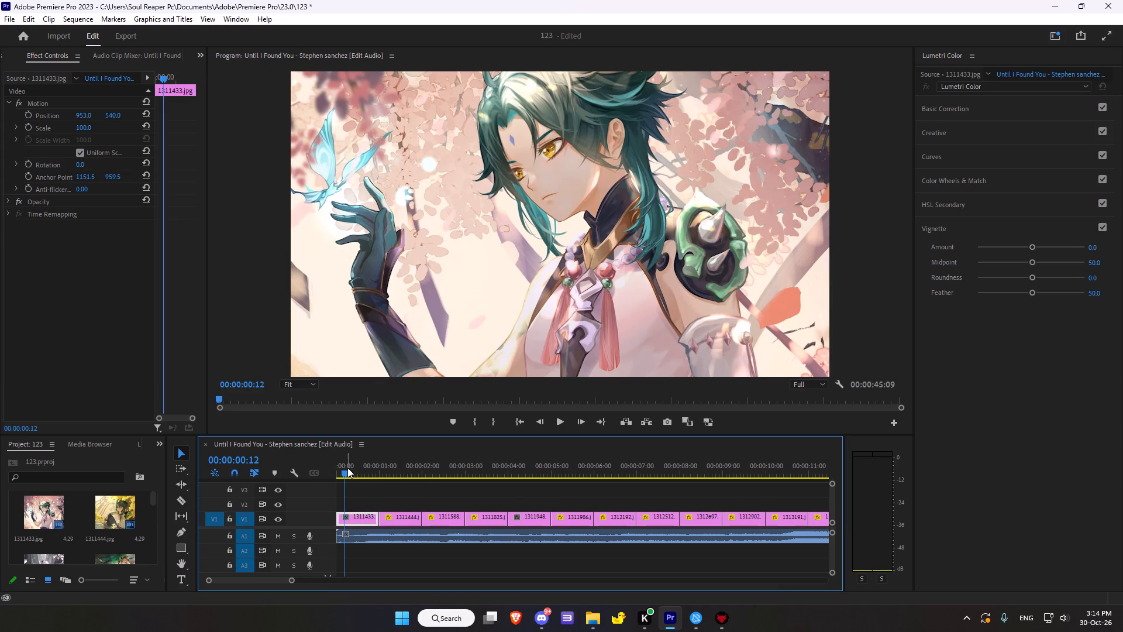
left_click(350, 466)
left_click(944, 111)
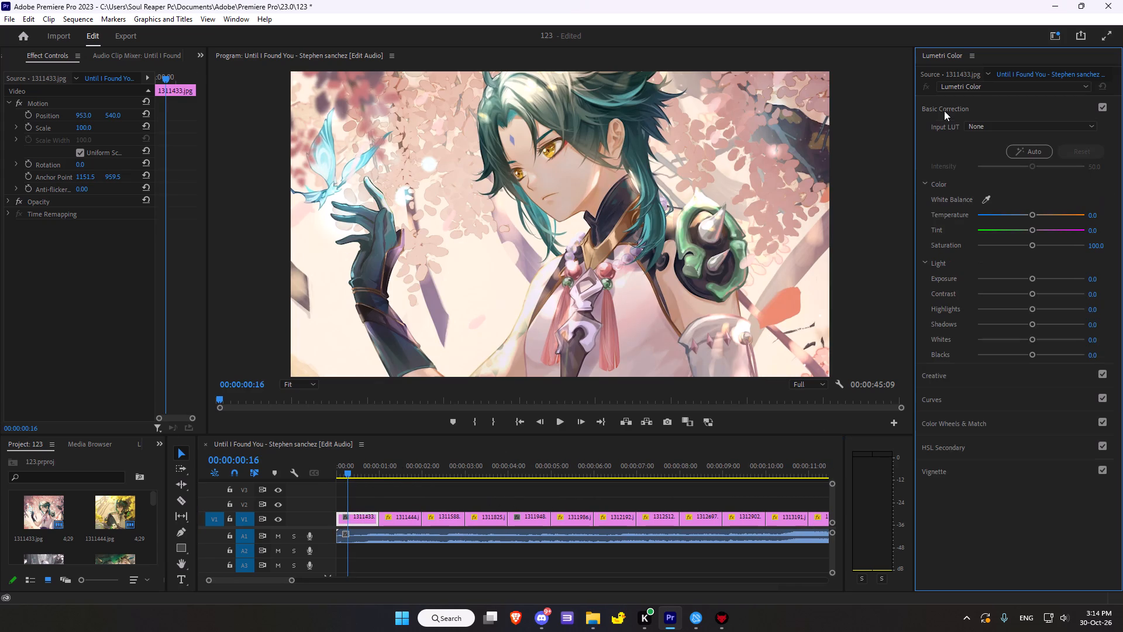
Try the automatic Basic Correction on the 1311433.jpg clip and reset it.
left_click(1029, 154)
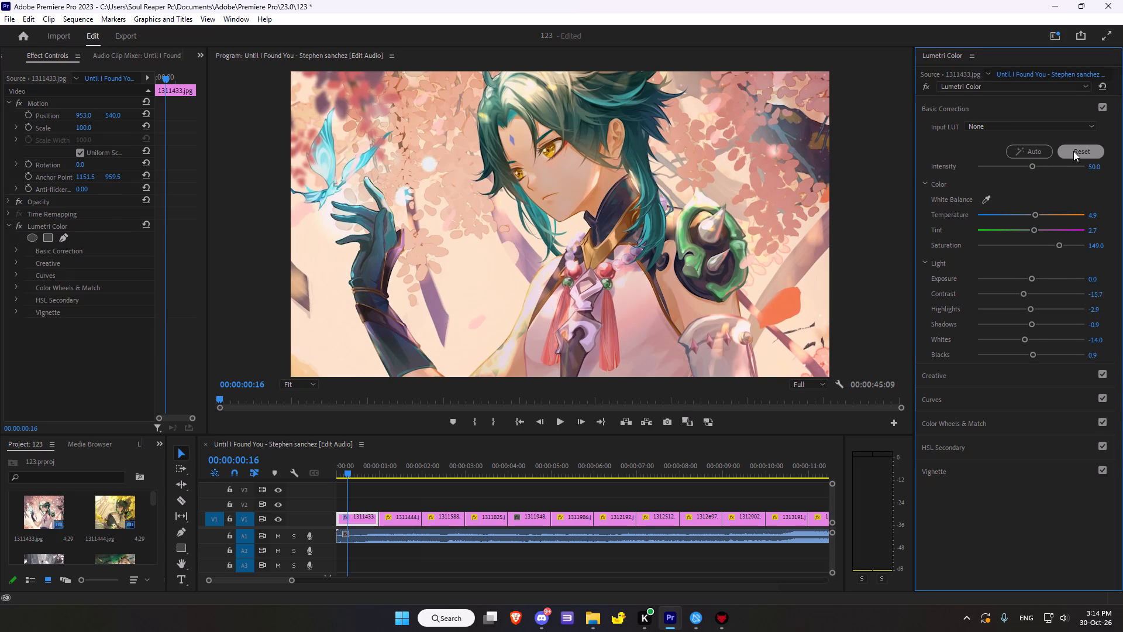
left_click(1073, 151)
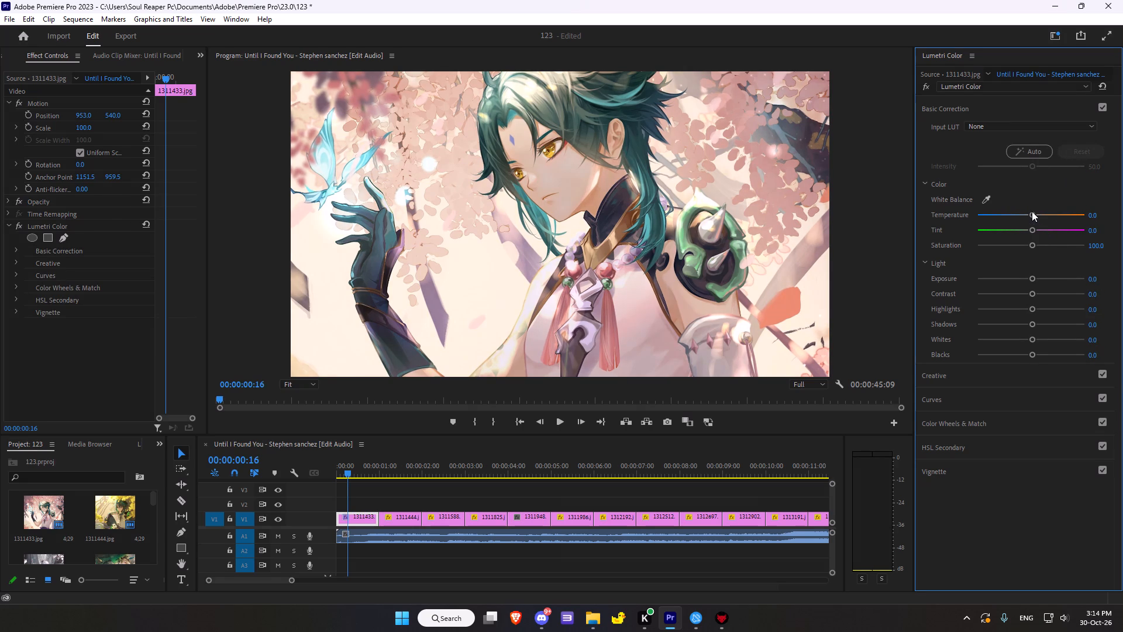
Set the 1311433.jpg clip's Temperature to about -6.5, Tint to 9.8, Saturation to 130.4 and Exposure to -0.4.
left_click_drag(1032, 211, 1026, 209)
left_click(1032, 228)
left_click_drag(1034, 241, 1016, 244)
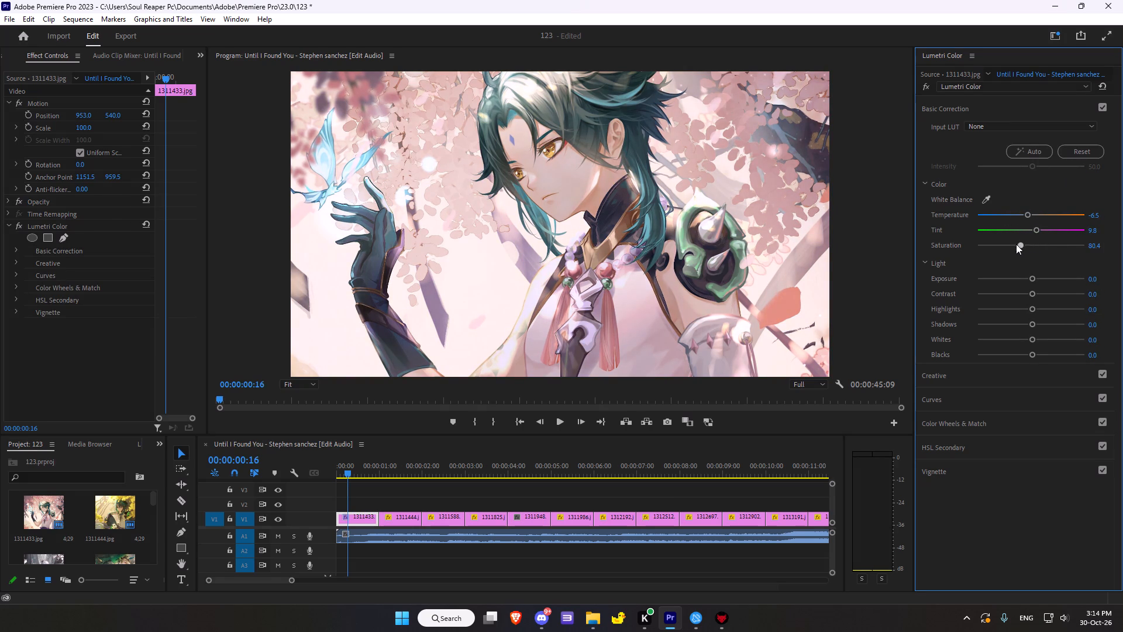
left_click_drag(1016, 244, 1041, 243)
left_click_drag(1032, 277, 1026, 276)
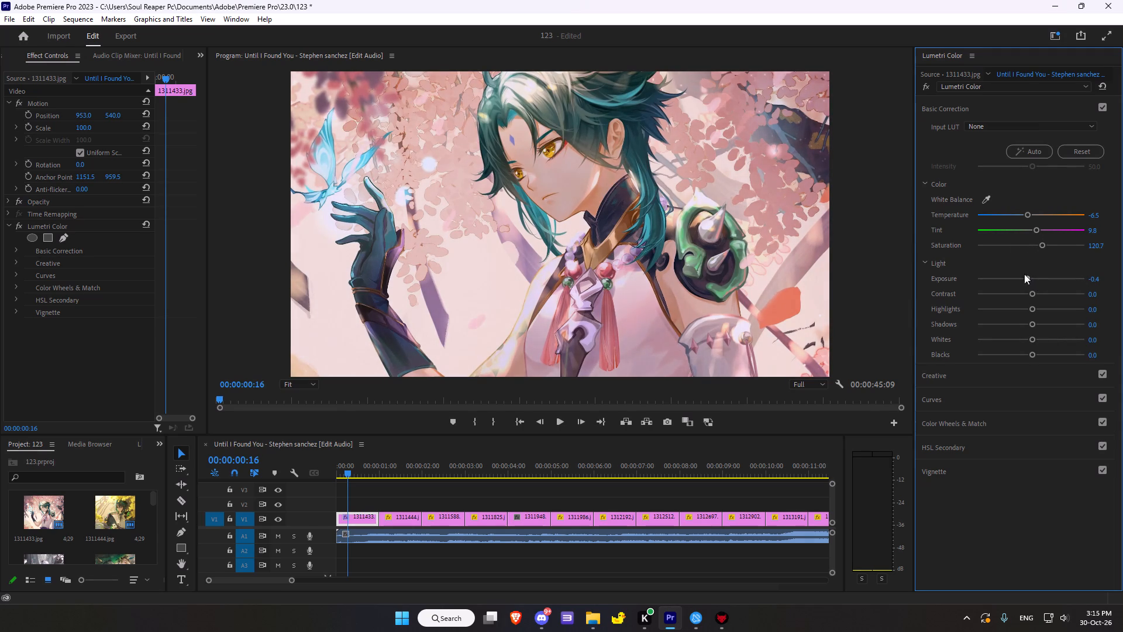
left_click(1043, 245)
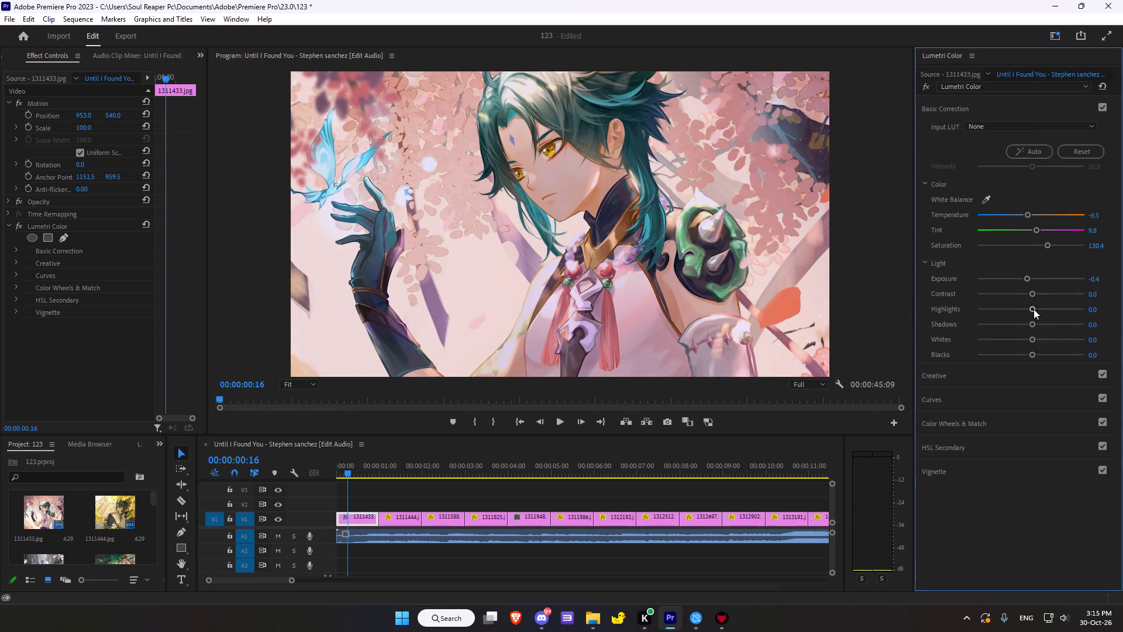
Set the Basic Correction Contrast to about 1.1 and Whites to about 17.4 for the 1311433.jpg clip.
left_click_drag(1031, 290, 1031, 309)
left_click(1032, 310)
left_click_drag(1033, 341, 1039, 339)
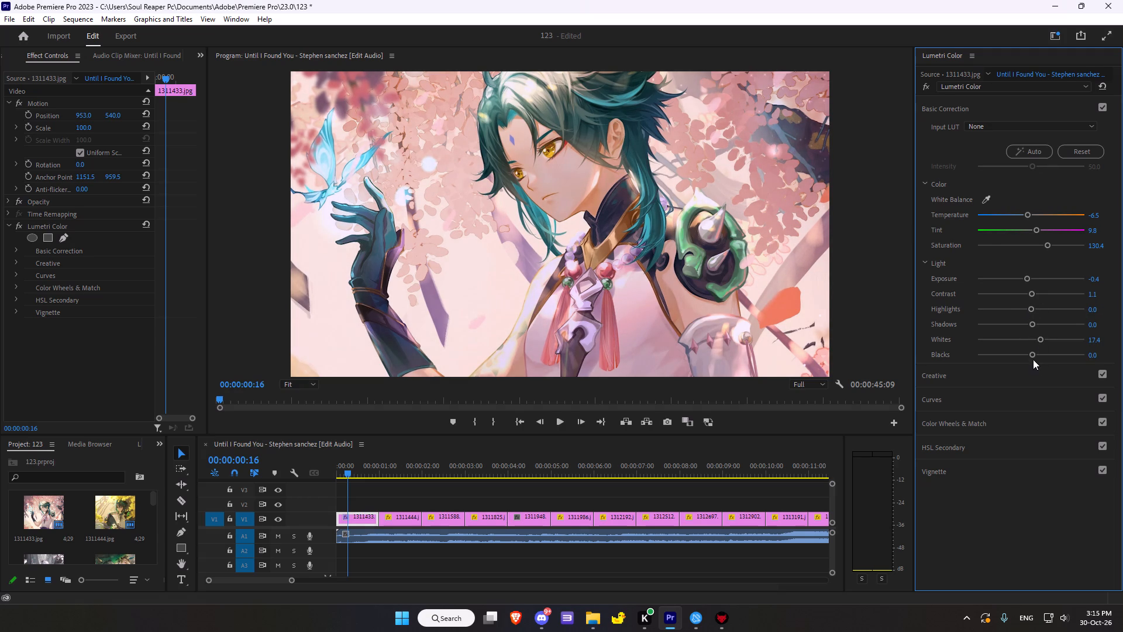
left_click(1029, 350)
In the Creative settings, try a slight Faded Film, return it to 0, and set Intensity to about 128.3.
left_click(955, 374)
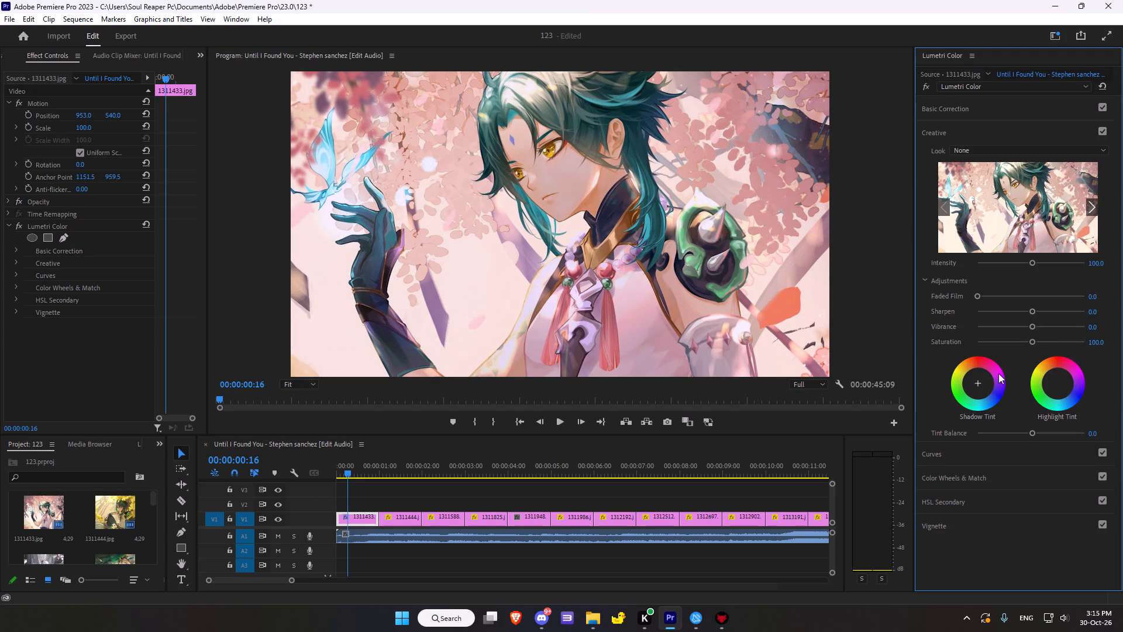
left_click_drag(980, 297, 986, 296)
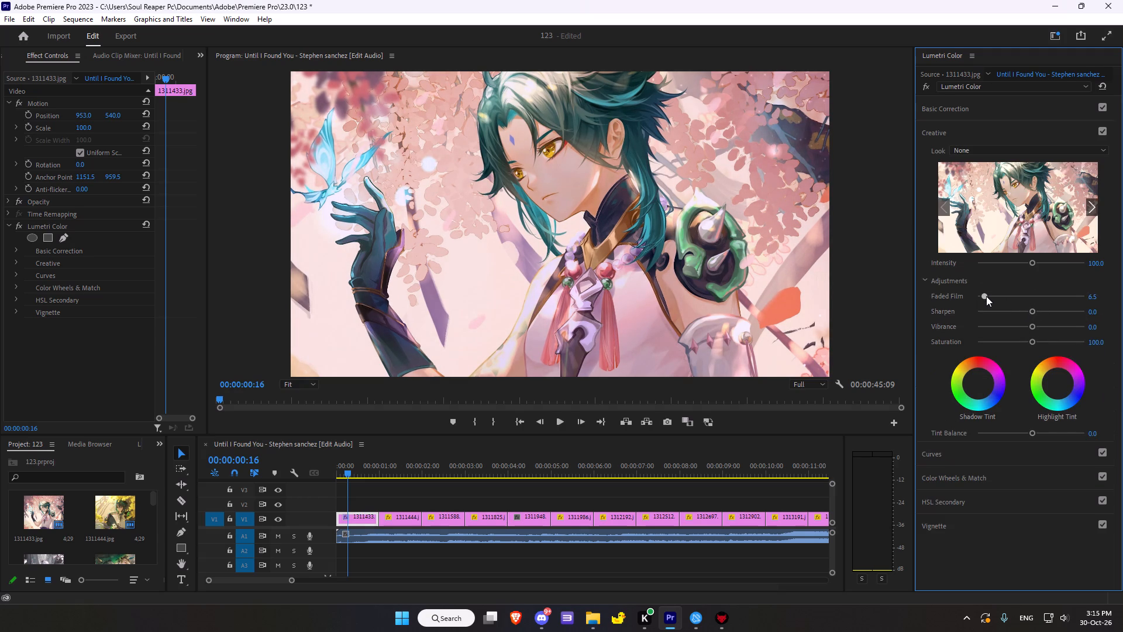
left_click_drag(986, 296, 973, 292)
left_click_drag(1029, 263, 1017, 264)
left_click_drag(1017, 264, 1045, 265)
Preview the next Creative look for the 1311433.jpg clip and return the preview to None.
left_click(1093, 214)
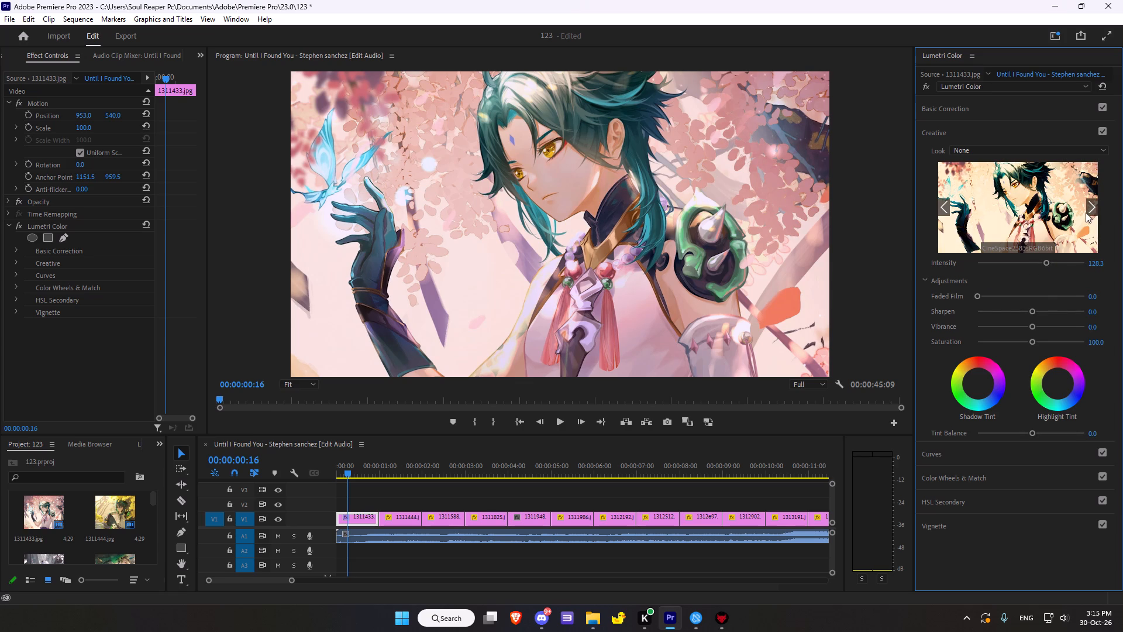
left_click(946, 212)
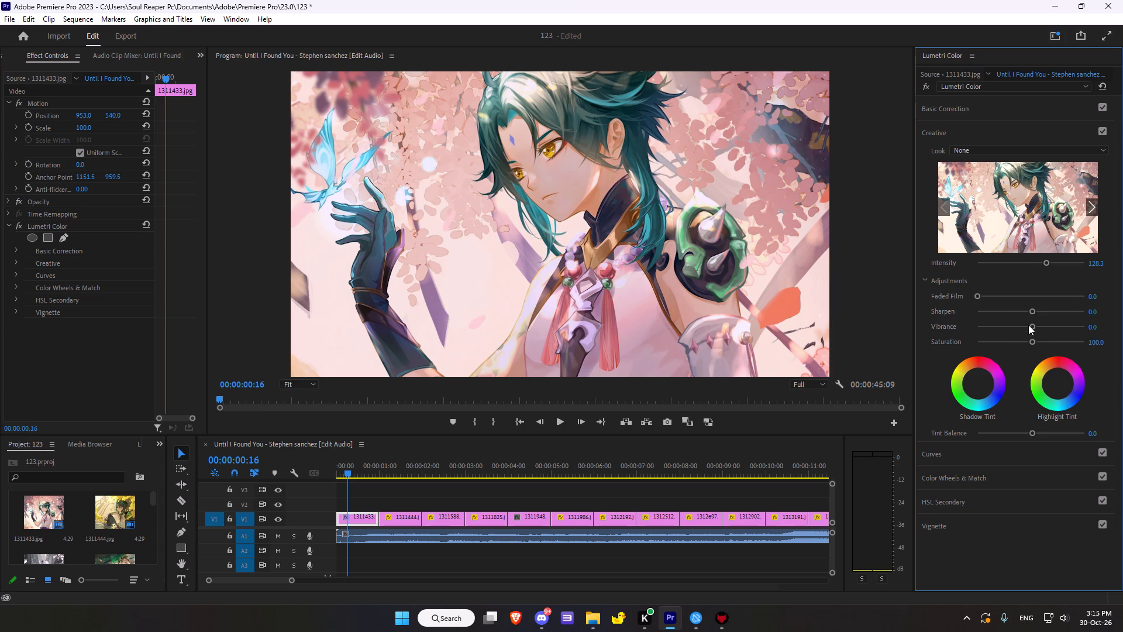
Raise the Creative Sharpen value of the 1311433.jpg clip to about 45.
left_click_drag(1034, 311, 1055, 310)
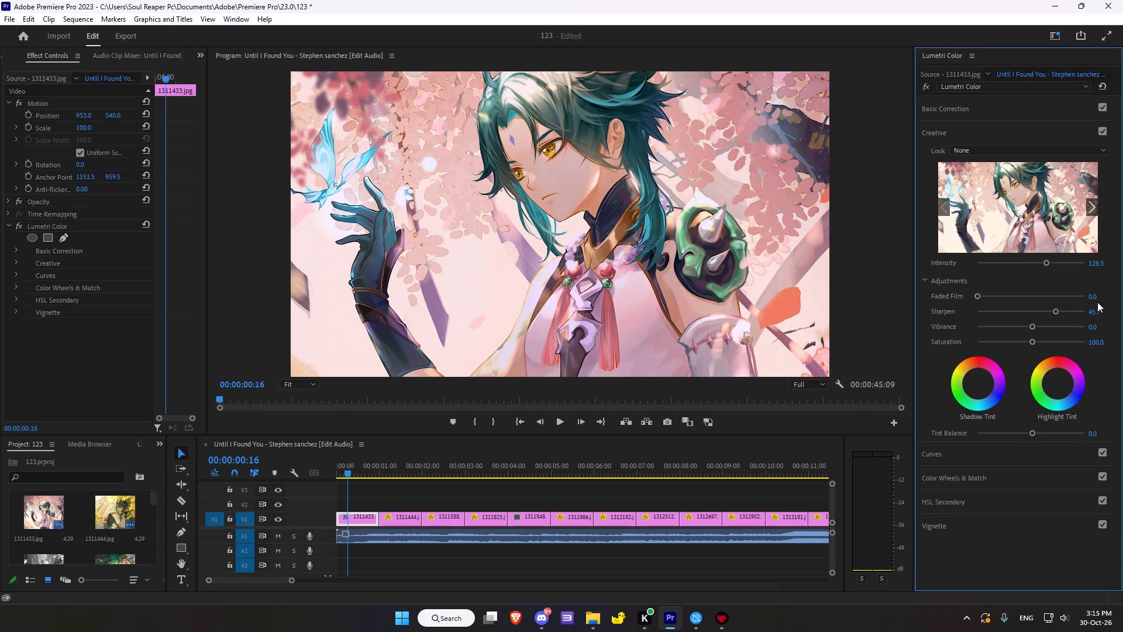
Add three points along the white RGB curve of the 1311433.jpg clip and pull the middle one slightly below the diagonal.
left_click(957, 446)
left_click(1021, 286)
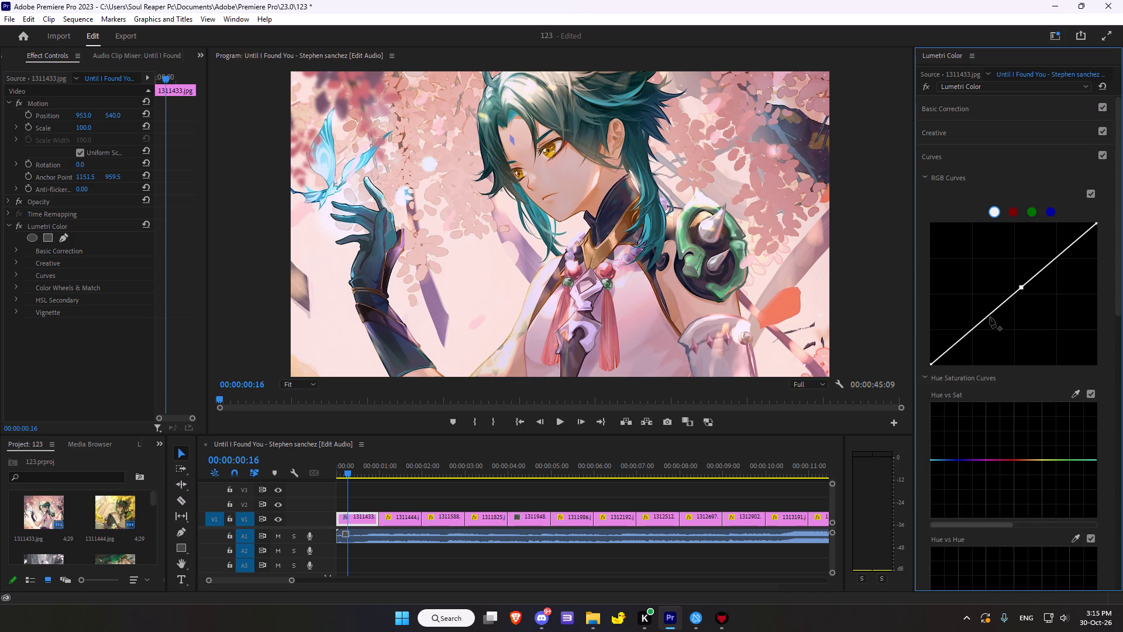
left_click(985, 318)
left_click(1067, 249)
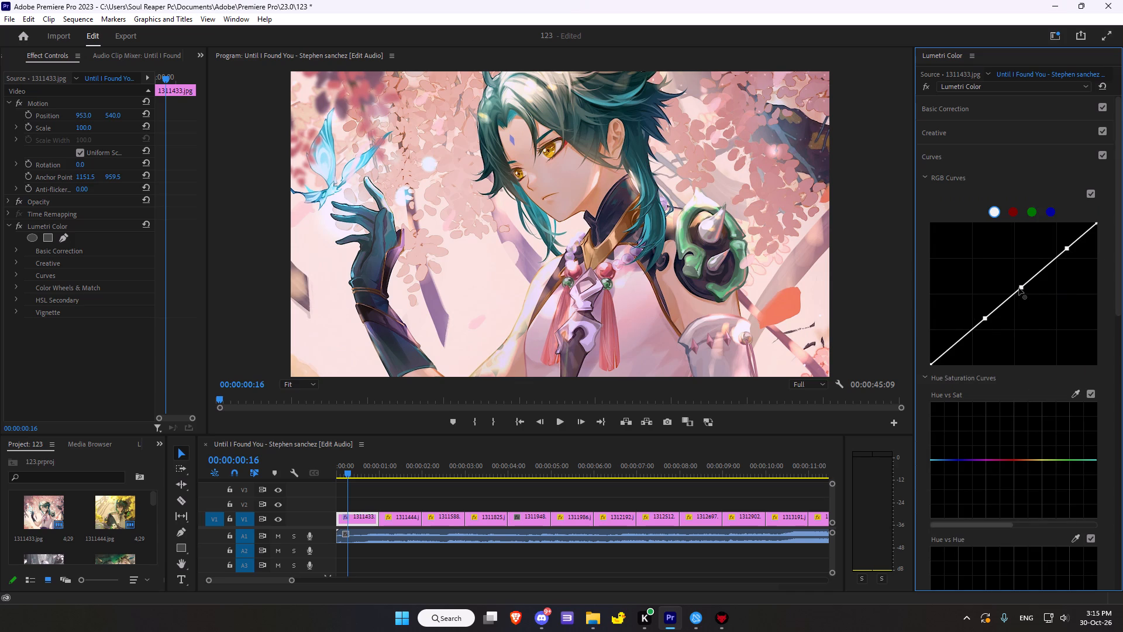
left_click(1019, 288)
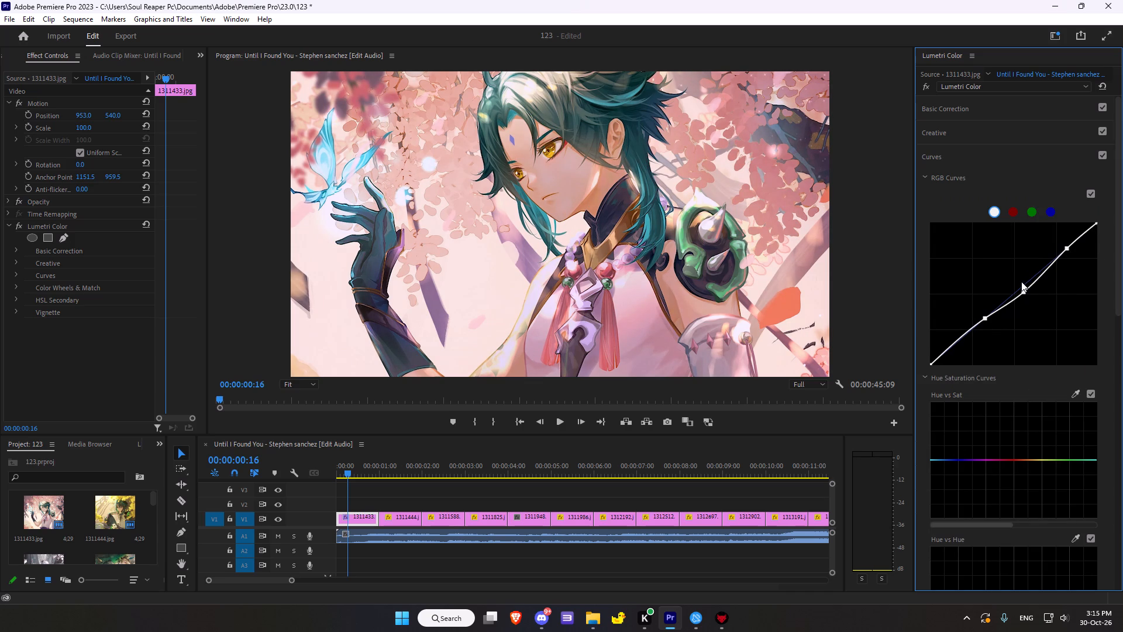
In the Hue vs Sat curve, sample the pink background in the image and raise the red point to boost its saturation.
scroll(1039, 351, "down", 1)
scroll(1029, 407, "down", 3)
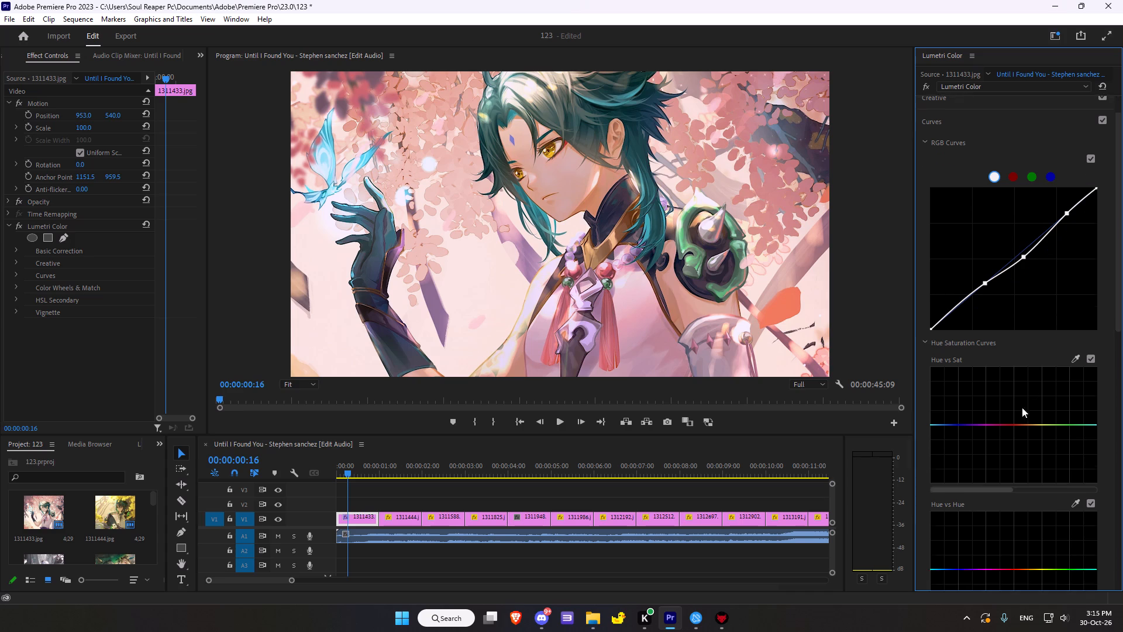
scroll(1022, 407, "down", 6)
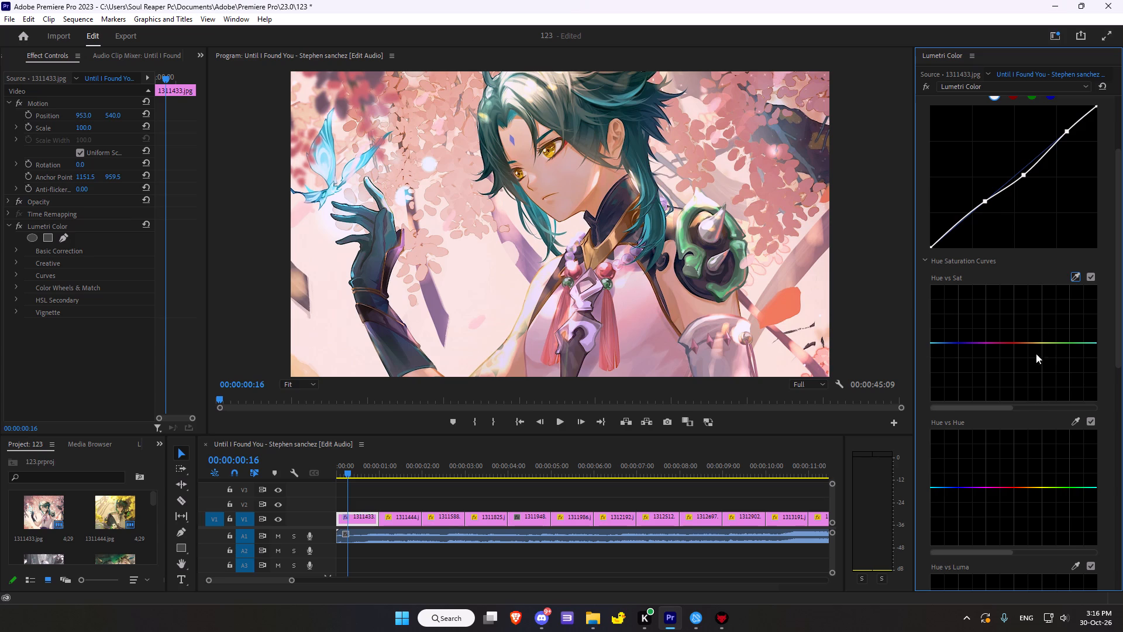
left_click(1074, 273)
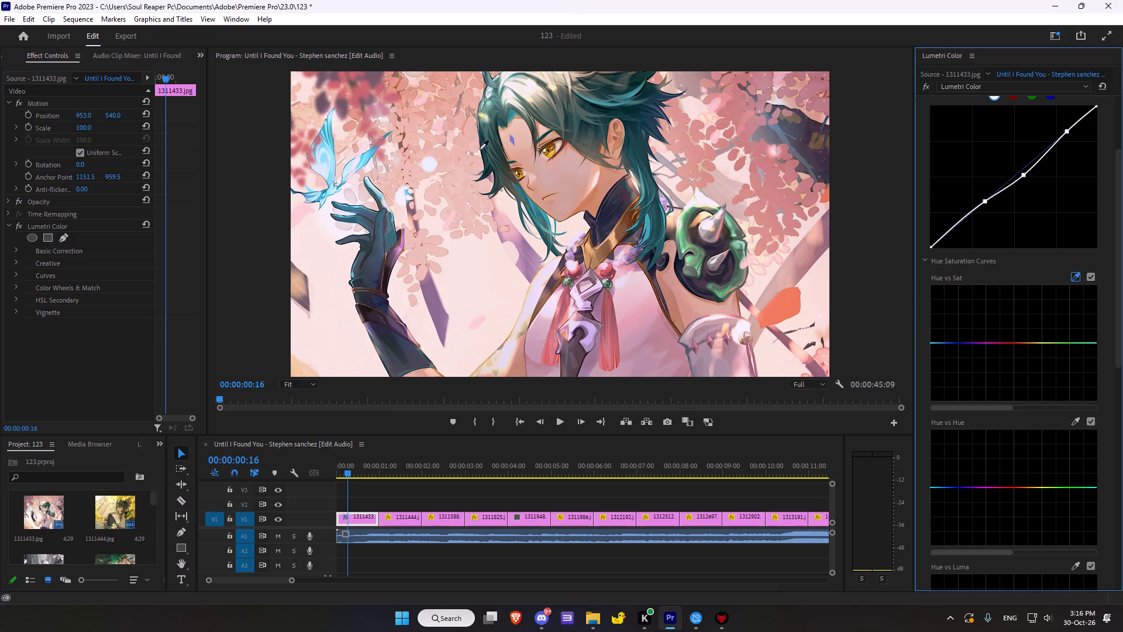
left_click(771, 181)
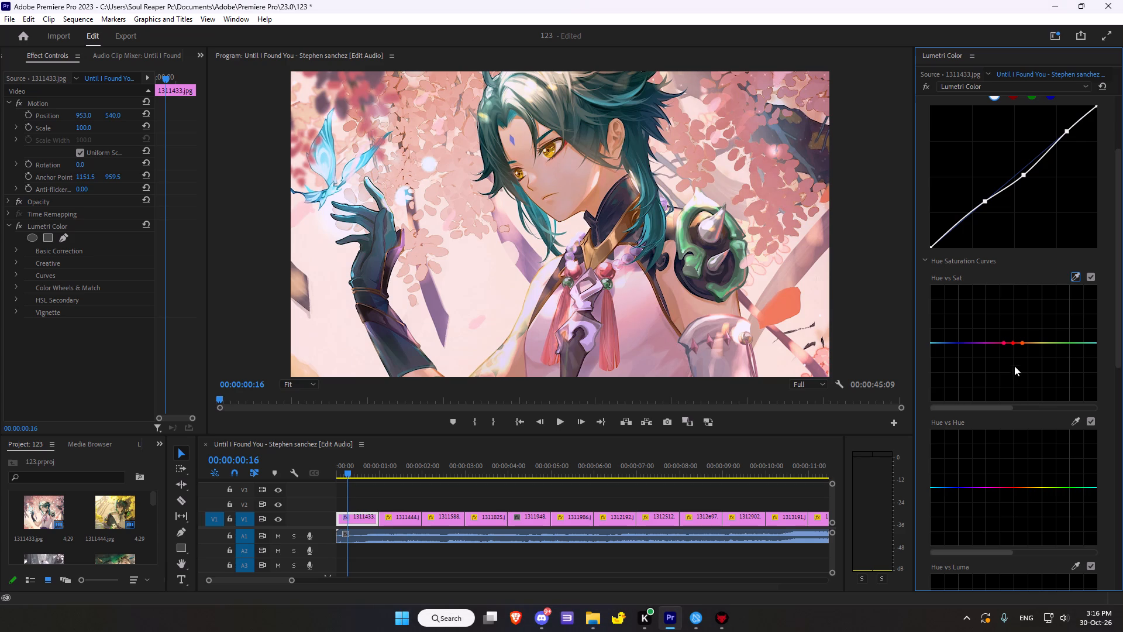
left_click_drag(1013, 344, 1007, 277)
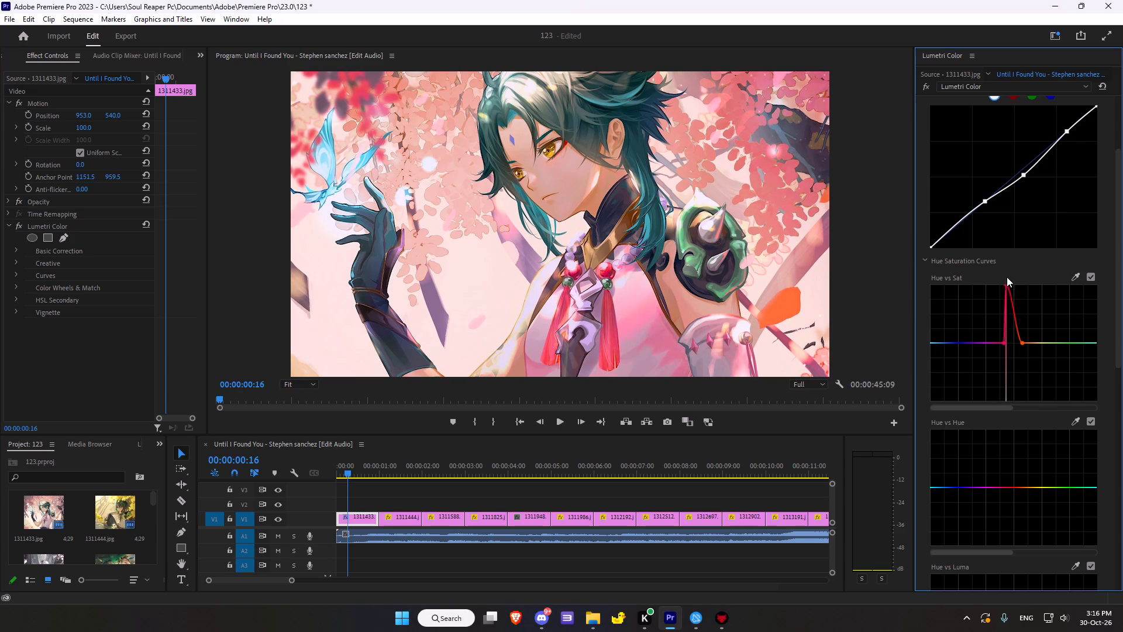
left_click_drag(1007, 277, 1015, 297)
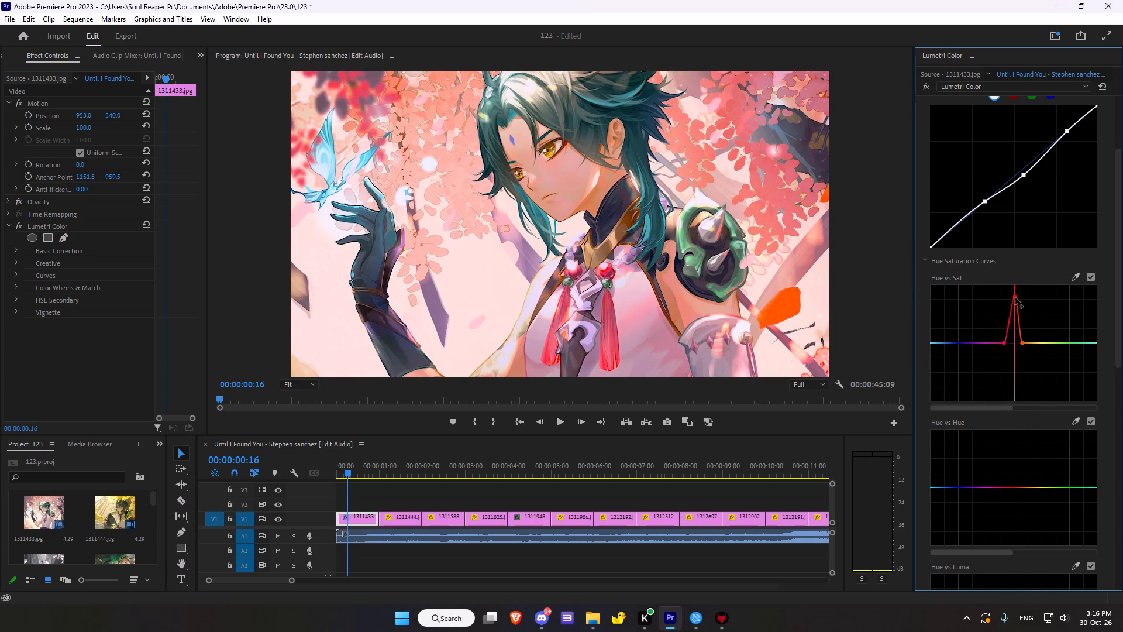
left_click_drag(1015, 297, 1015, 304)
Sample the blue butterfly for the Hue vs Sat curve and raise the cyan point to about the red peak's height.
left_click(1073, 279)
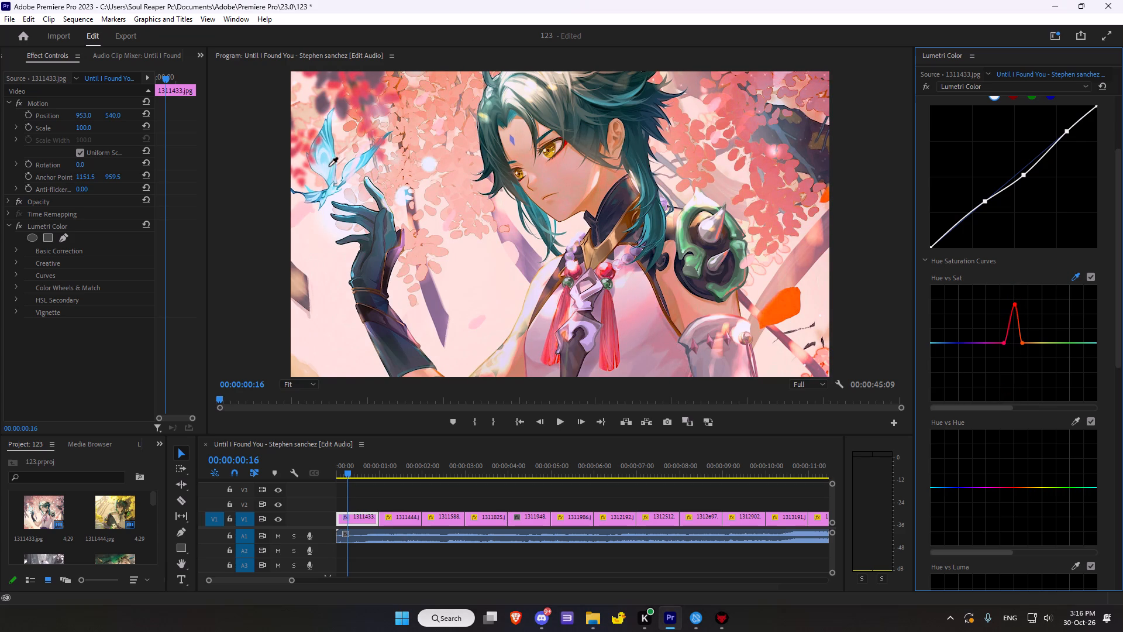
left_click(324, 159)
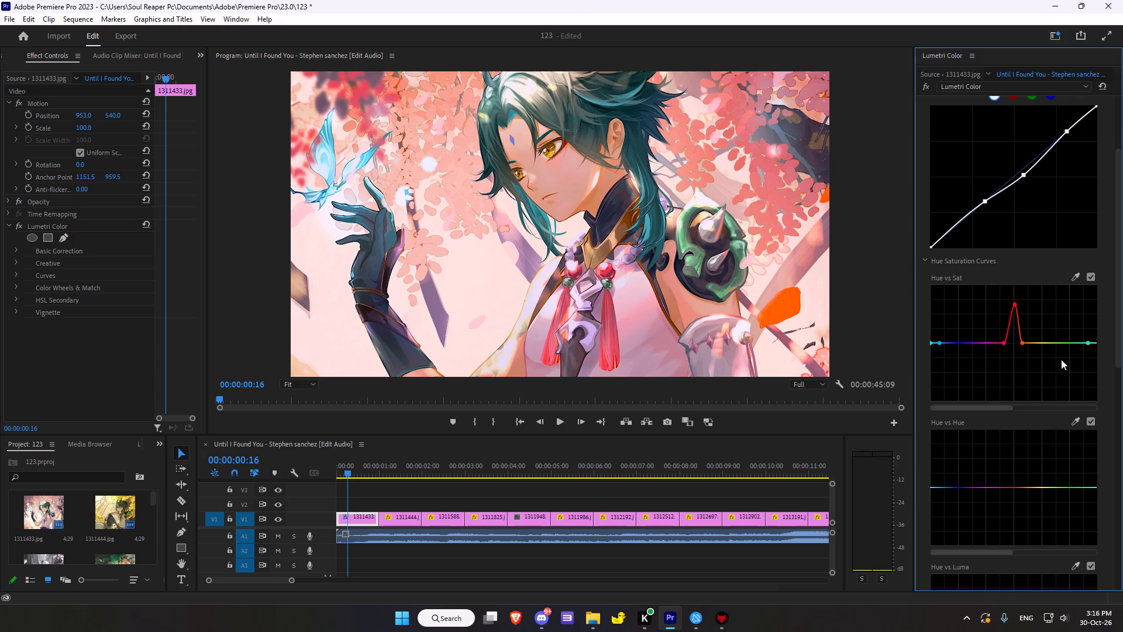
left_click_drag(929, 342, 933, 317)
left_click_drag(933, 343, 936, 415)
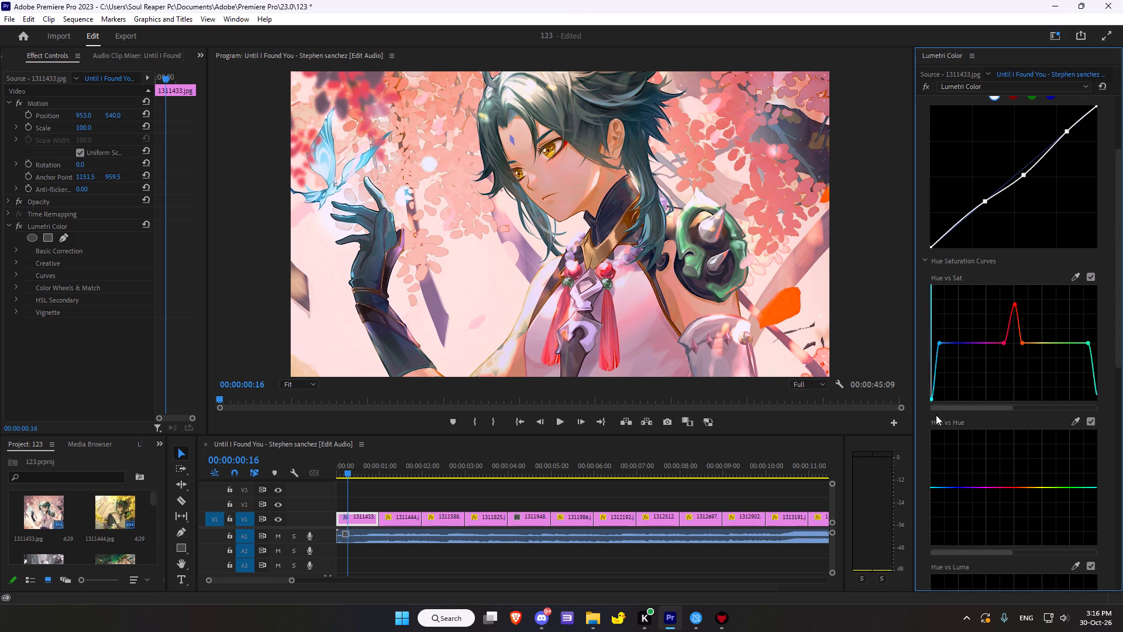
left_click_drag(936, 415, 939, 284)
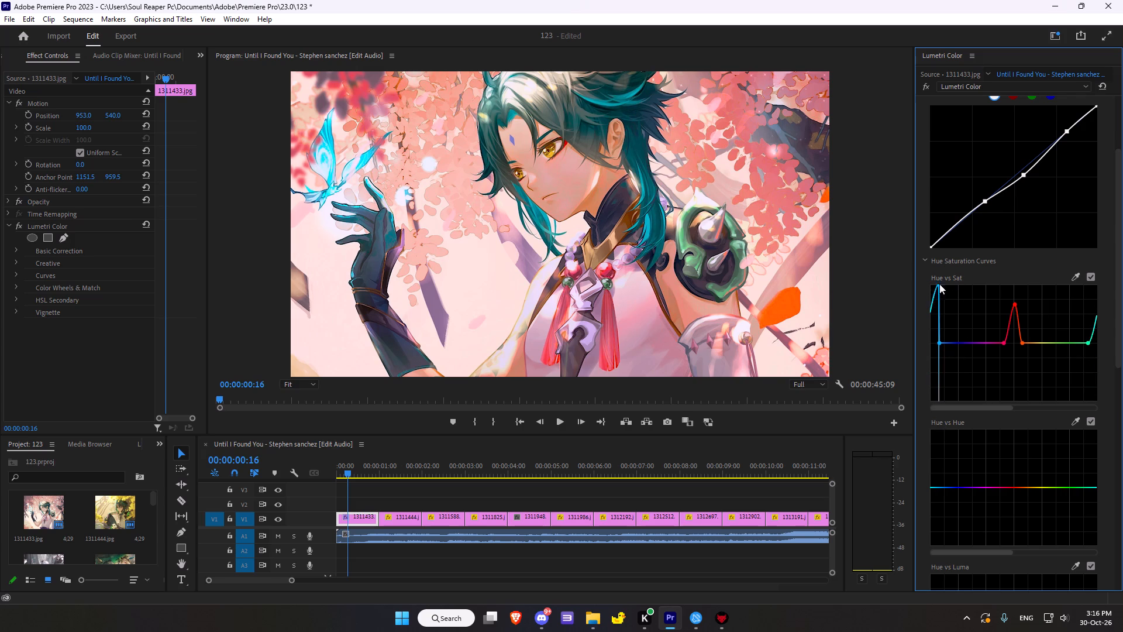
left_click_drag(939, 284, 930, 303)
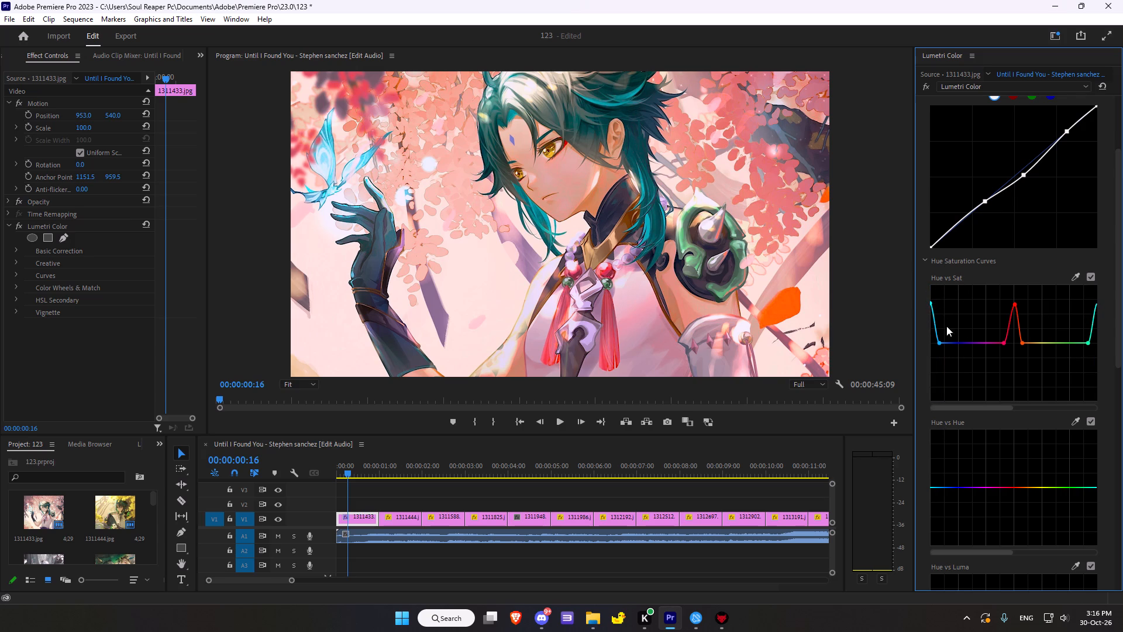
Apply a vignette to the 1311433.jpg clip with Amount about -2.3, Midpoint about 17.4, Roundness about -9.8 and Feather about 31.
scroll(951, 337, "down", 4)
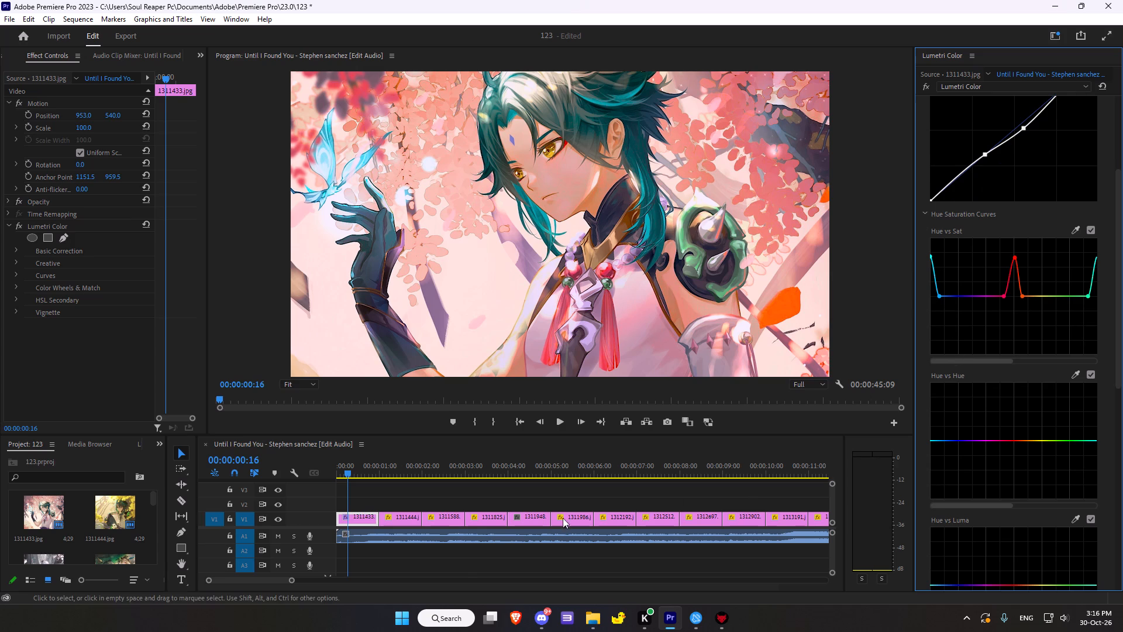
scroll(1080, 496, "down", 20)
scroll(1080, 496, "down", 5)
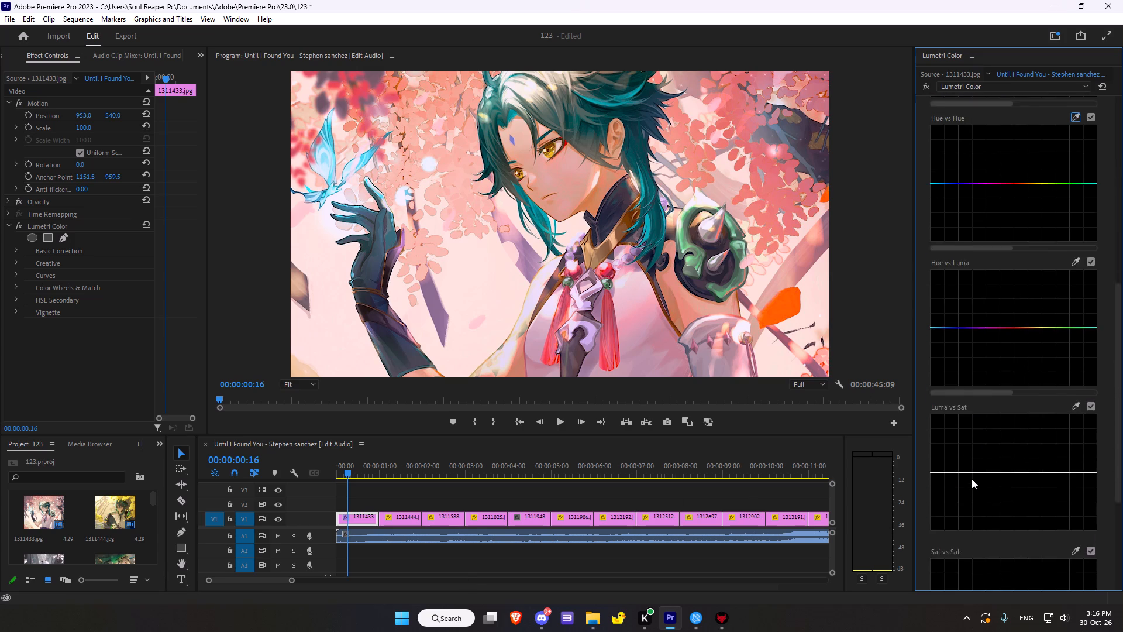
scroll(972, 479, "down", 9)
scroll(972, 477, "down", 19)
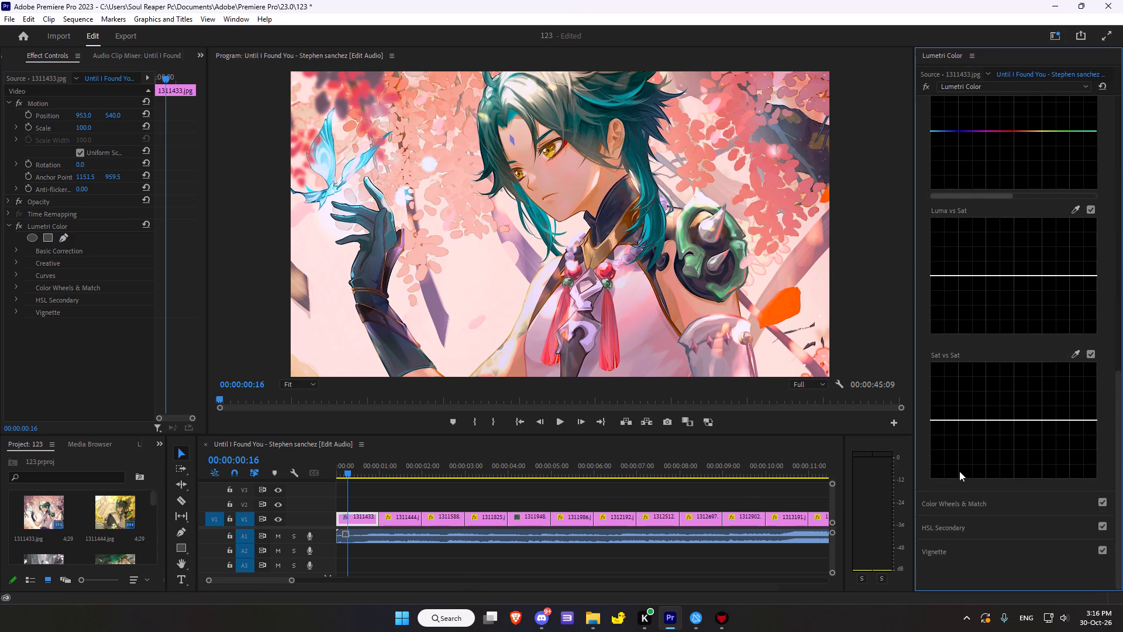
scroll(959, 456, "down", 4)
left_click(933, 555)
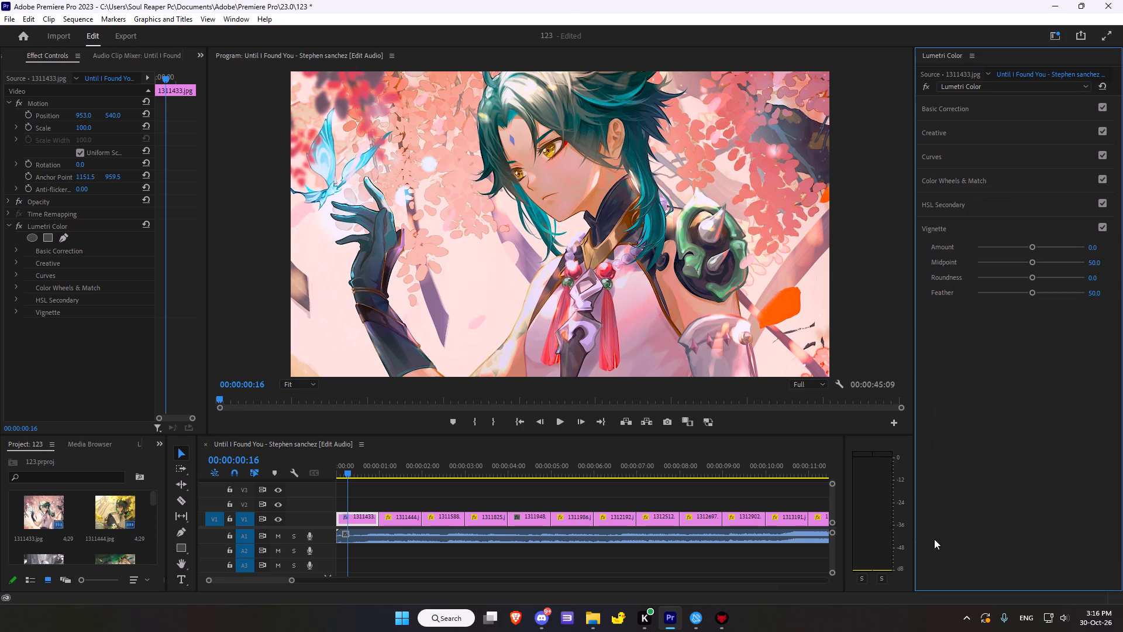
left_click_drag(1030, 246, 1005, 246)
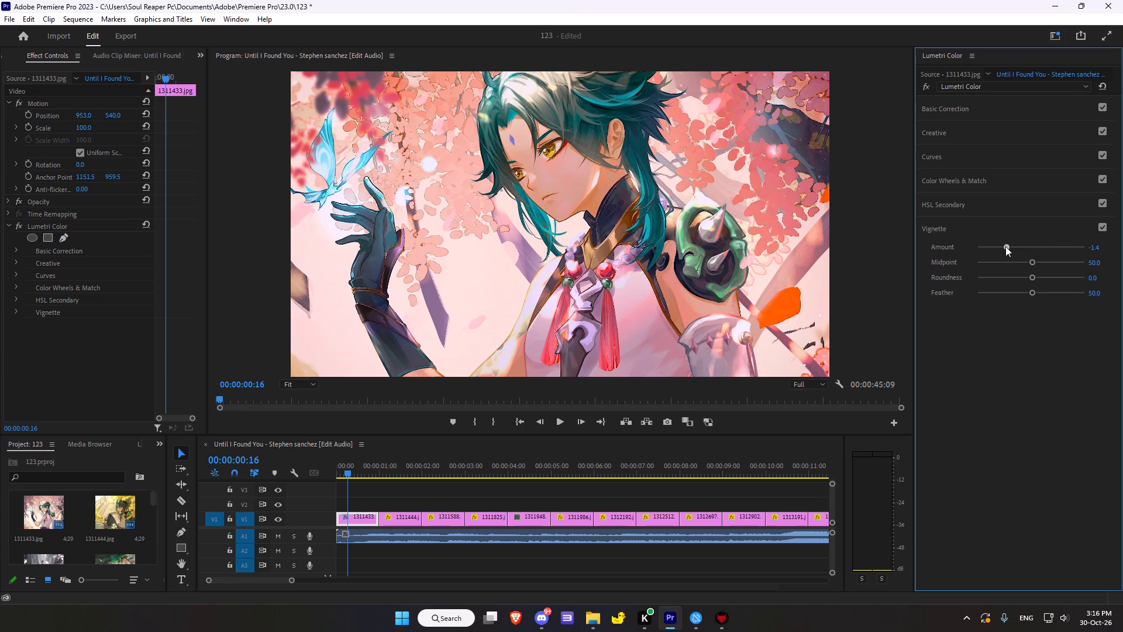
left_click_drag(1005, 246, 983, 244)
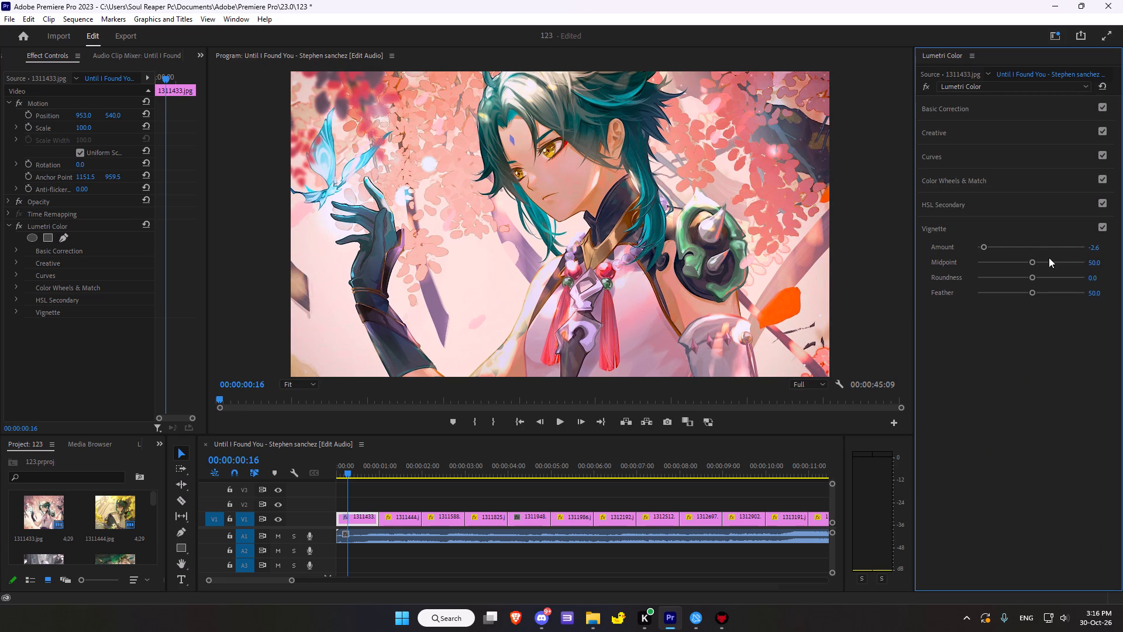
left_click_drag(1032, 262, 995, 265)
left_click(986, 248)
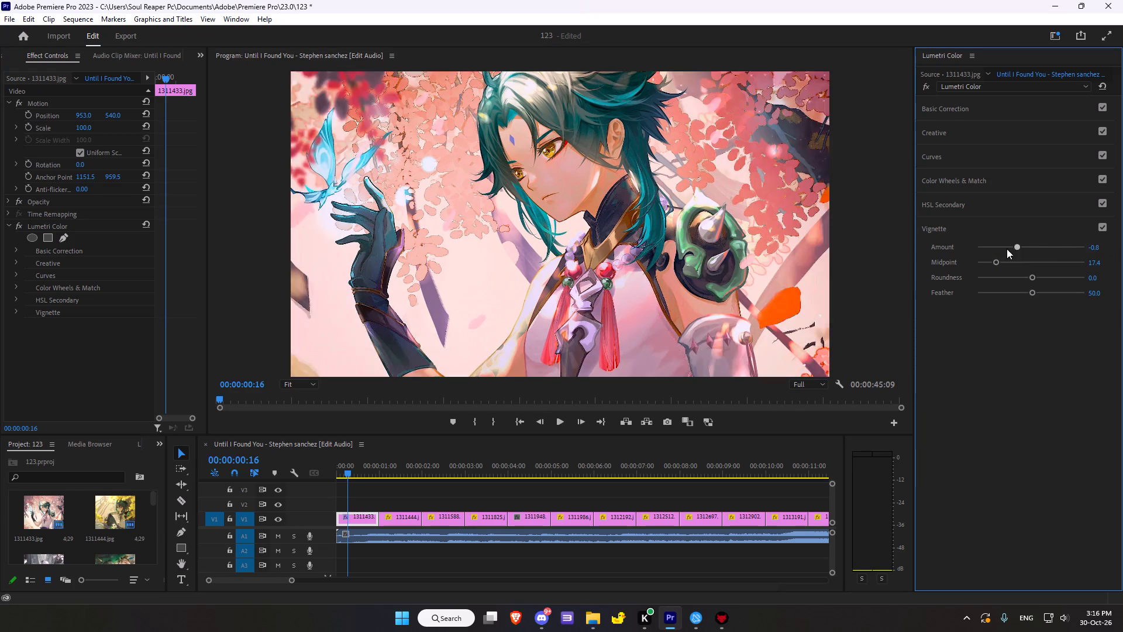
left_click_drag(1032, 280, 1019, 278)
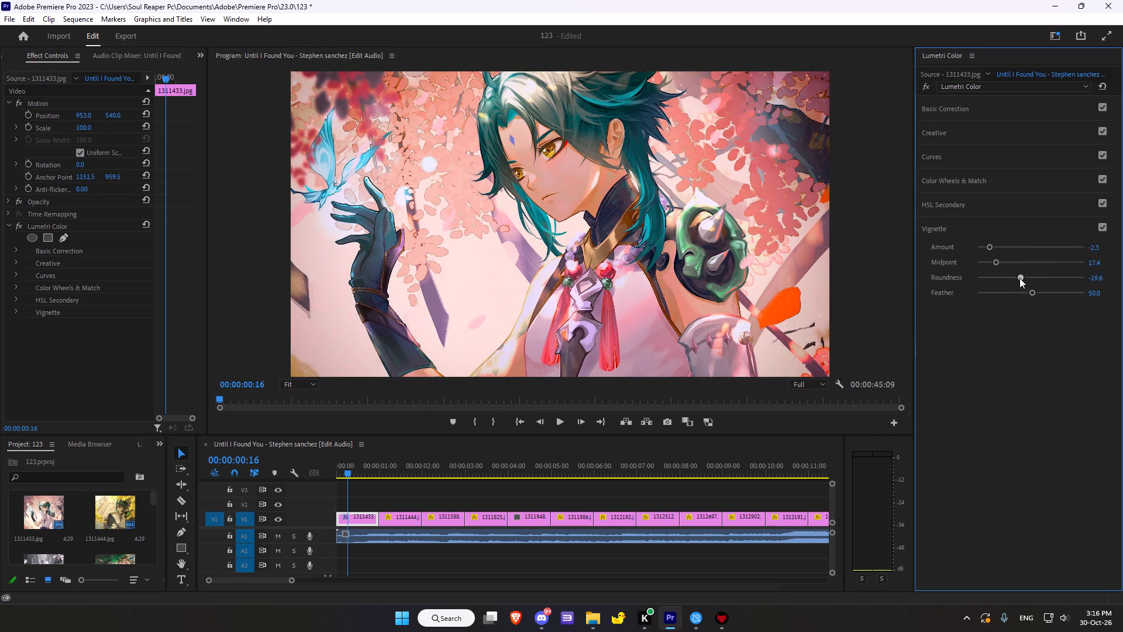
left_click_drag(1019, 278, 1025, 274)
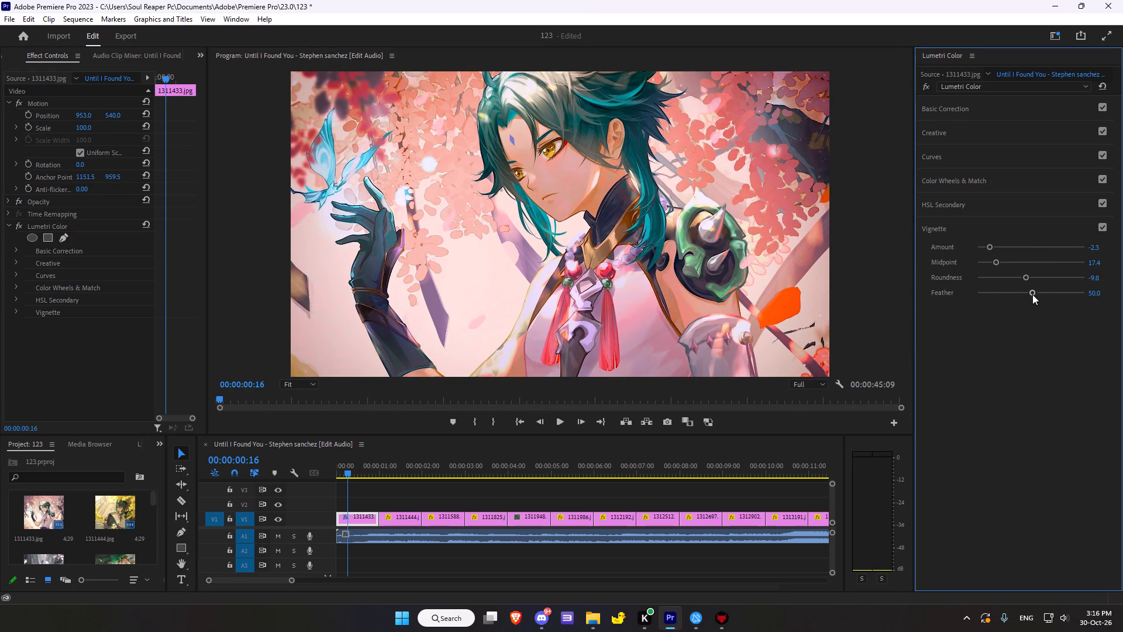
left_click_drag(1032, 294, 1010, 294)
Compare the graded 1311433.jpg clip with the 1311444.jpg clip, and with its own Lumetri Color effect switched off and on.
left_click(406, 473)
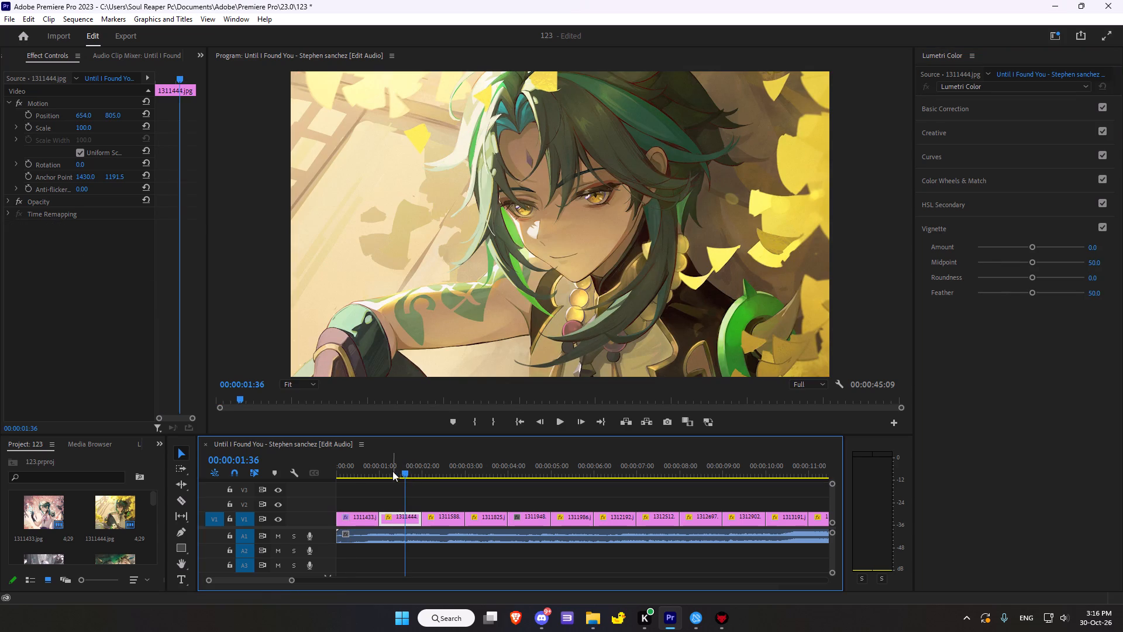
left_click(363, 474)
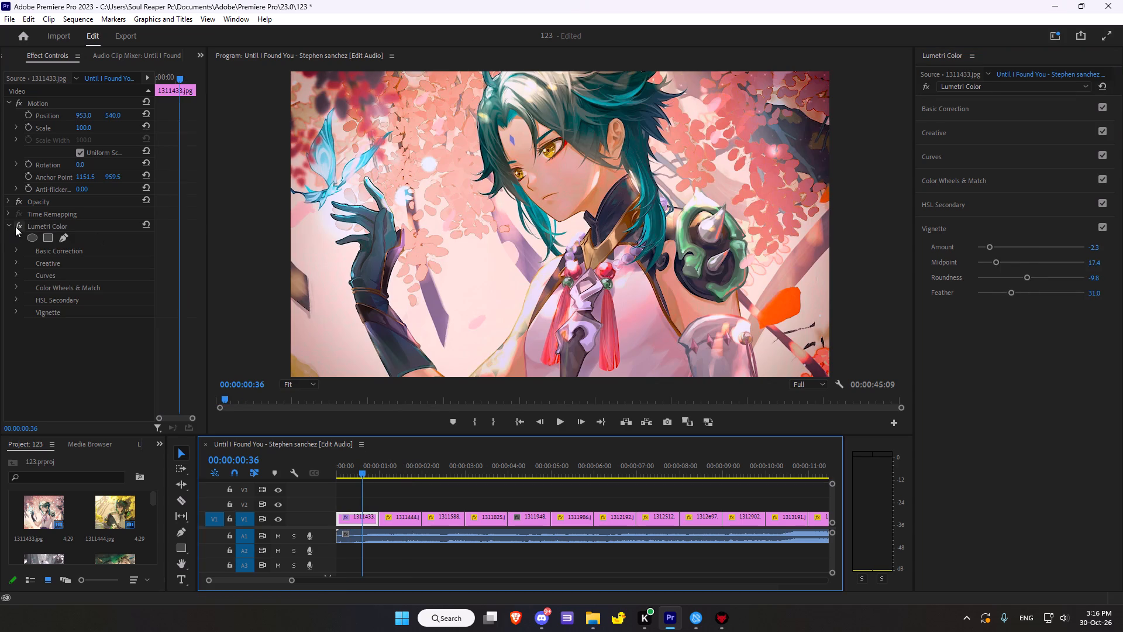
left_click(15, 226)
left_click(15, 226)
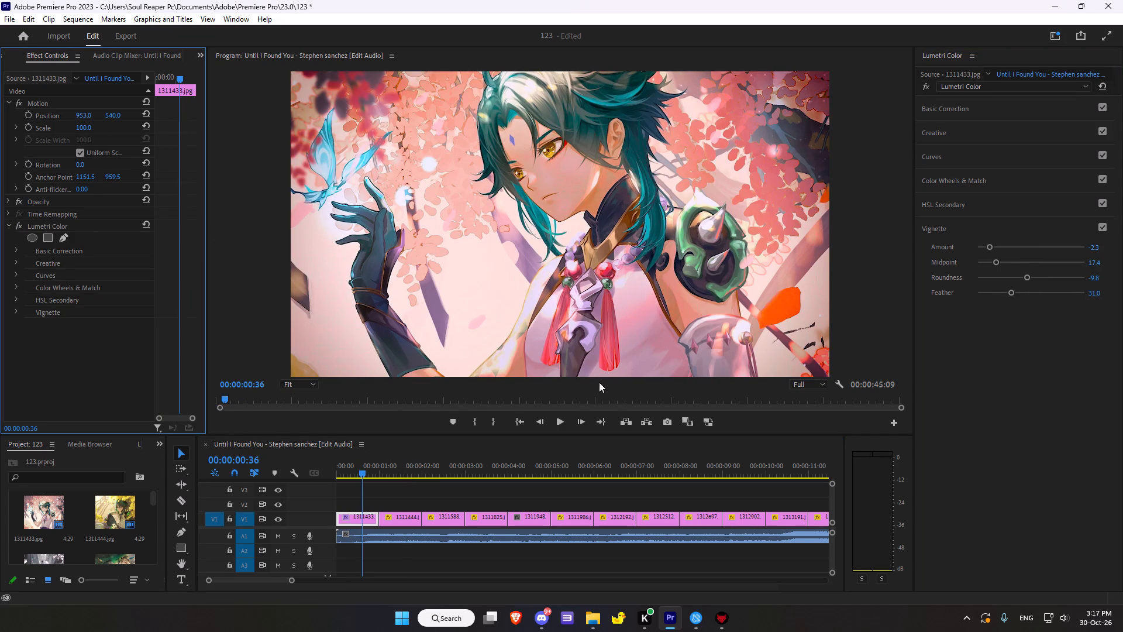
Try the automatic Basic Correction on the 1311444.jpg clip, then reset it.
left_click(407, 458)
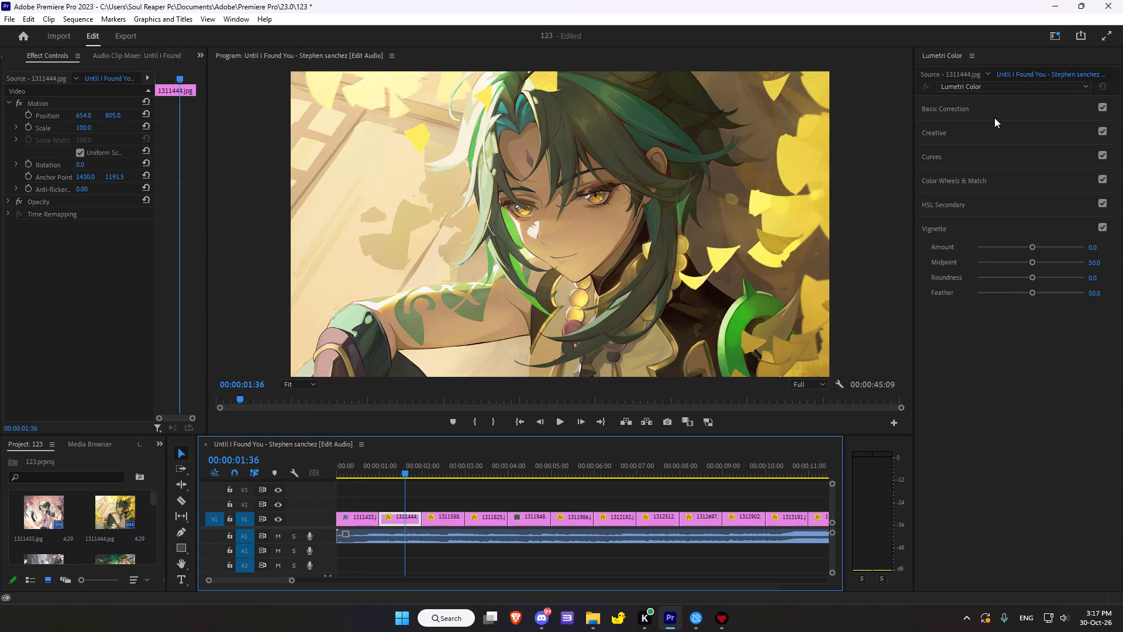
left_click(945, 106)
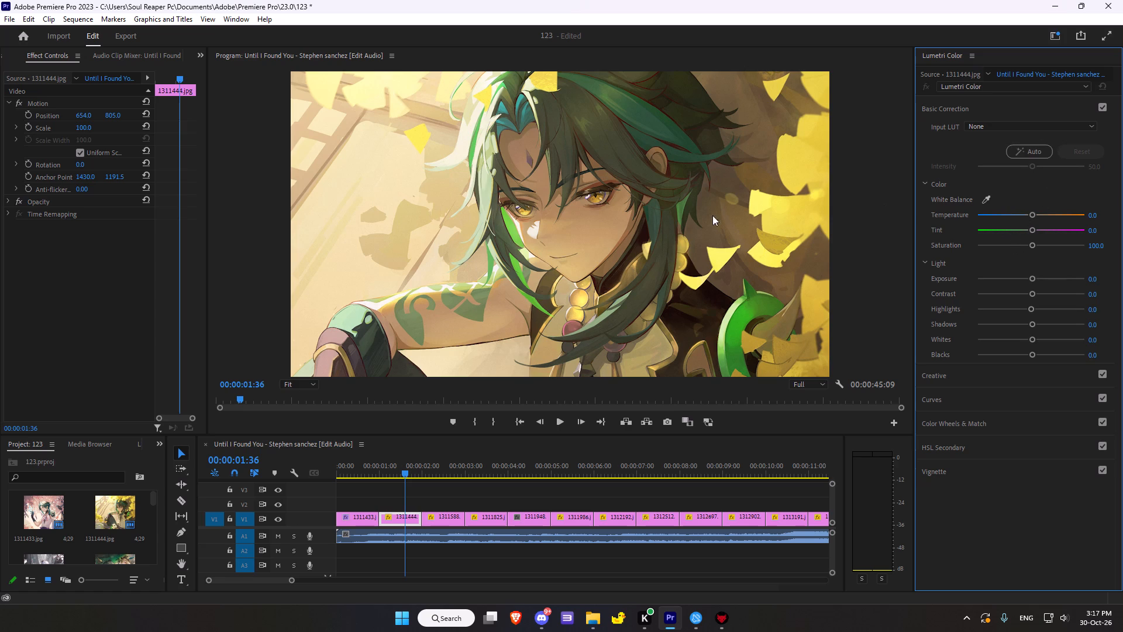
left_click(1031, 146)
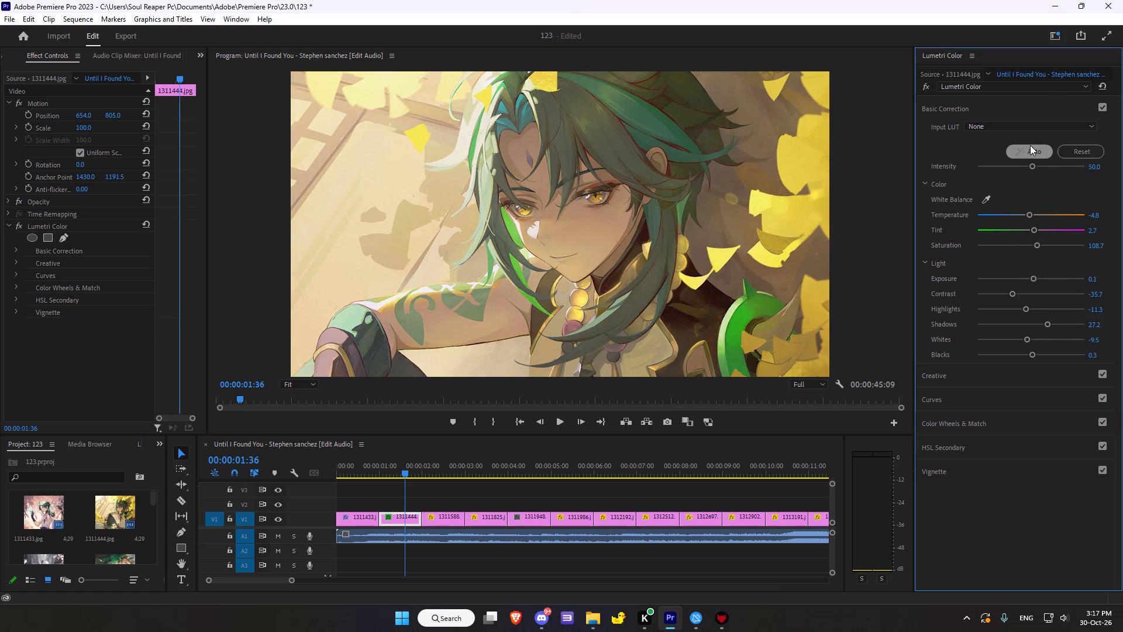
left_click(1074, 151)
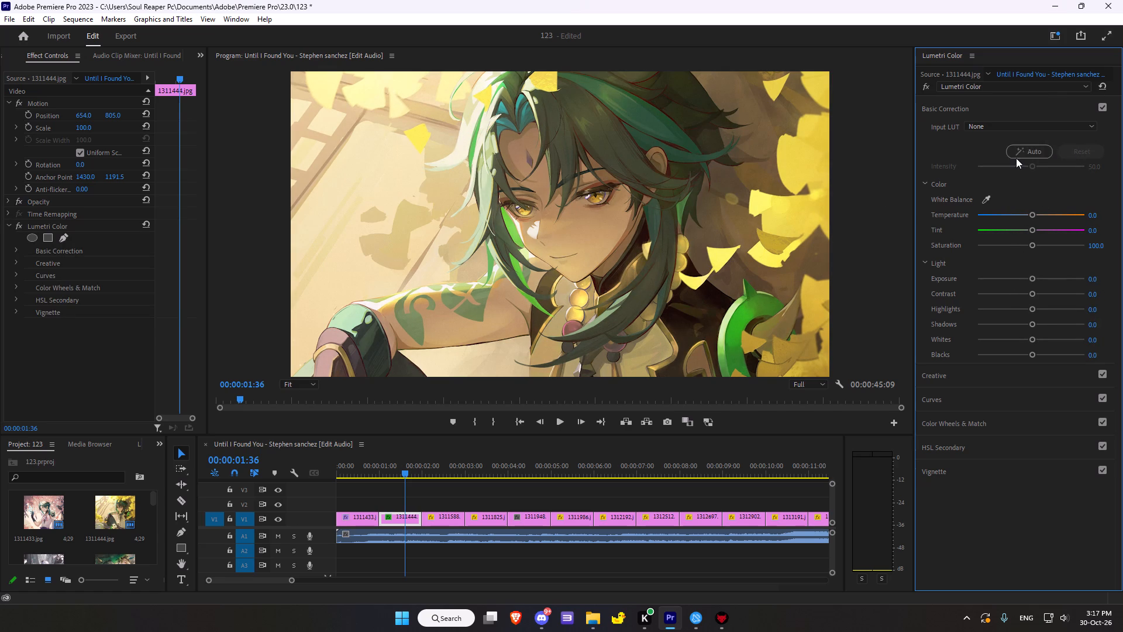
Warm the 1311444.jpg clip to a Temperature of about 9.8, keeping Tint at 0.
left_click(1031, 215)
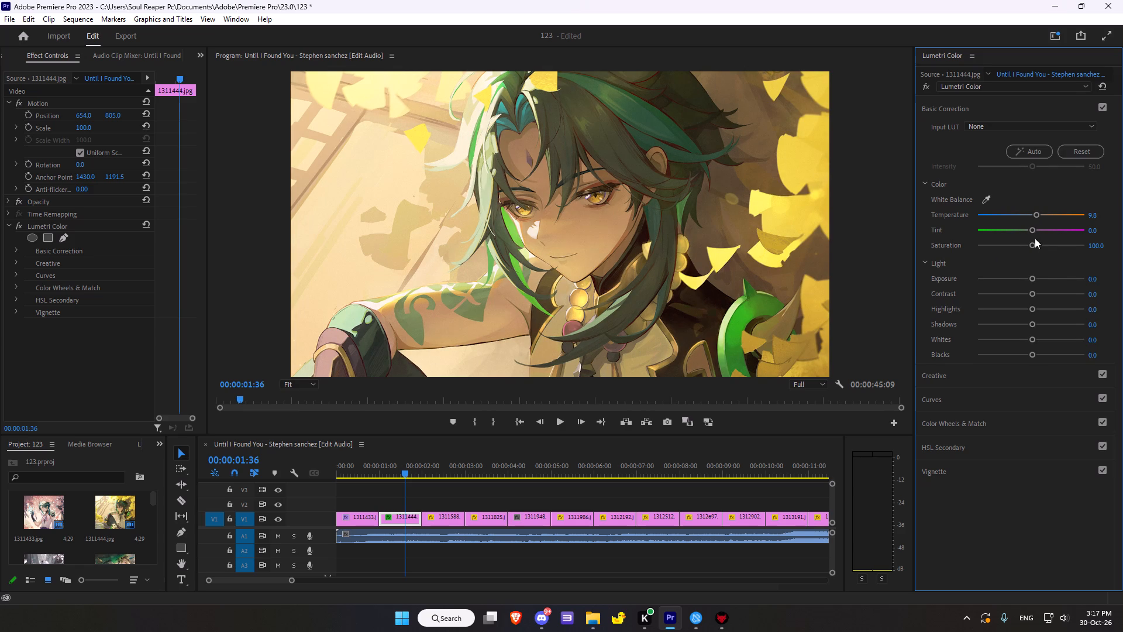
left_click_drag(1033, 231, 1028, 228)
double_click(1028, 228)
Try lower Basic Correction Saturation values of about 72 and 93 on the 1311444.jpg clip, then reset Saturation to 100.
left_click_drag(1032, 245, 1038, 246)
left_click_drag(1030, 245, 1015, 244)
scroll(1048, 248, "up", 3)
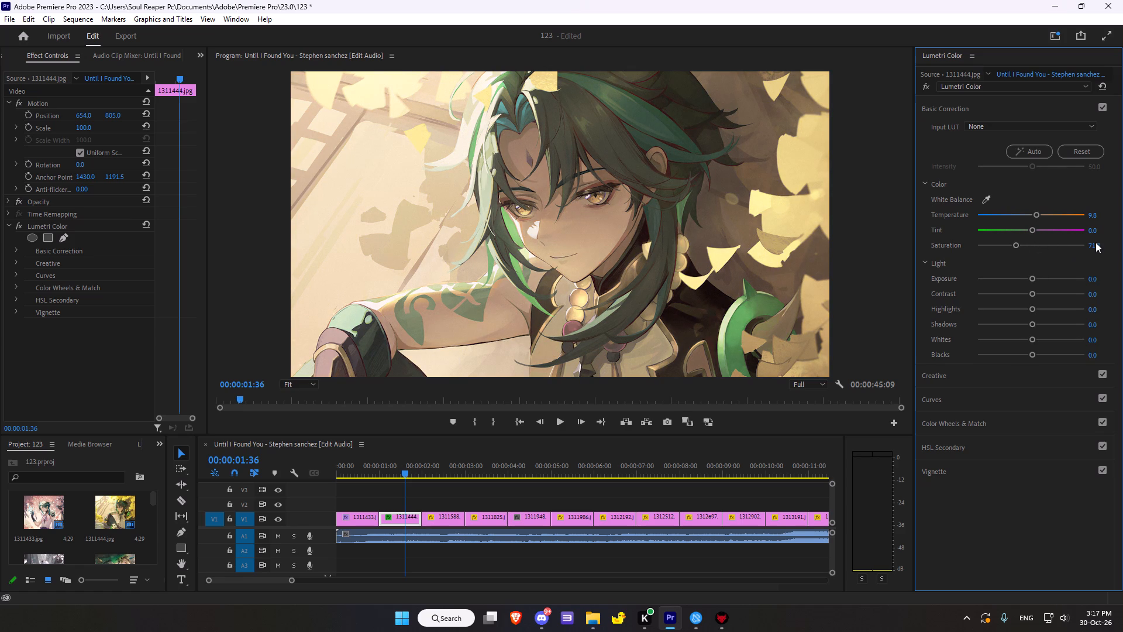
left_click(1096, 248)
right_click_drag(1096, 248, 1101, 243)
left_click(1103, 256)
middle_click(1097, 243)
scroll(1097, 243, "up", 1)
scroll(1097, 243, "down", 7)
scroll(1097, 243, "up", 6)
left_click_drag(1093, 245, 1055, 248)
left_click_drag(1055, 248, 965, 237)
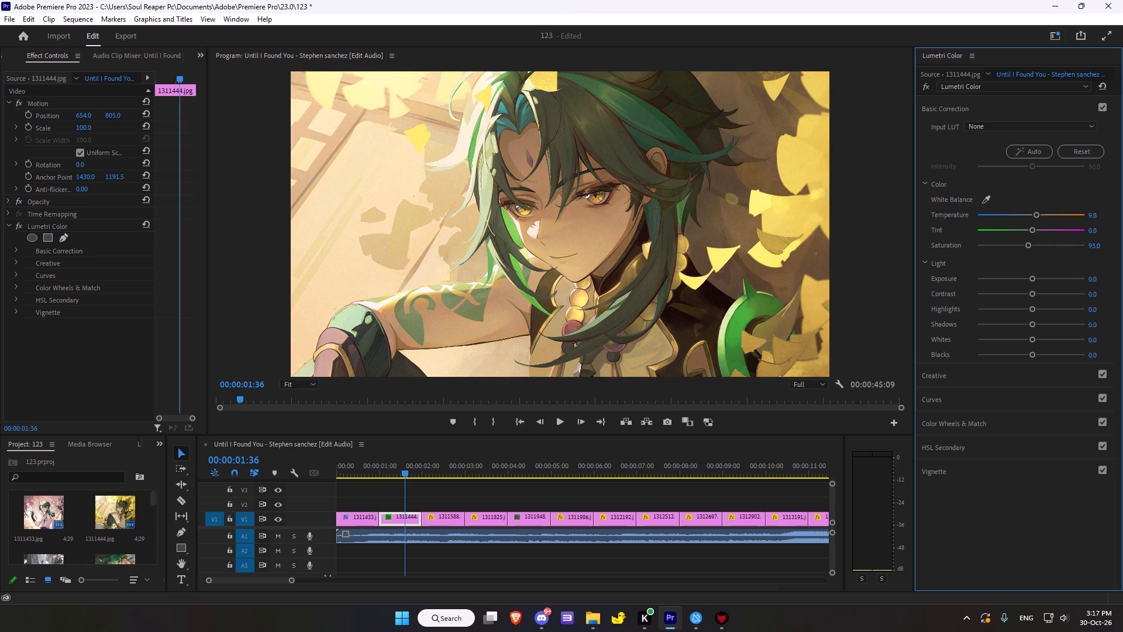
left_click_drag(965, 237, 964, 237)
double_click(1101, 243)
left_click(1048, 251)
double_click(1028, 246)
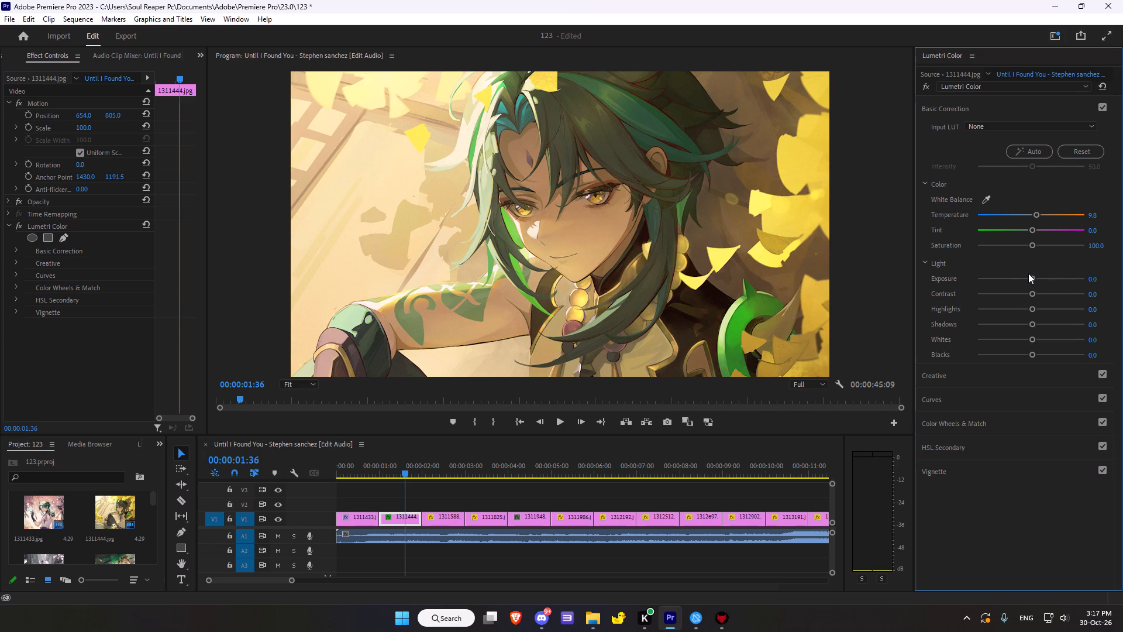
Set Light to Exposure about -0.5, Contrast 23.9, Highlights -12, Shadows 5.4 and Whites -13, and lower Blacks slightly.
left_click_drag(1032, 277, 1037, 276)
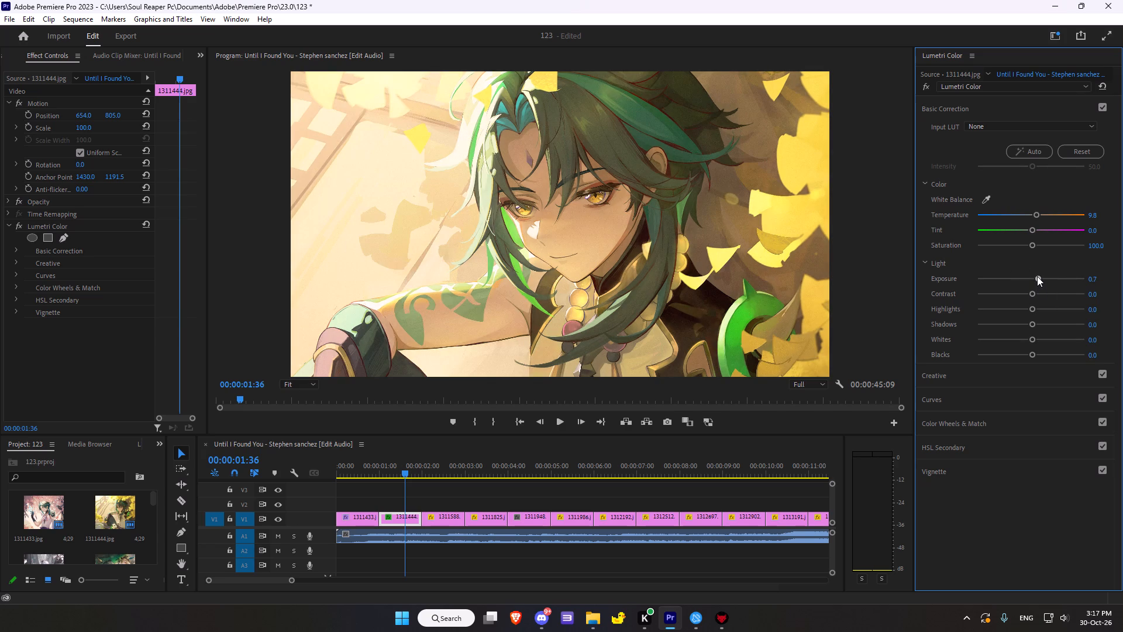
left_click_drag(1037, 276, 1025, 277)
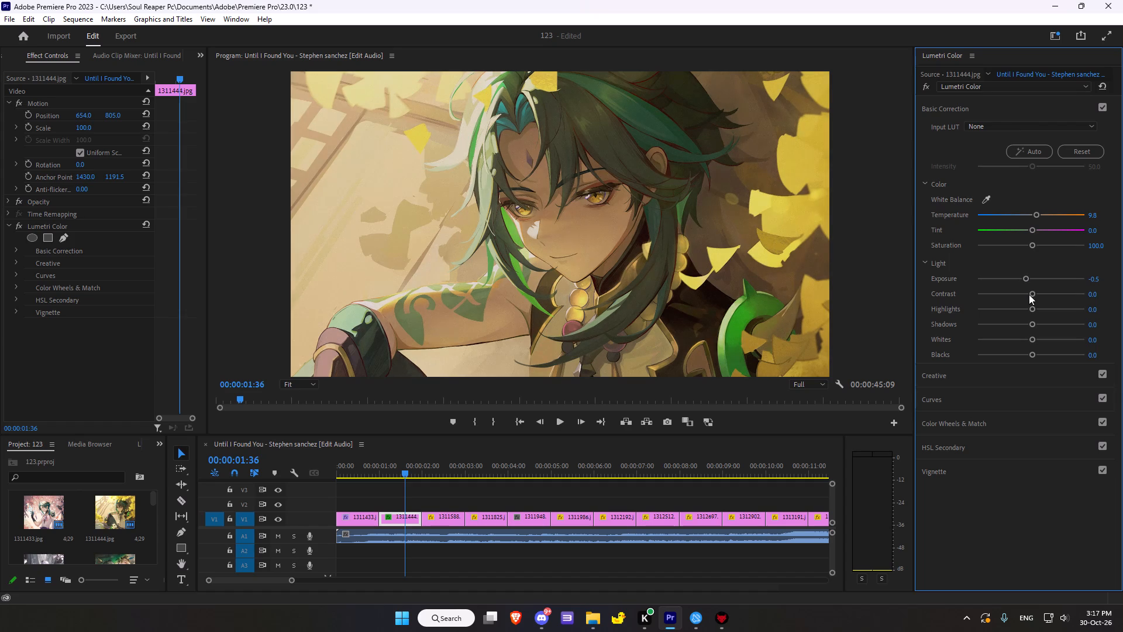
left_click_drag(1032, 295, 1043, 287)
left_click_drag(1032, 311, 1024, 308)
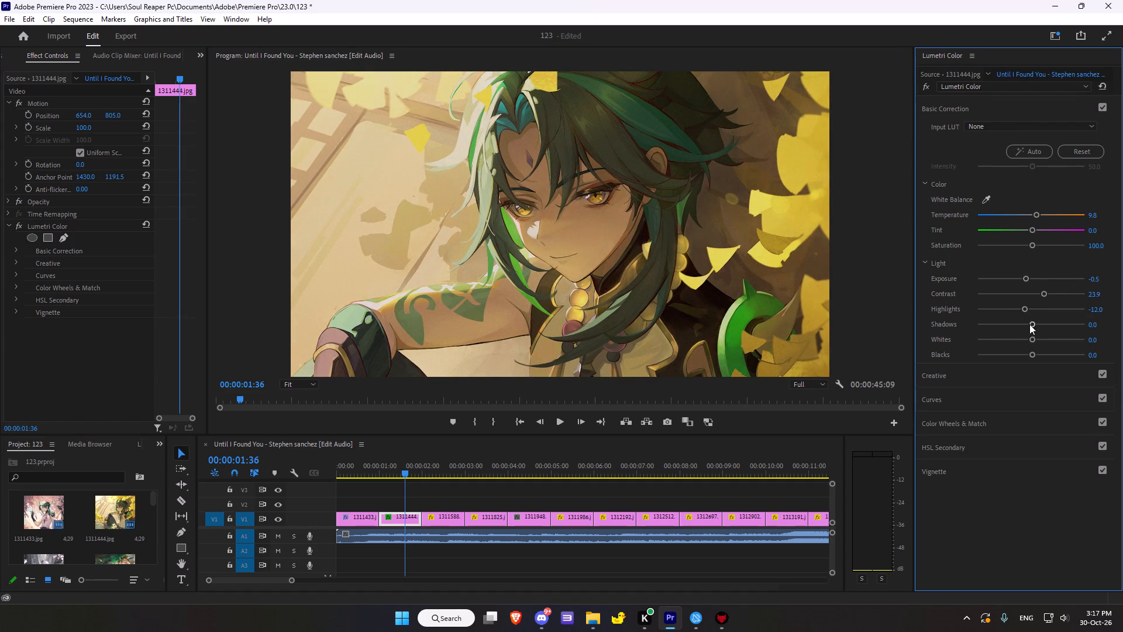
left_click(1029, 324)
left_click_drag(1031, 339, 1015, 336)
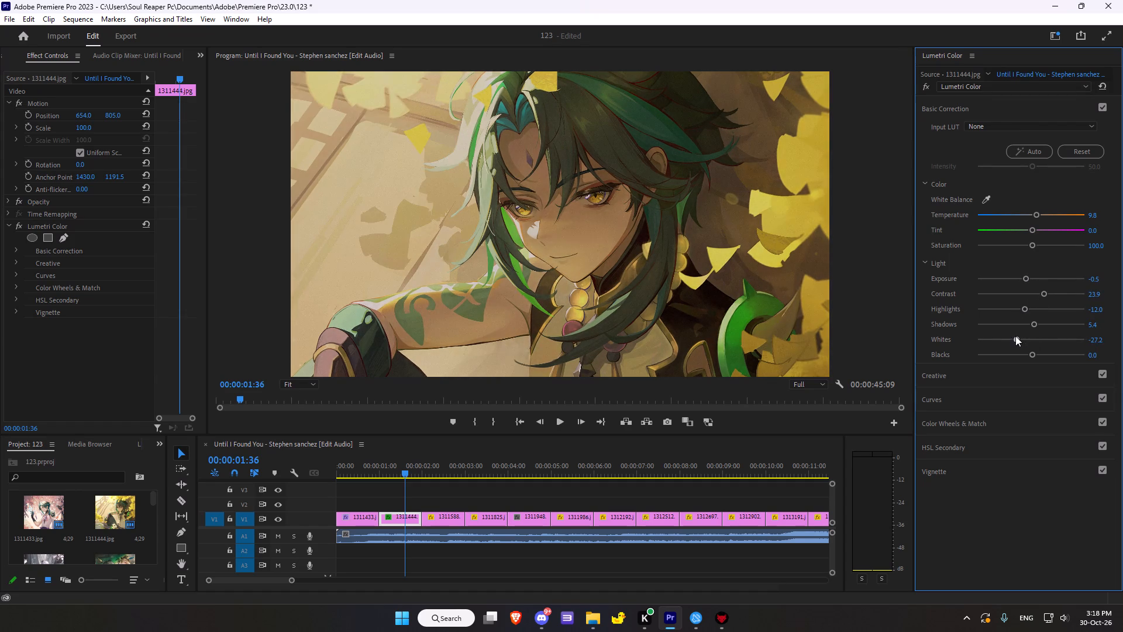
left_click_drag(1015, 336, 1023, 334)
left_click_drag(1032, 355, 1026, 355)
left_click_drag(1026, 355, 1023, 355)
In the Creative adjustments, set Sharpen to 100, Vibrance to about 31.5 and Saturation to about 114.
left_click(952, 374)
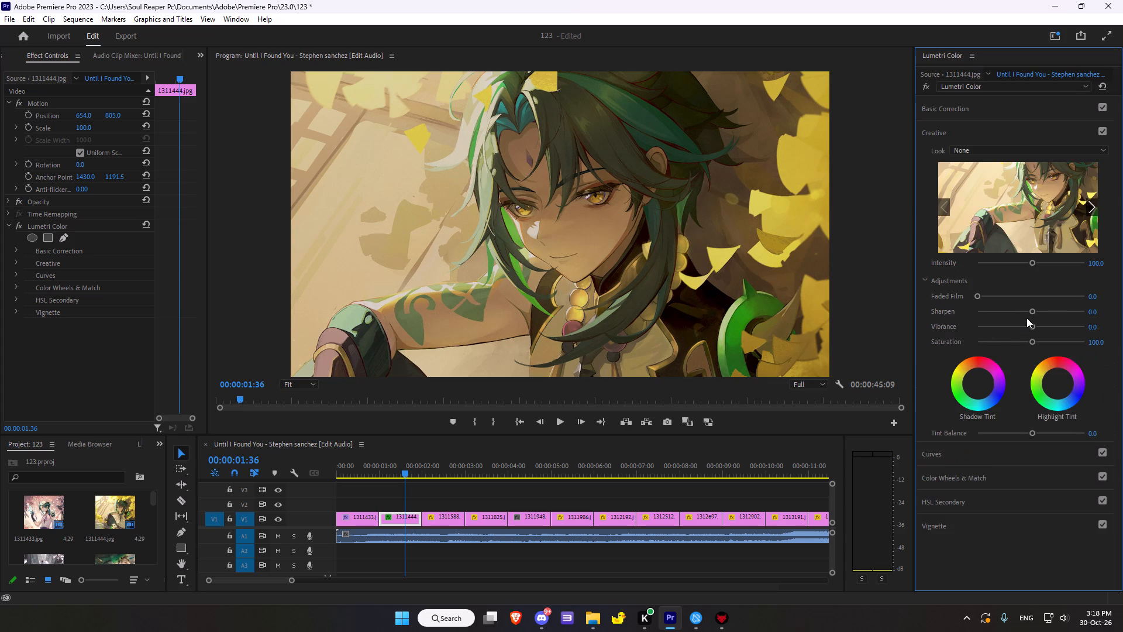
left_click_drag(1032, 310, 1069, 309)
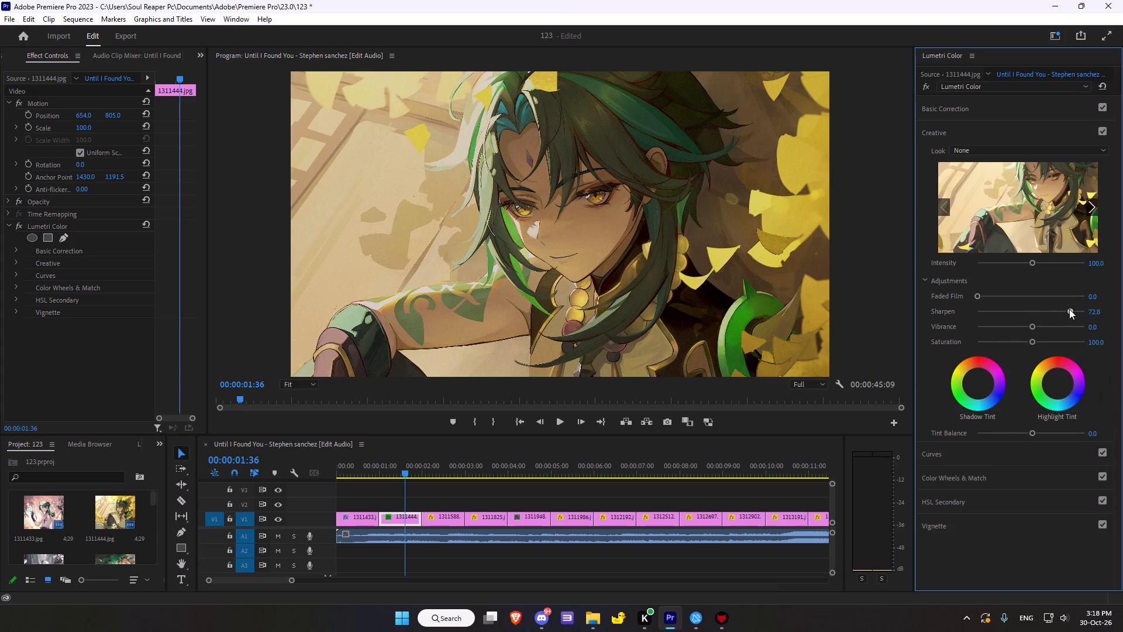
left_click_drag(1069, 309, 1070, 309)
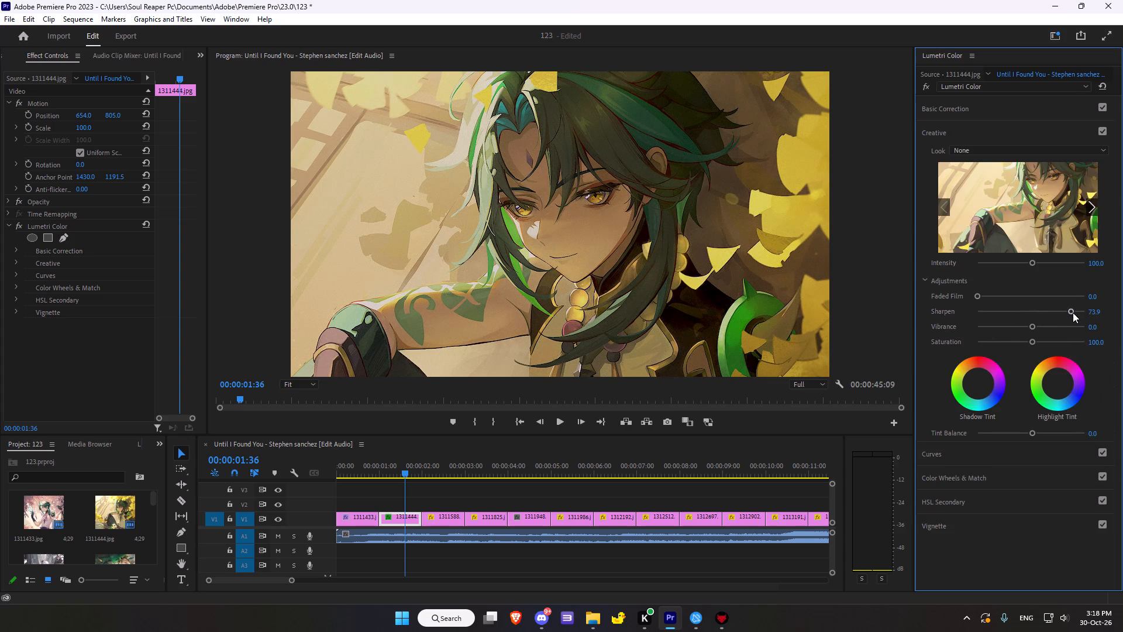
left_click_drag(1072, 312, 1086, 312)
scroll(582, 301, "up", 4)
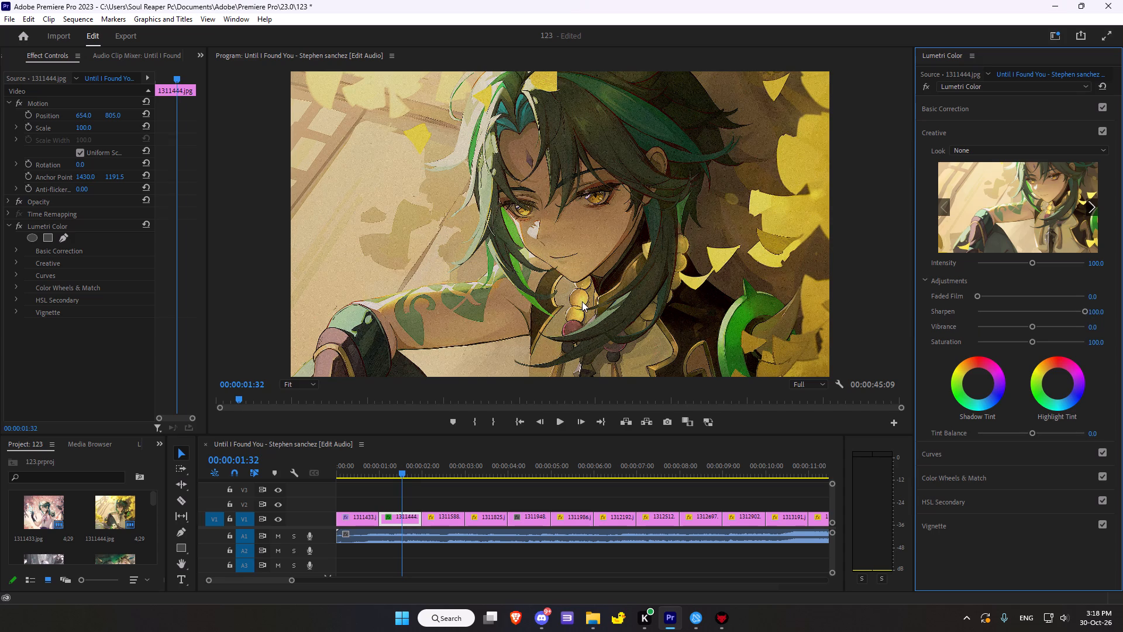
scroll(582, 301, "down", 2)
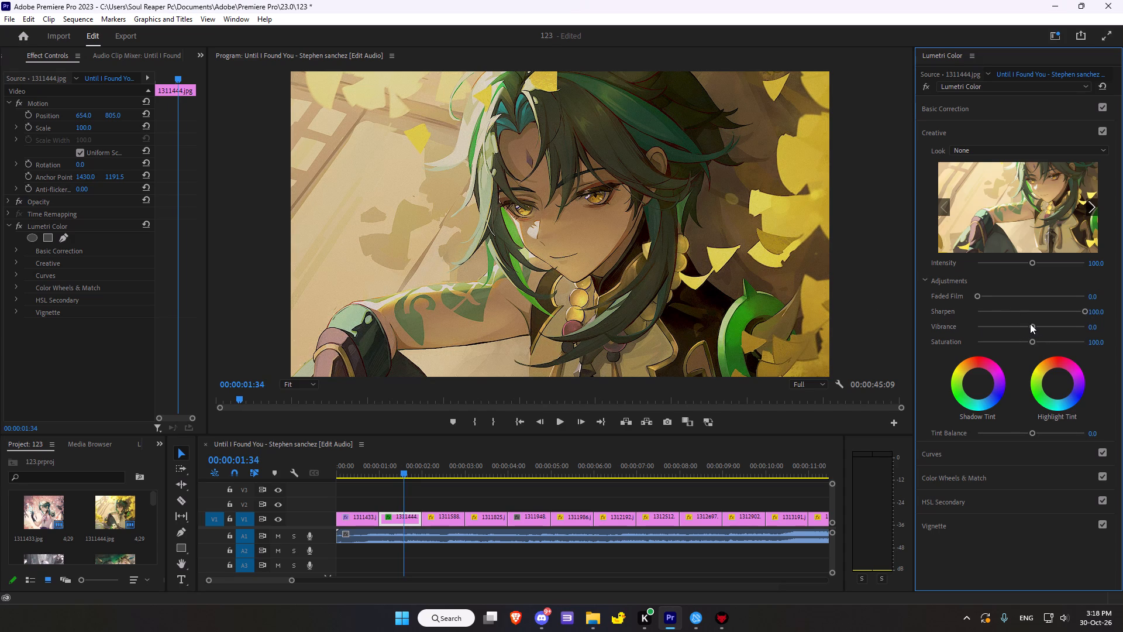
left_click_drag(1031, 325, 1047, 324)
left_click(1035, 342)
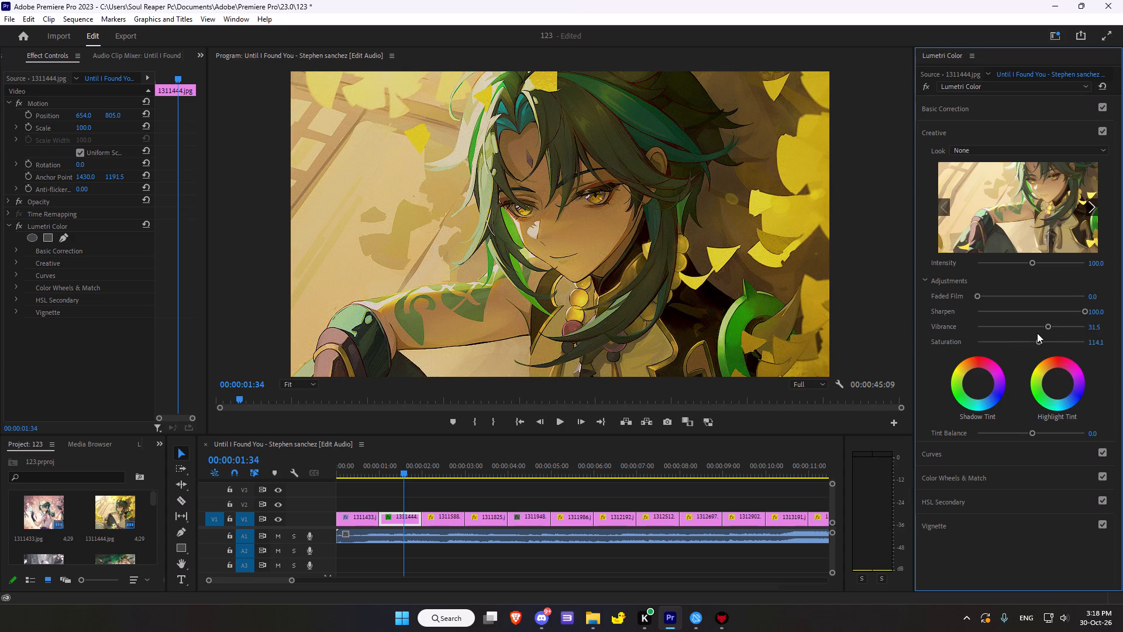
Shift the Shadow Tint slightly toward green and the Highlight Tint slightly toward yellow-green.
scroll(1036, 333, "down", 1)
left_click_drag(980, 382, 990, 353)
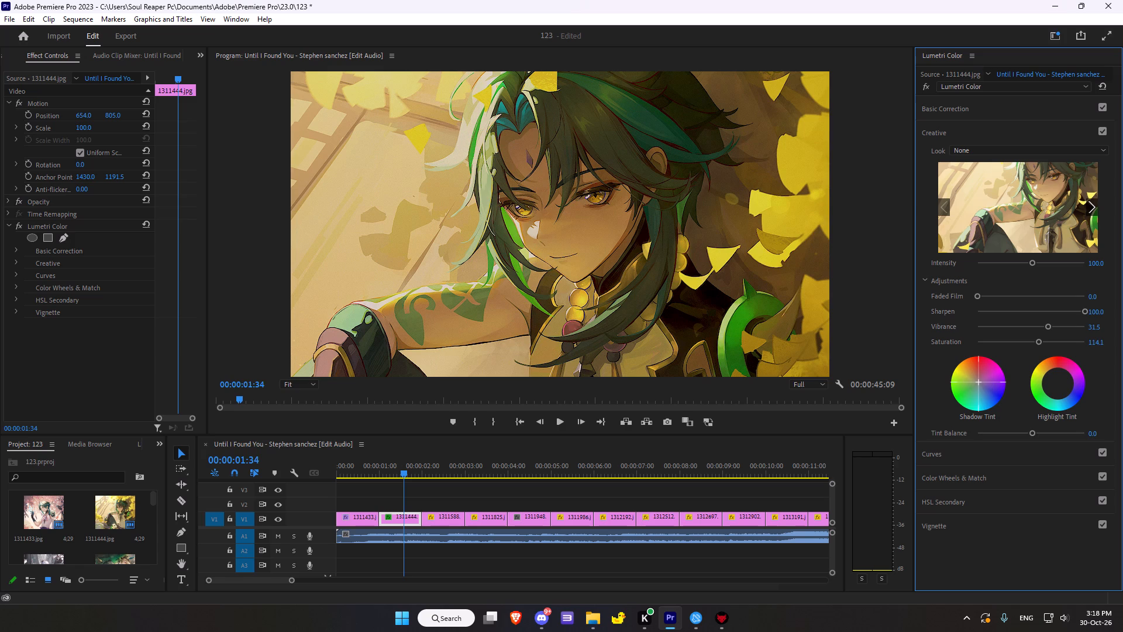
left_click_drag(990, 353, 945, 390)
left_click_drag(1060, 382, 1050, 380)
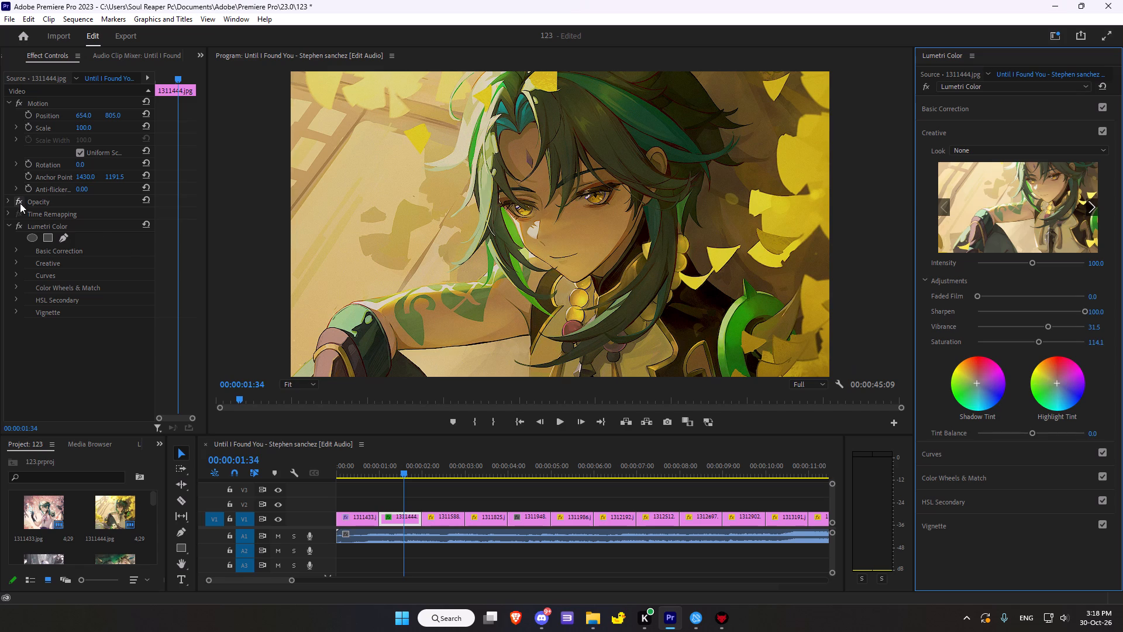
Compare the 1311444.jpg clip with its Lumetri Color effect switched off and on.
left_click(22, 228)
left_click(22, 228)
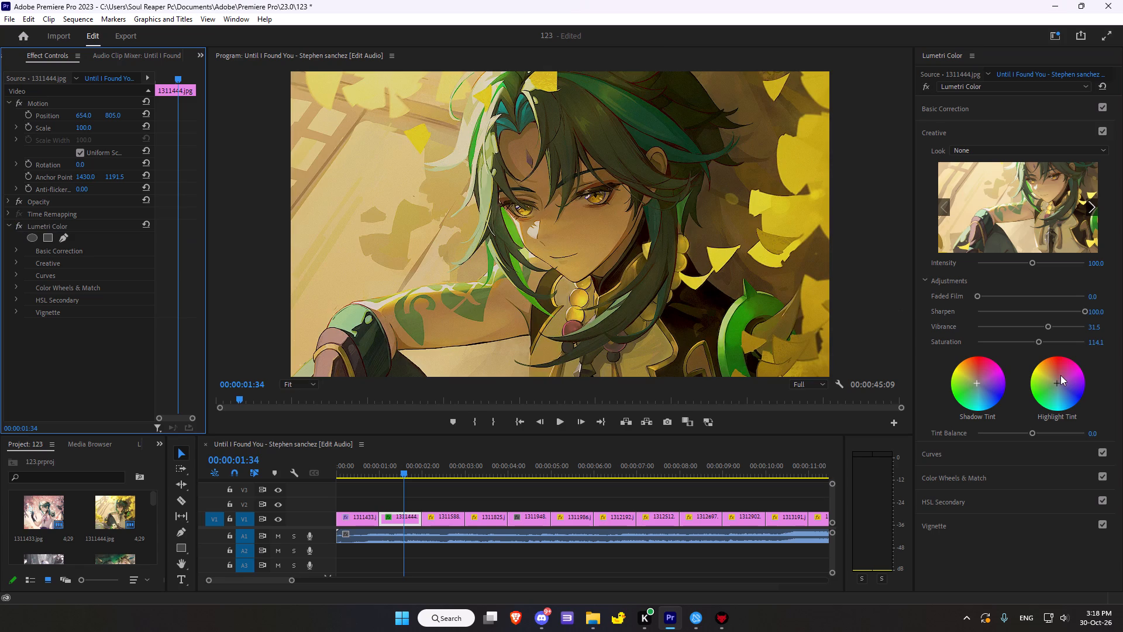
Add four control points along the white RGB curve, in the highlights, upper midtones, midtones and shadows.
scroll(1032, 369, "down", 2)
left_click(948, 448)
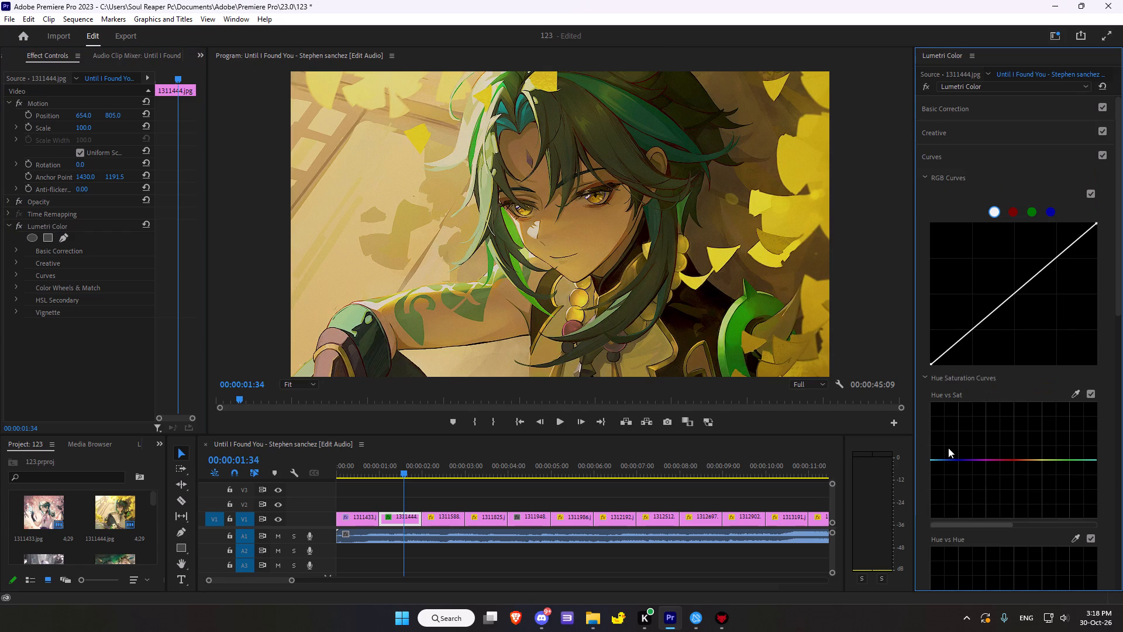
left_click(1079, 240)
left_click(1046, 265)
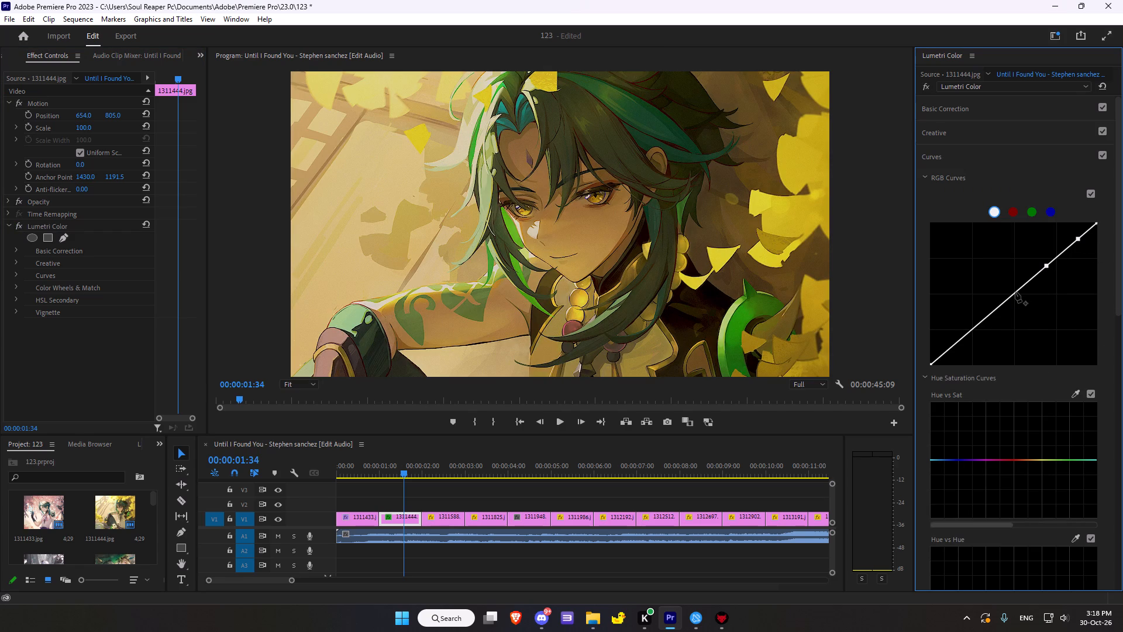
left_click(1013, 293)
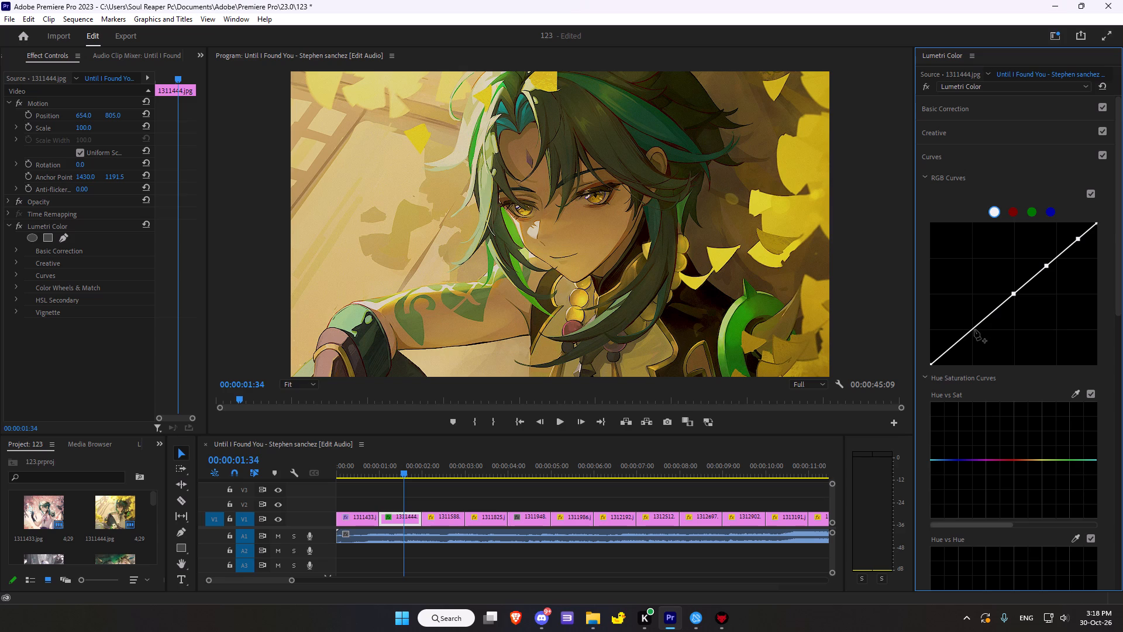
left_click(973, 330)
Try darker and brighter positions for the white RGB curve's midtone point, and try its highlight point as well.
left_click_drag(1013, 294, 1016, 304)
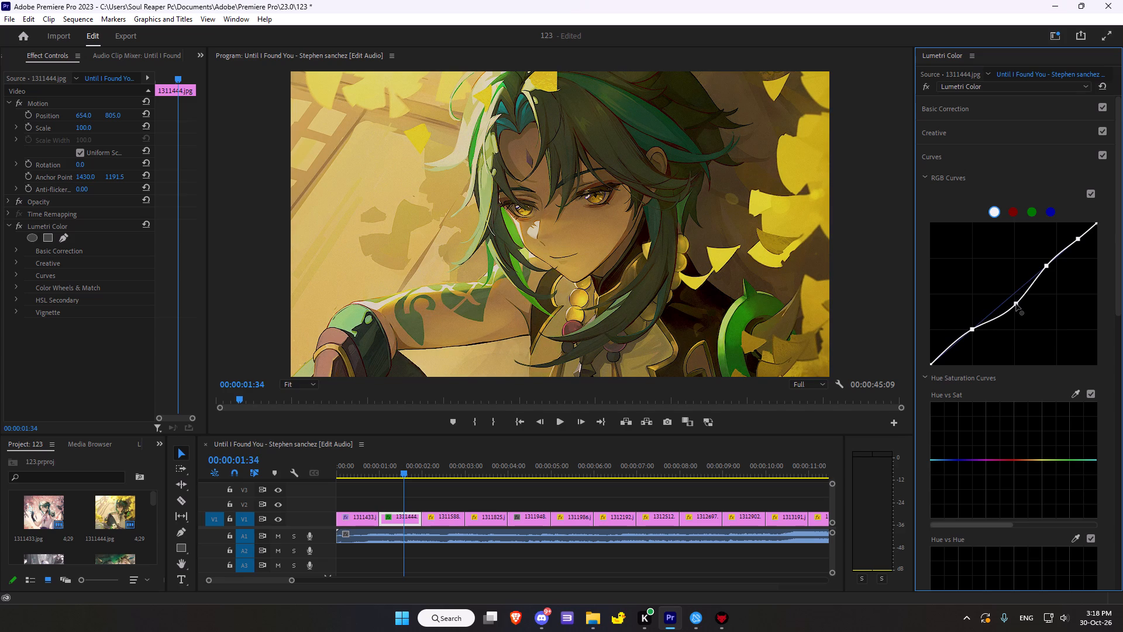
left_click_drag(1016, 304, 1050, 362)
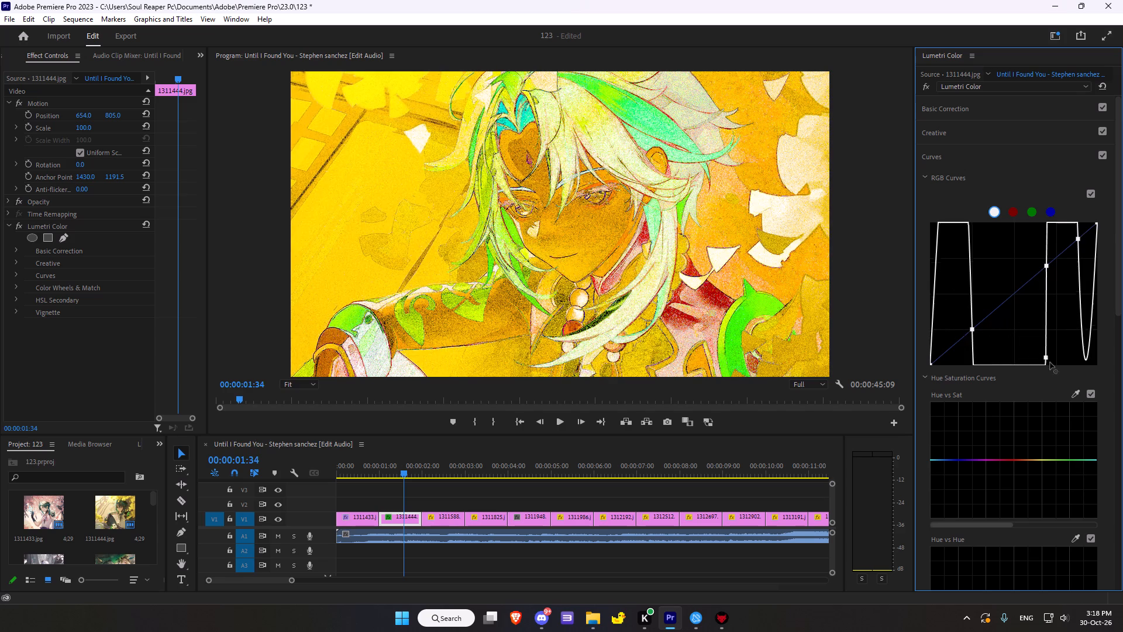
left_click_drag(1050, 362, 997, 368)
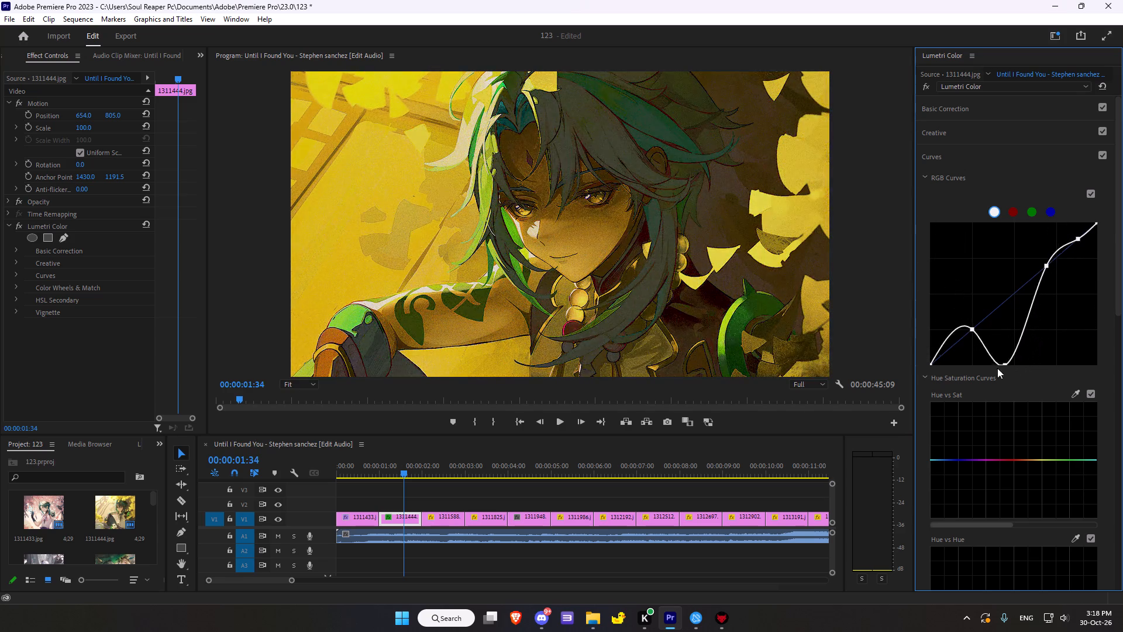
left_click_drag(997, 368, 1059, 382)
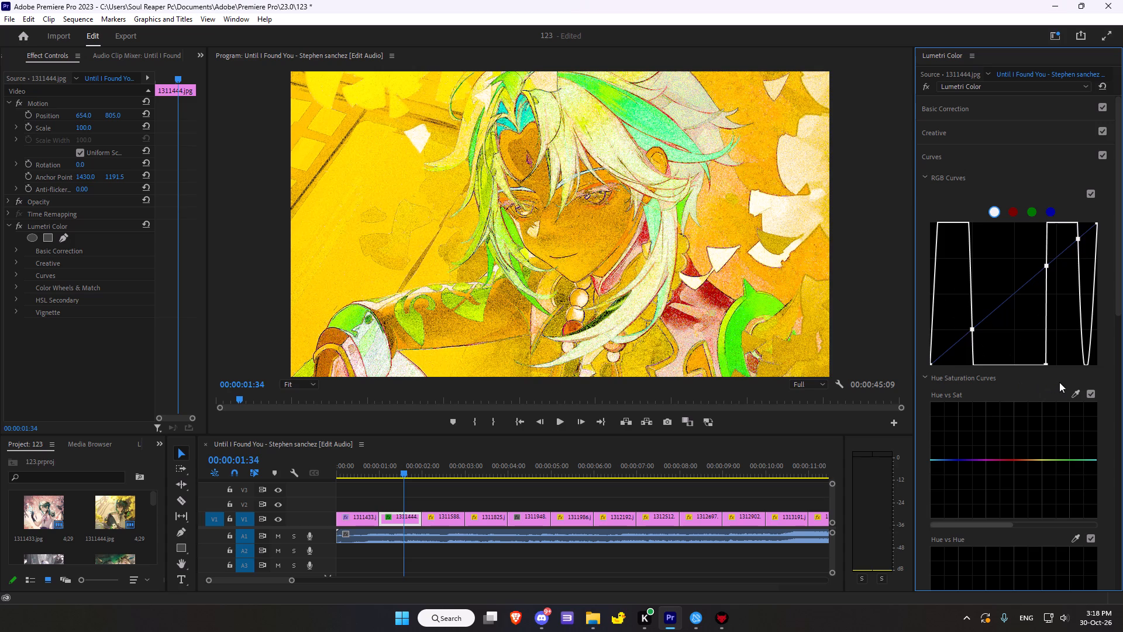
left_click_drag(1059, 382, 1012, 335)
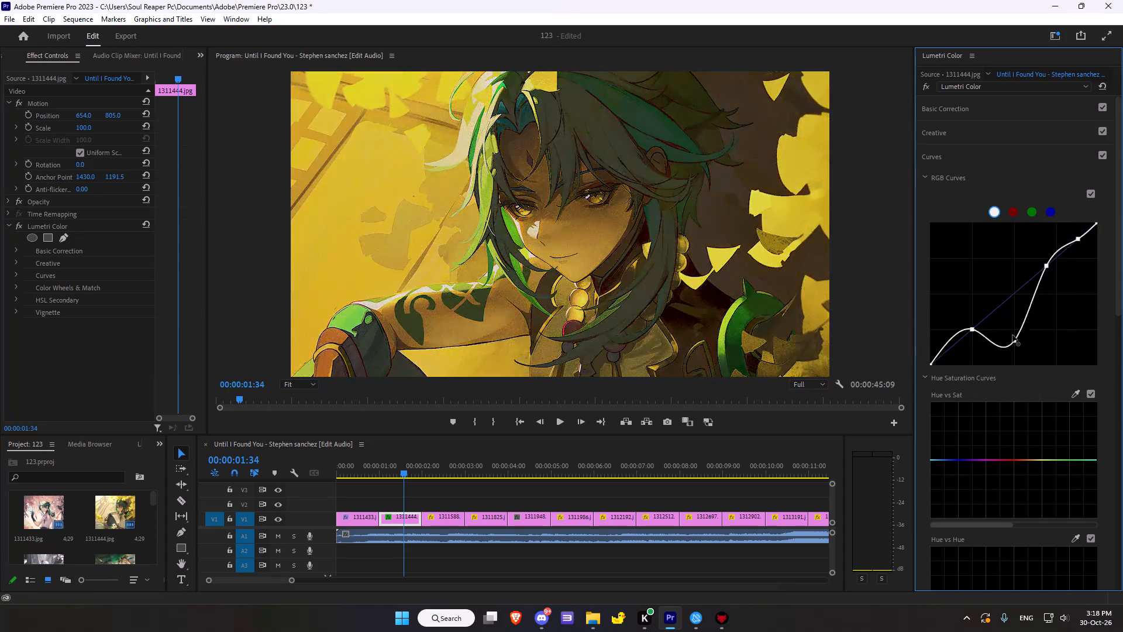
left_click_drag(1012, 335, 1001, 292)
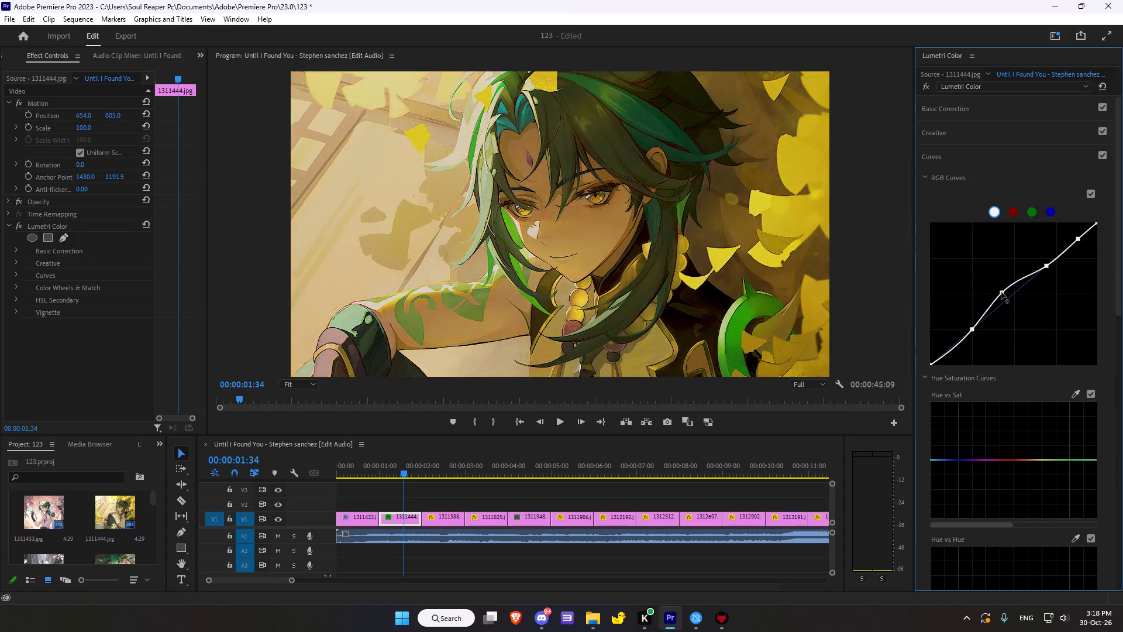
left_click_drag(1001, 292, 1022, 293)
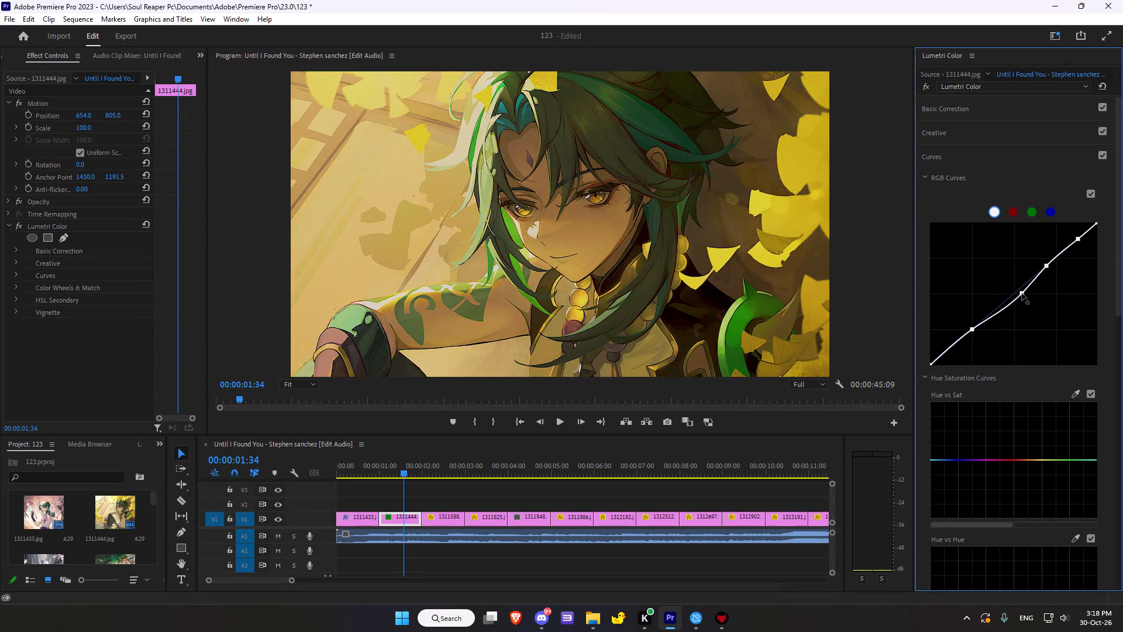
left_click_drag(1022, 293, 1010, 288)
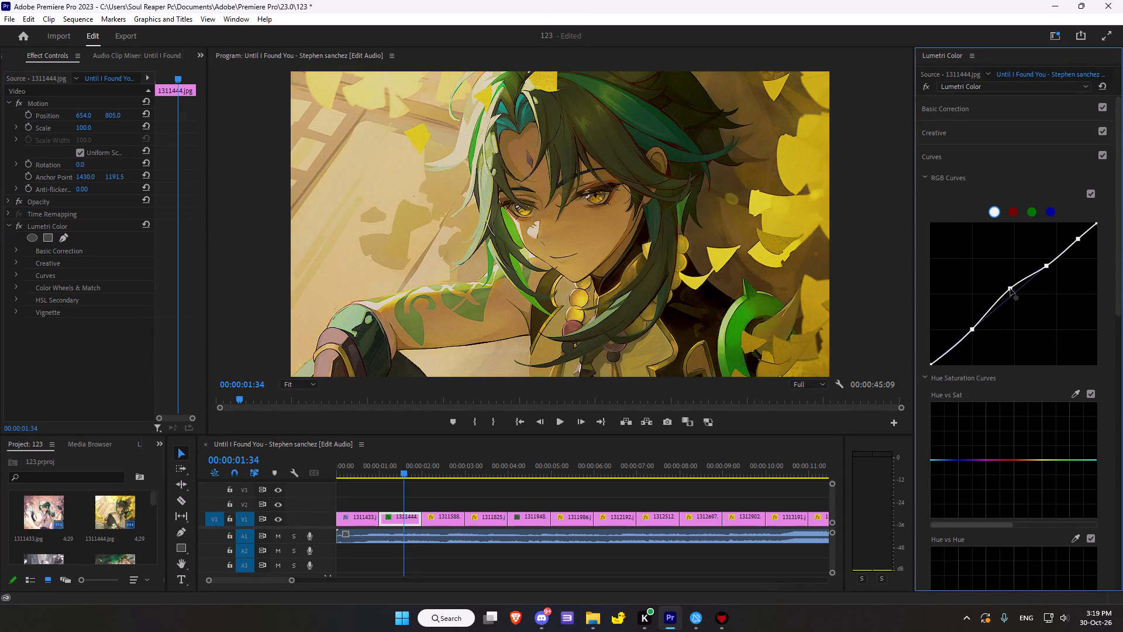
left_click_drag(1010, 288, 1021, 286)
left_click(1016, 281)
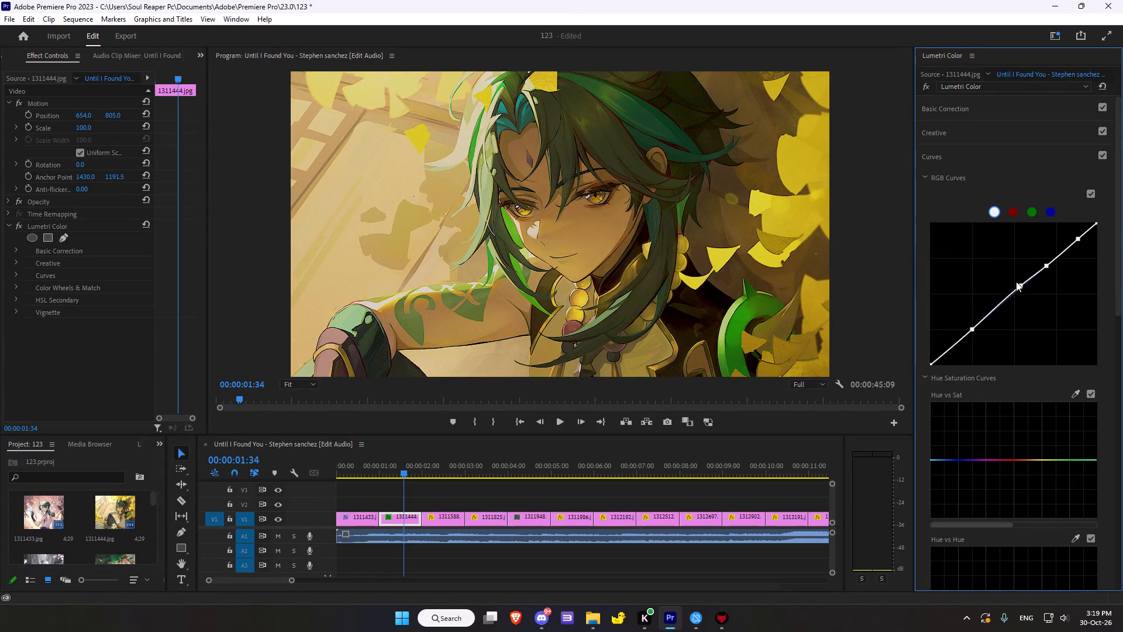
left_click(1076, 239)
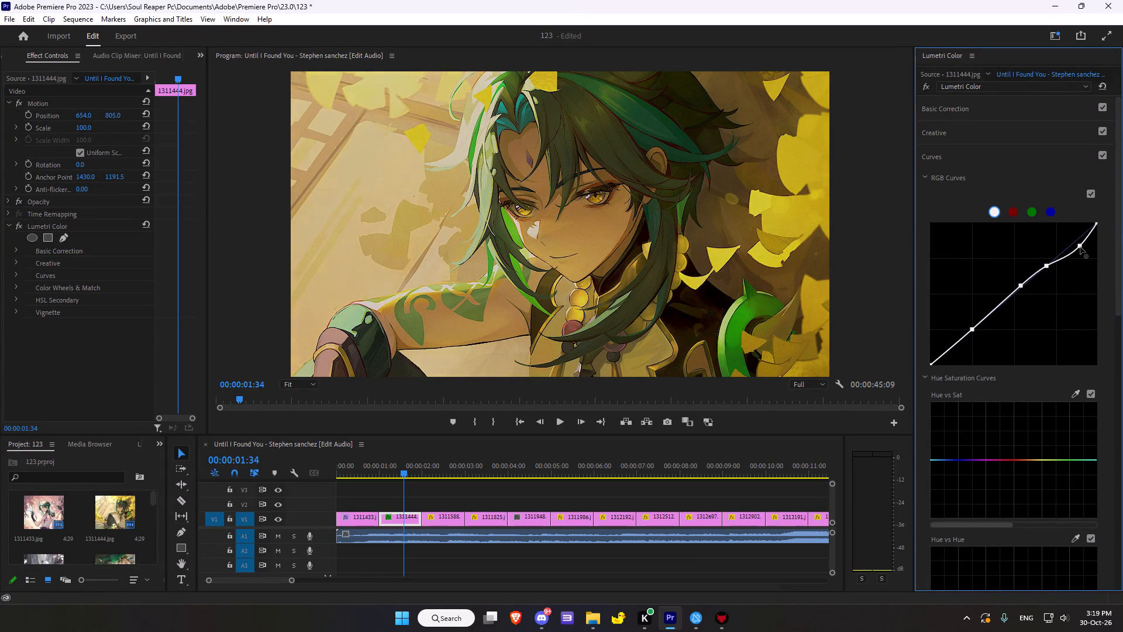
Reset the white RGB curve to a straight diagonal, clearing all of its control points.
double_click(1077, 239)
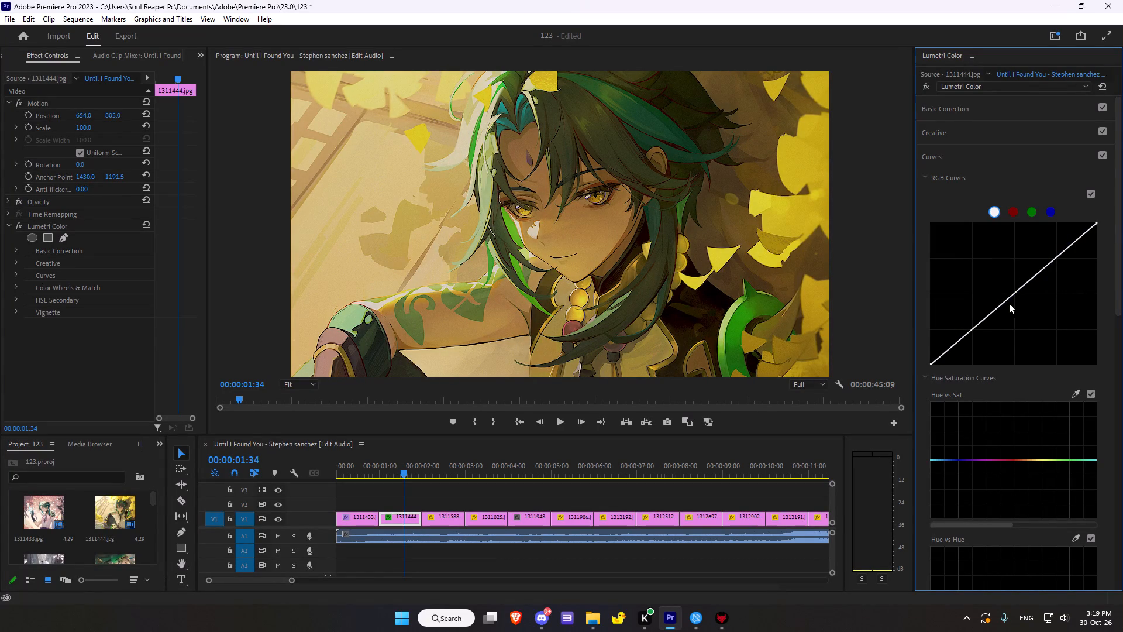
Add a single midtone control point to the white RGB curve and settle it almost on the diagonal.
left_click(1011, 290)
left_click(1017, 294)
left_click_drag(1018, 292, 1021, 298)
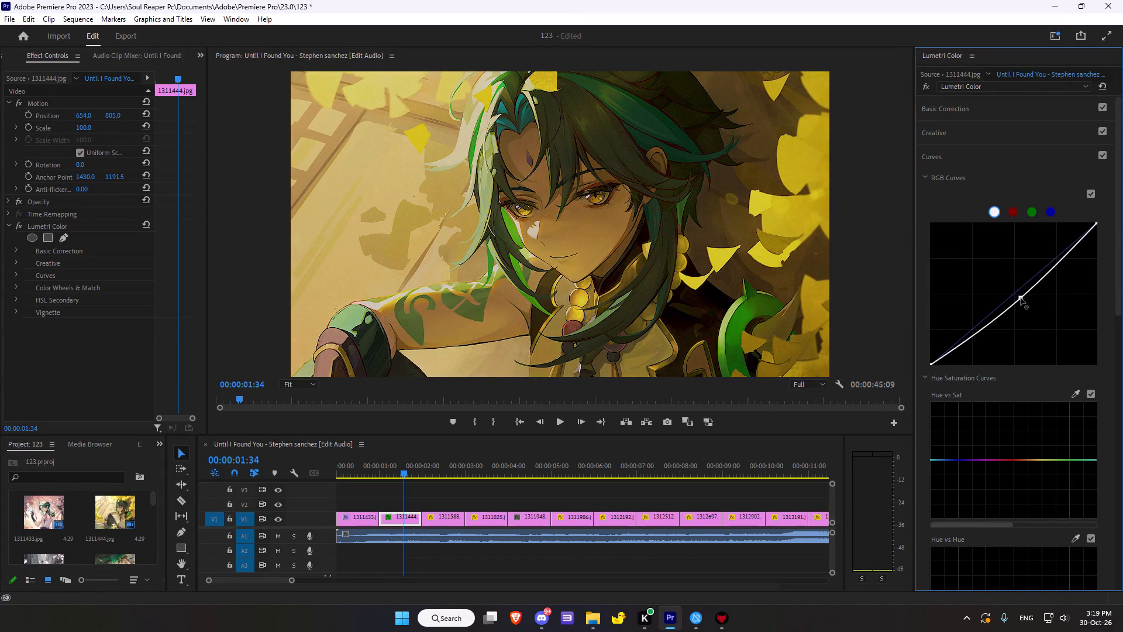
left_click_drag(1021, 298, 1024, 288)
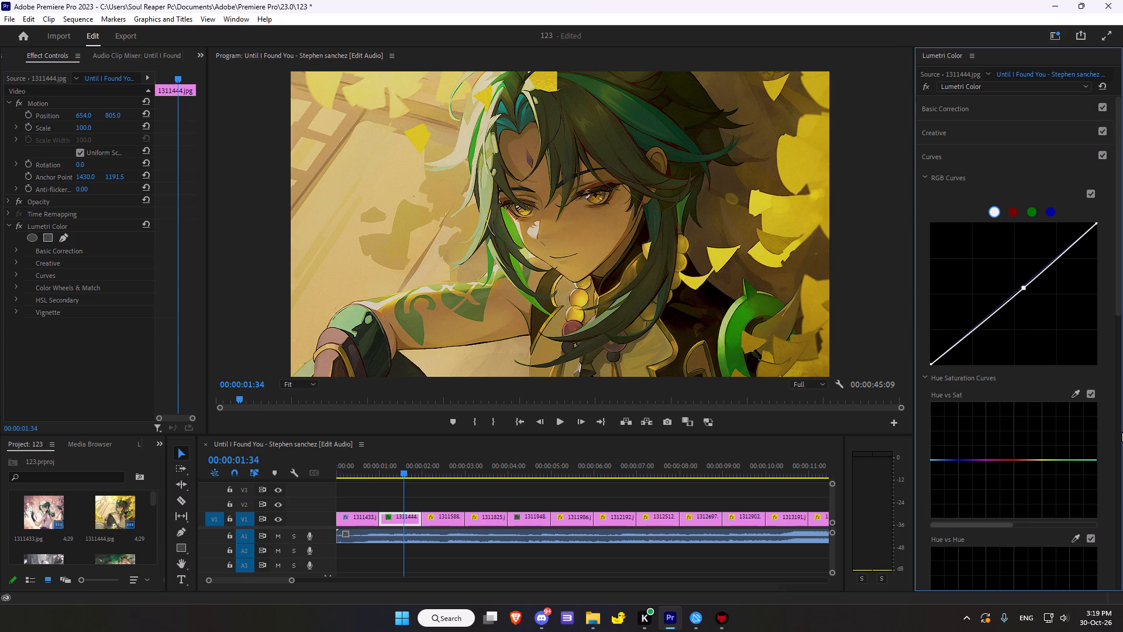
Sample the character's dark green hair for the Hue vs Sat curve and raise the middle green point to boost that hue's saturation.
left_click(1076, 385)
left_click(1076, 398)
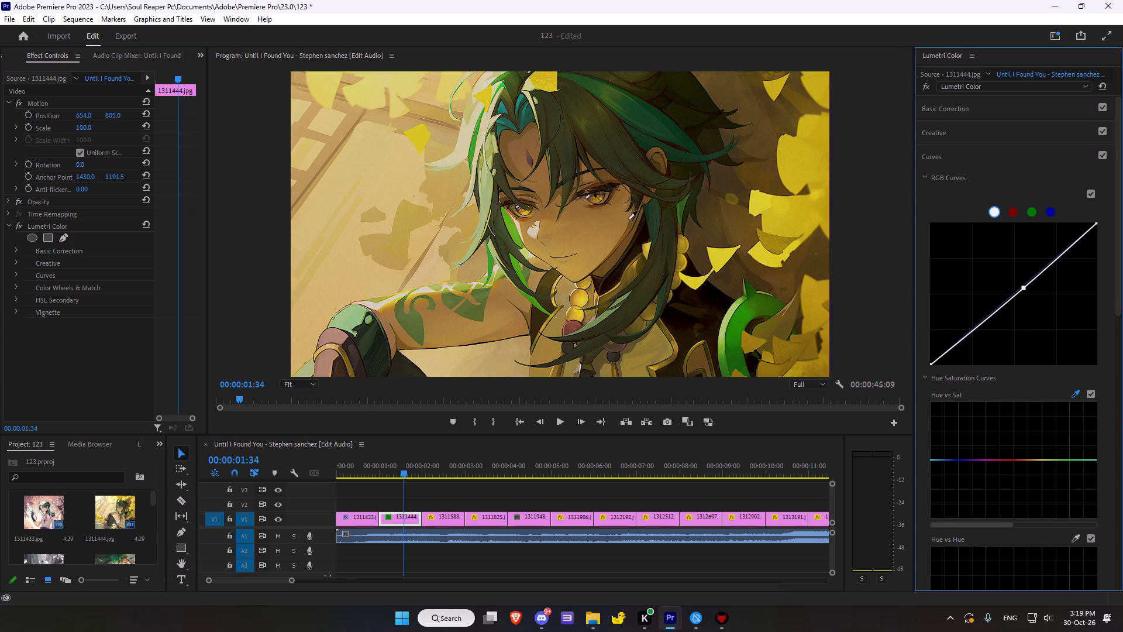
left_click(632, 106)
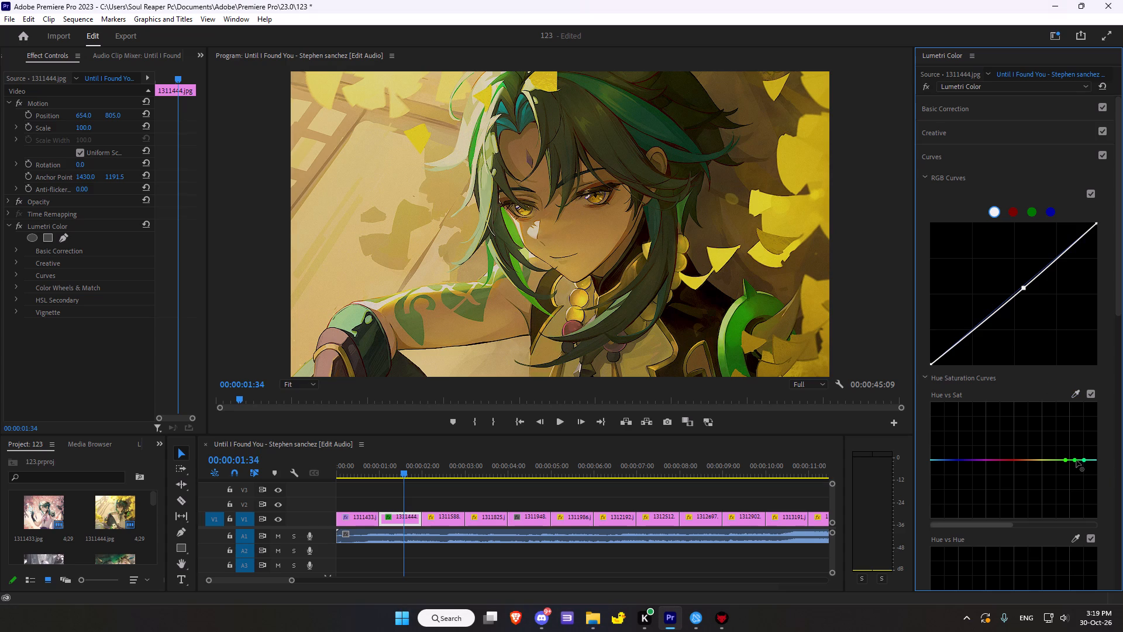
left_click_drag(1075, 461, 1081, 565)
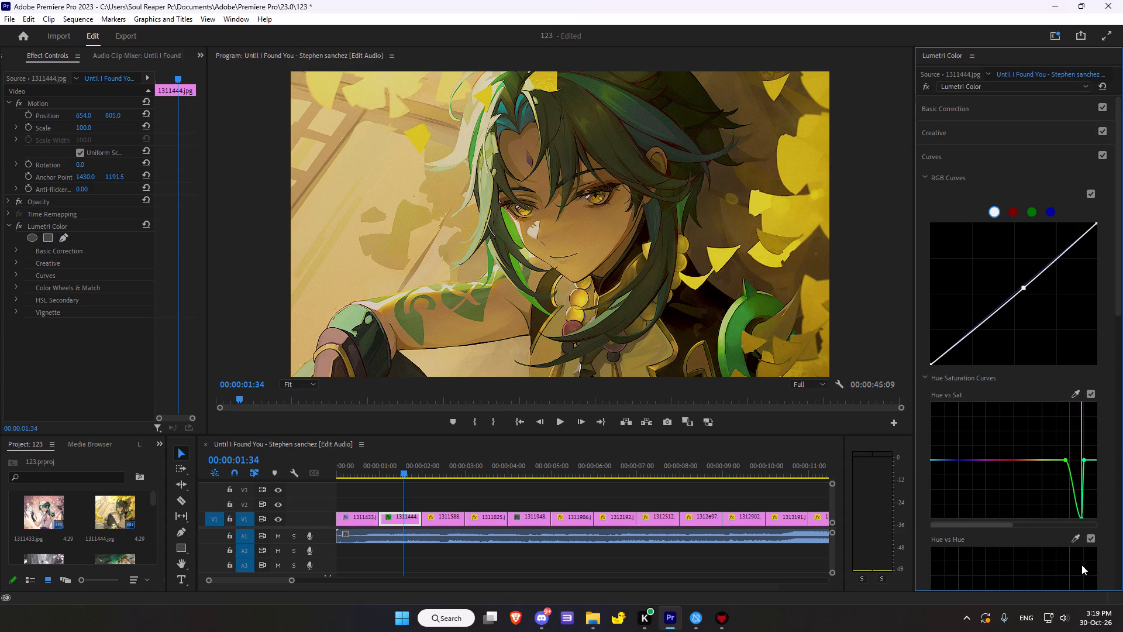
left_click_drag(1081, 565, 1088, 352)
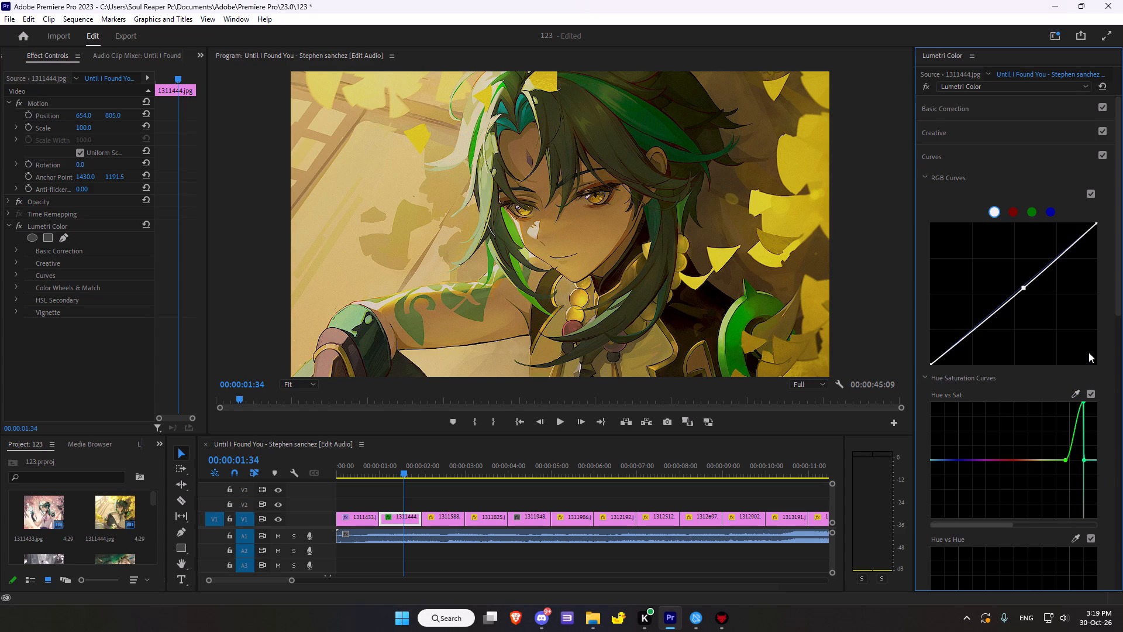
left_click_drag(1088, 352, 1076, 426)
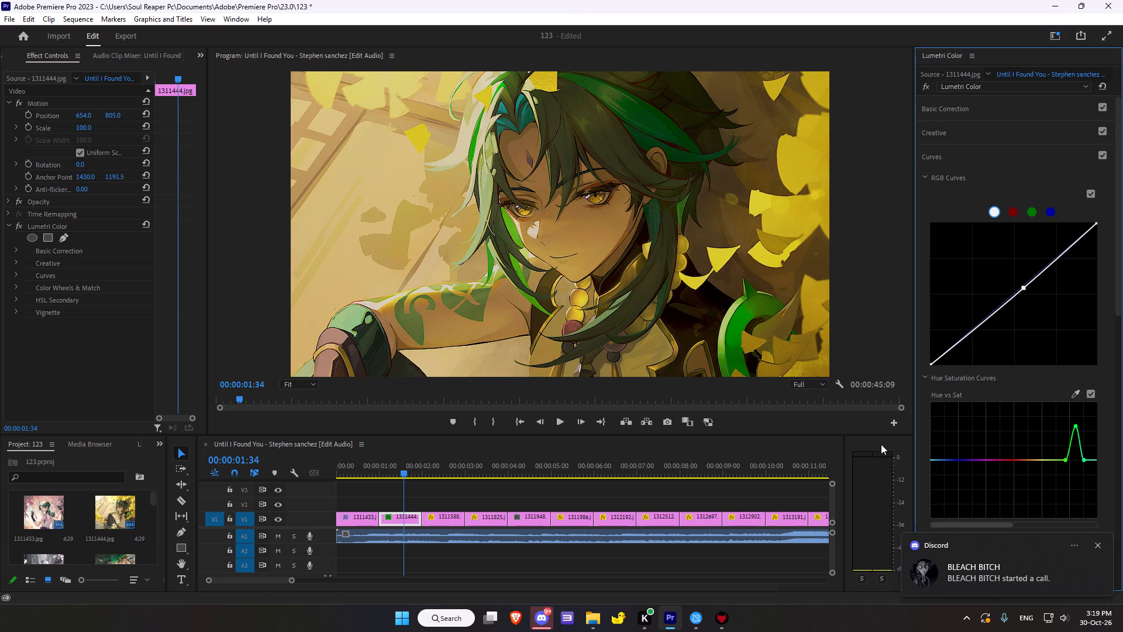
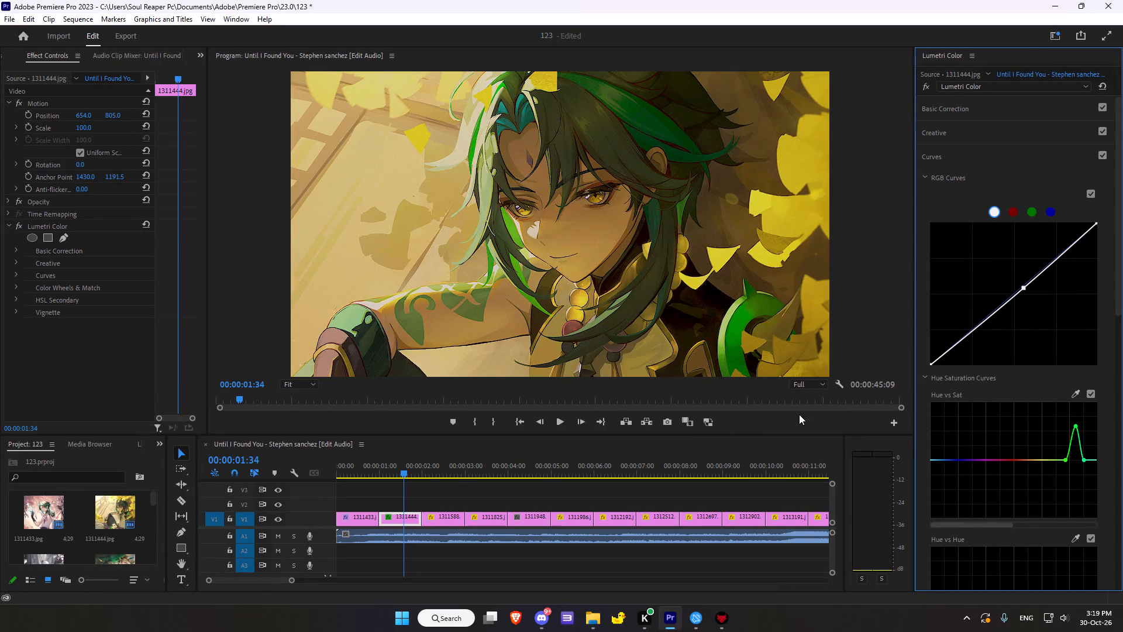
Preview the 1311588.png clip in the sequence, and return to 1311444.jpg and its hue saturation curves.
left_click(441, 464)
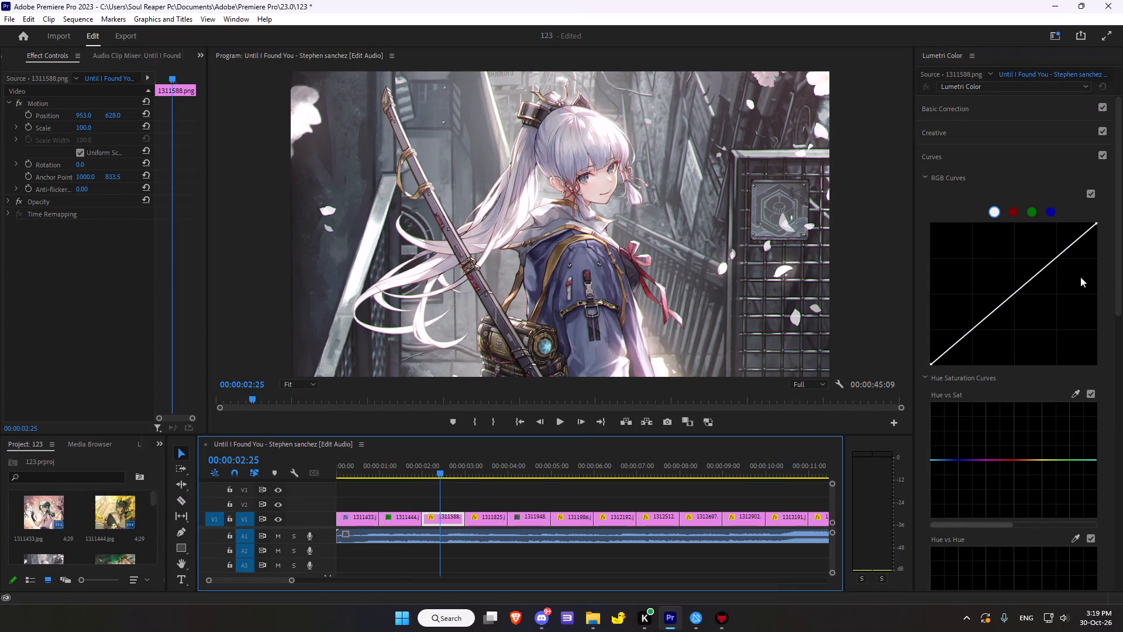
left_click(401, 463)
scroll(1028, 400, "down", 6)
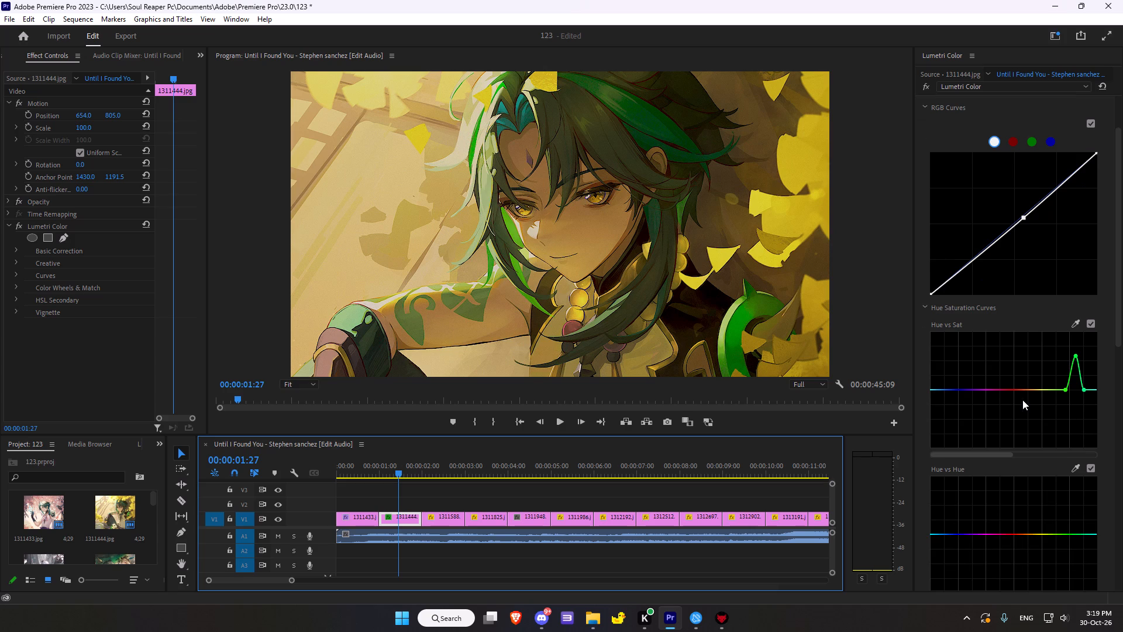
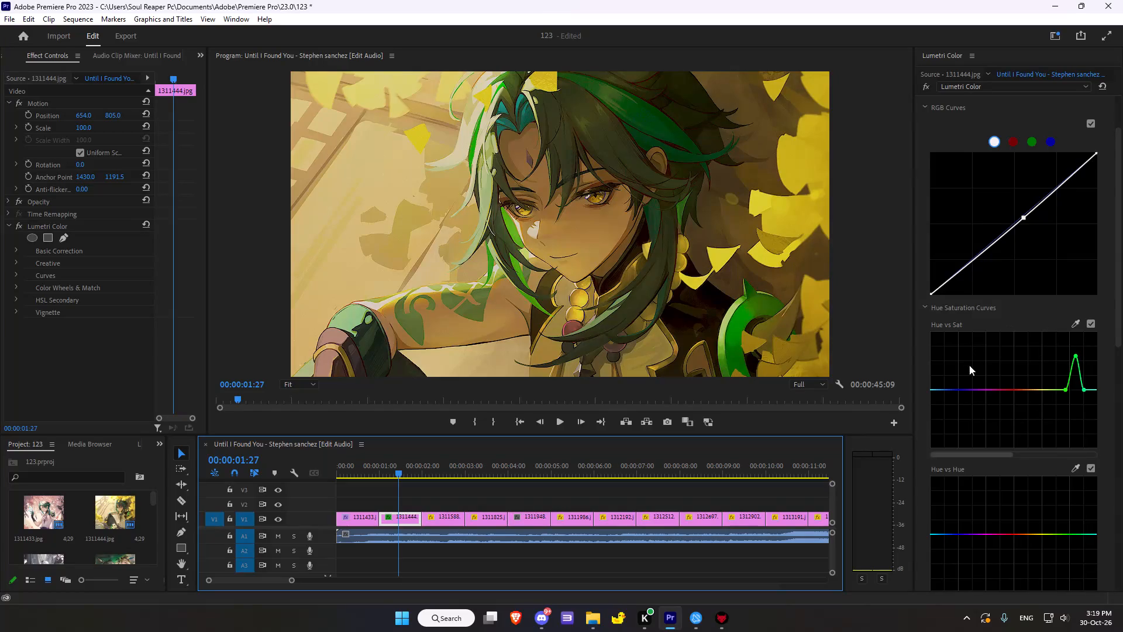
Nudge the midtones, shadows and highlights color wheels of 1311444.jpg slightly off center.
scroll(1003, 351, "down", 2)
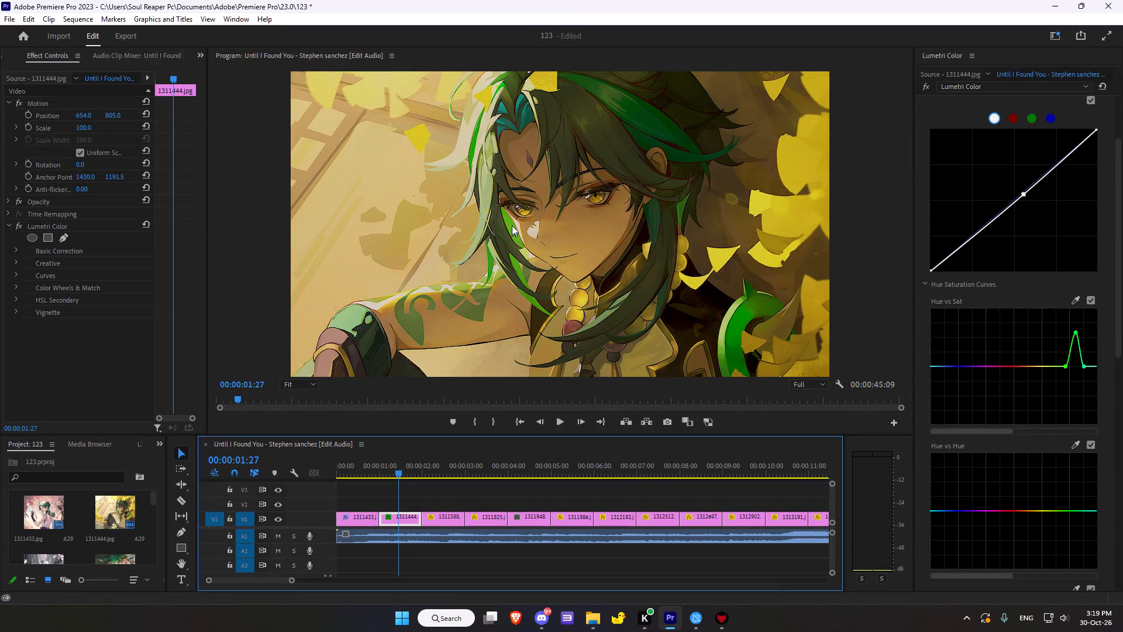
scroll(1009, 413, "down", 13)
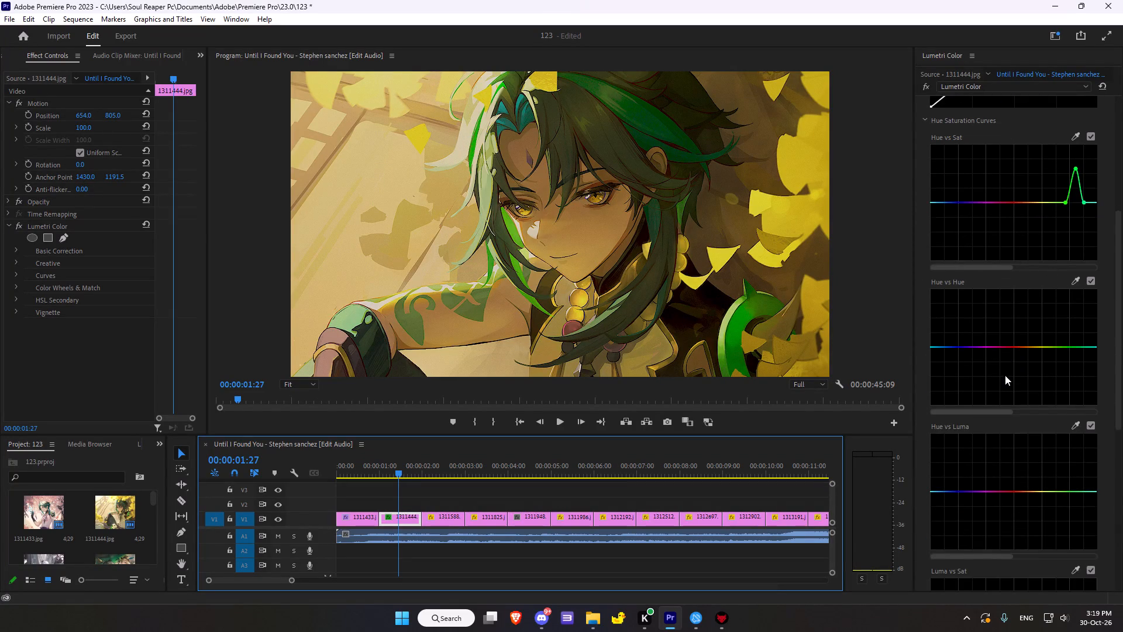
scroll(1005, 375, "down", 20)
scroll(1005, 375, "down", 20)
scroll(1005, 375, "down", 1)
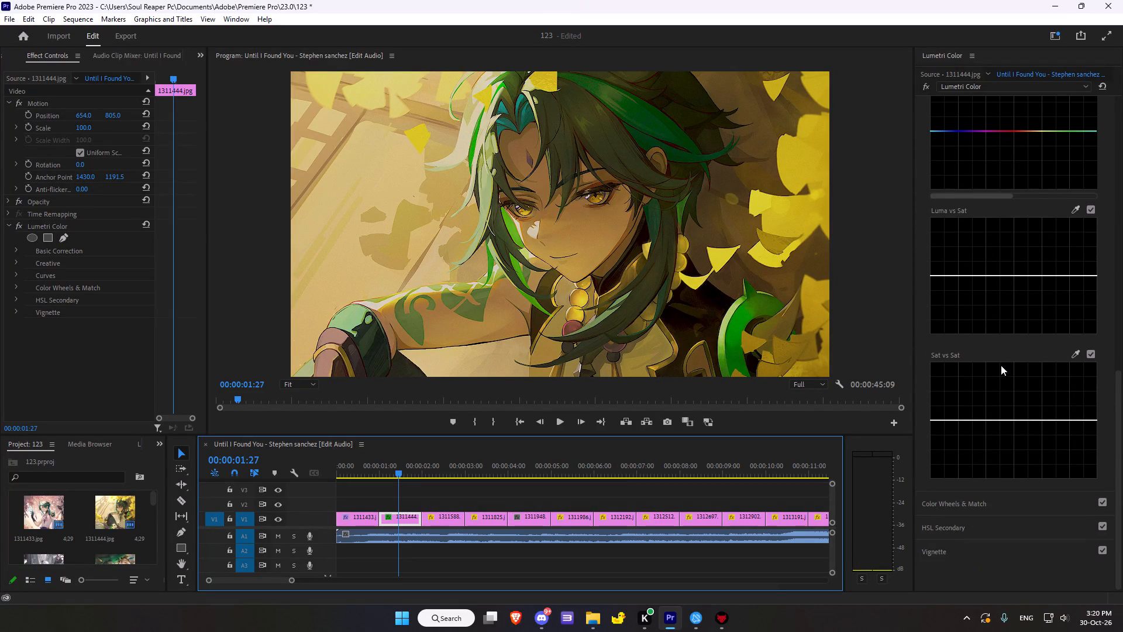
left_click(969, 507)
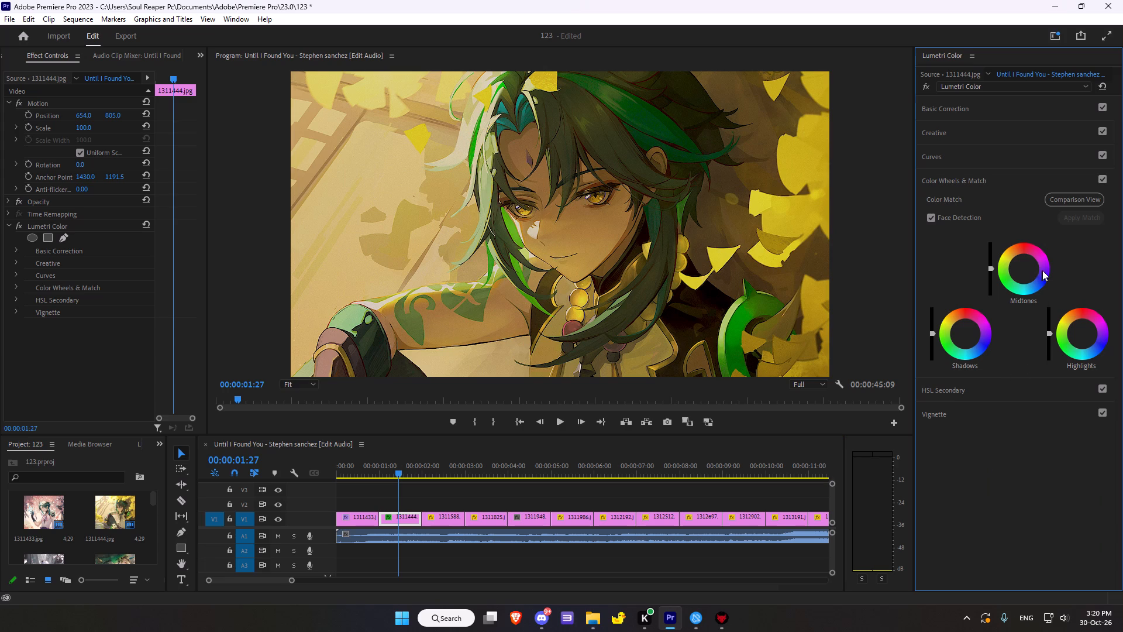
left_click_drag(1022, 270, 970, 263)
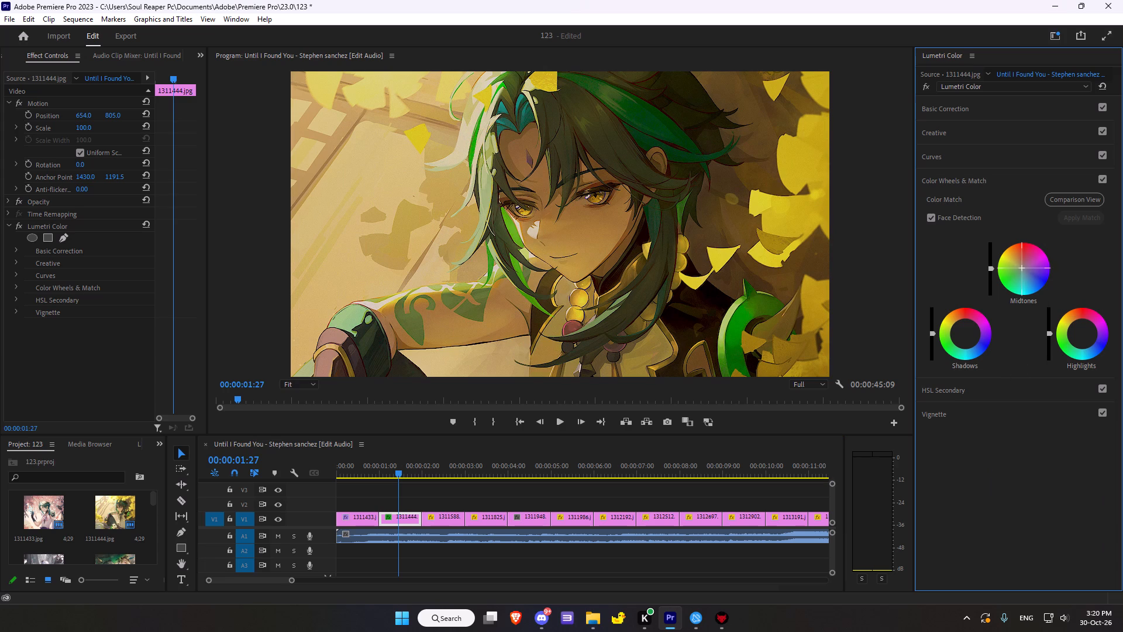
left_click_drag(970, 263, 1072, 331)
left_click_drag(966, 335, 975, 349)
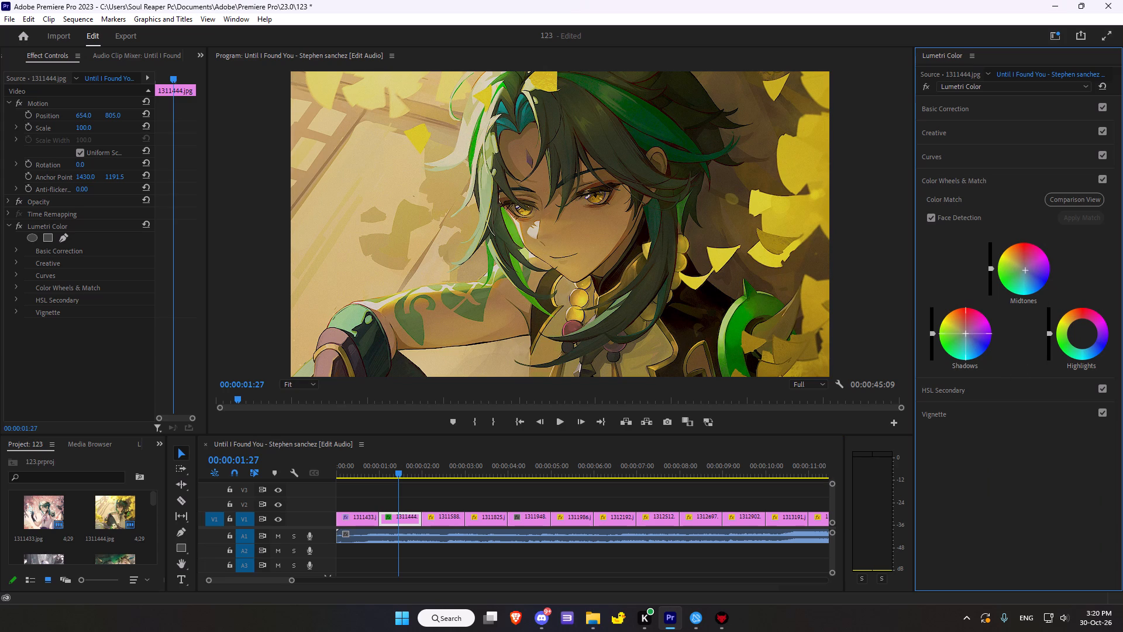
left_click_drag(975, 349, 981, 358)
left_click_drag(1083, 332, 1097, 351)
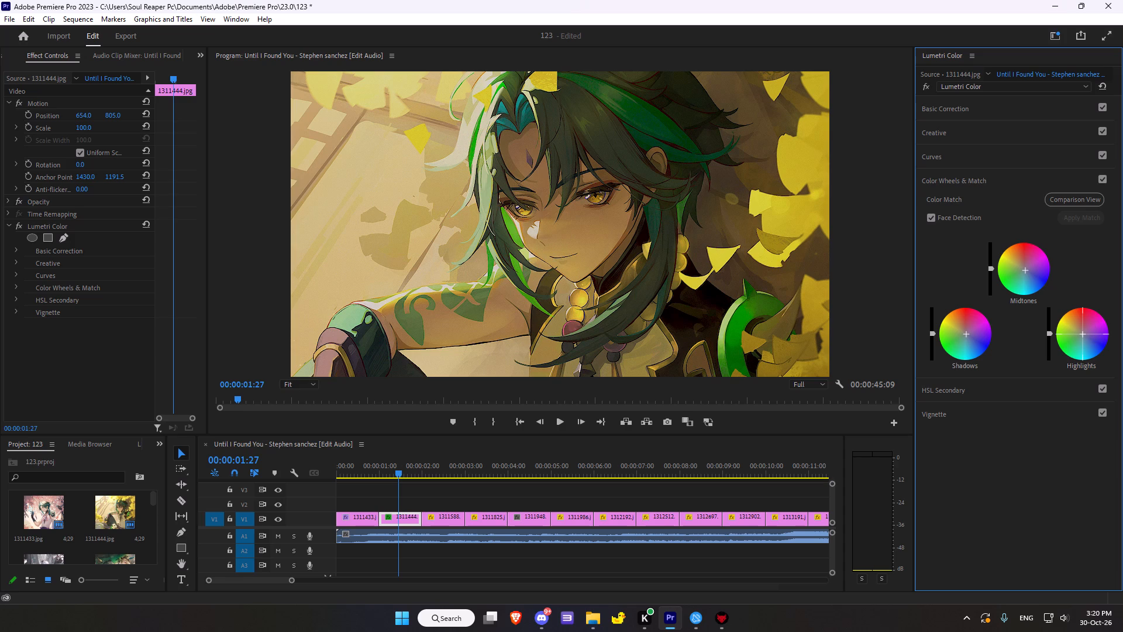
left_click_drag(1097, 351, 1041, 303)
Compare 1311444.jpg with its Lumetri Color effect off and on, leaving the effect enabled.
left_click(434, 461)
left_click(391, 465)
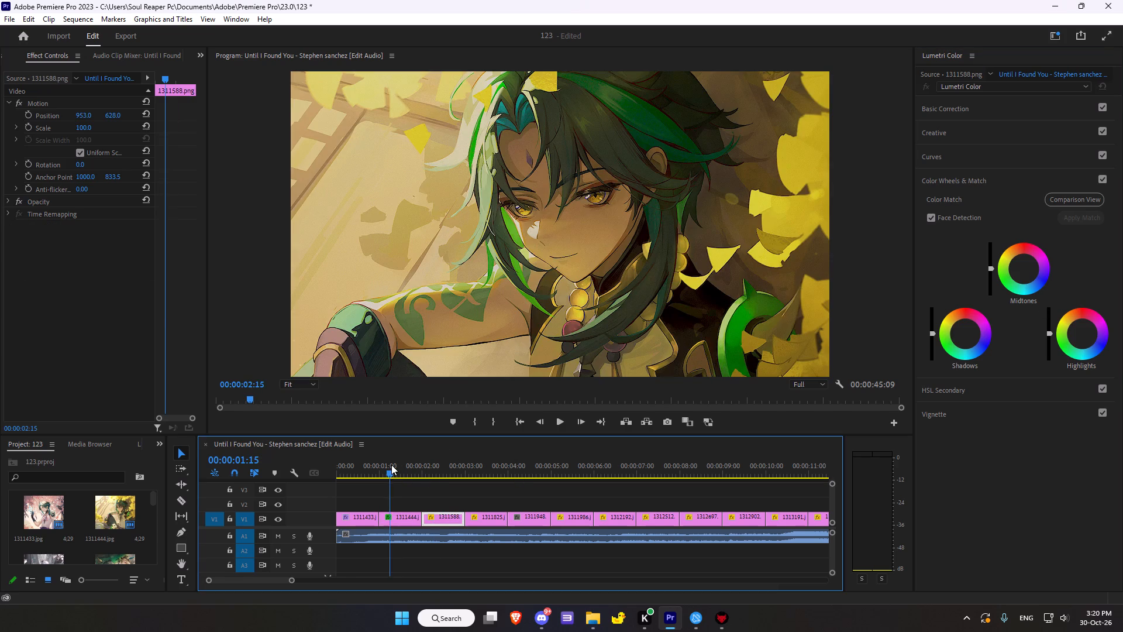
triple_click(15, 227)
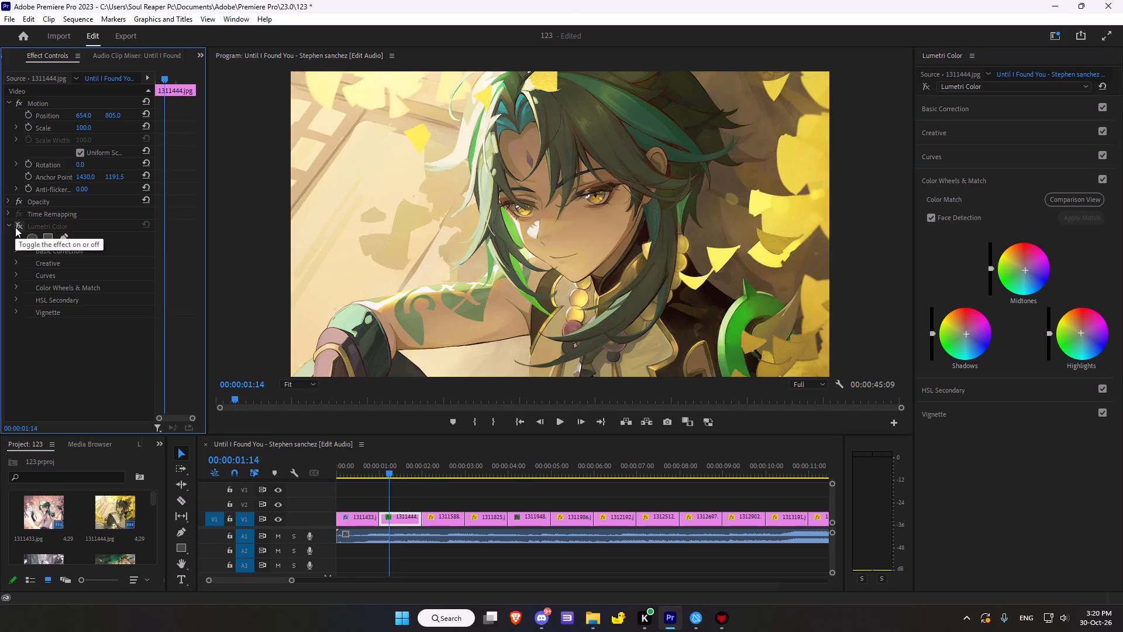
left_click(15, 227)
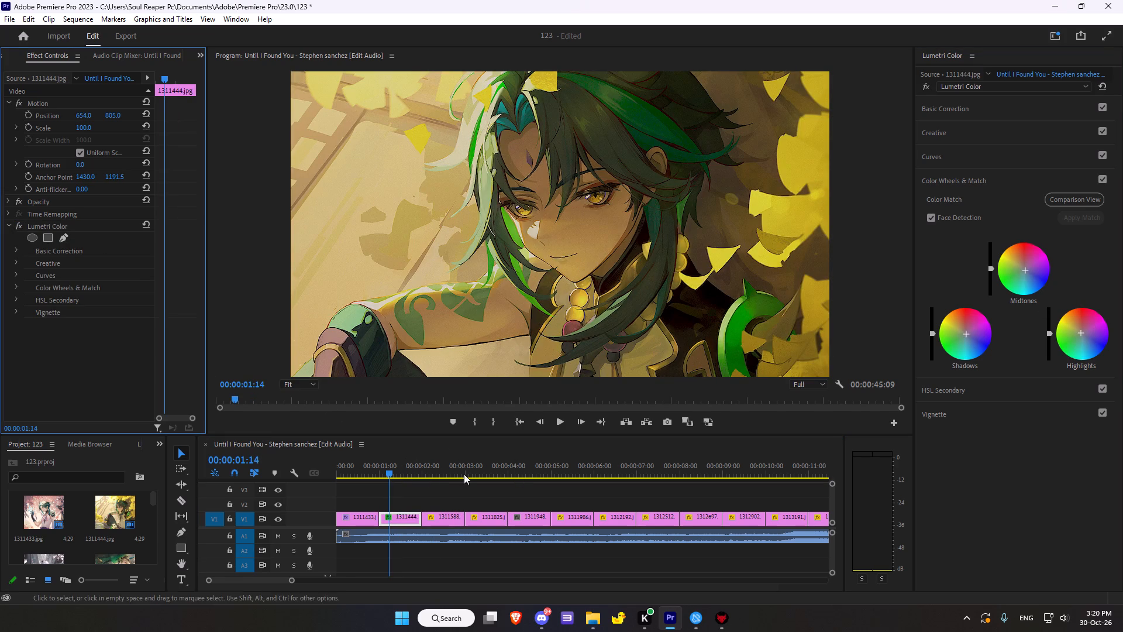
Go to the 1311588.png clip in the sequence and open its Lumetri basic correction settings.
left_click(436, 464)
left_click(949, 107)
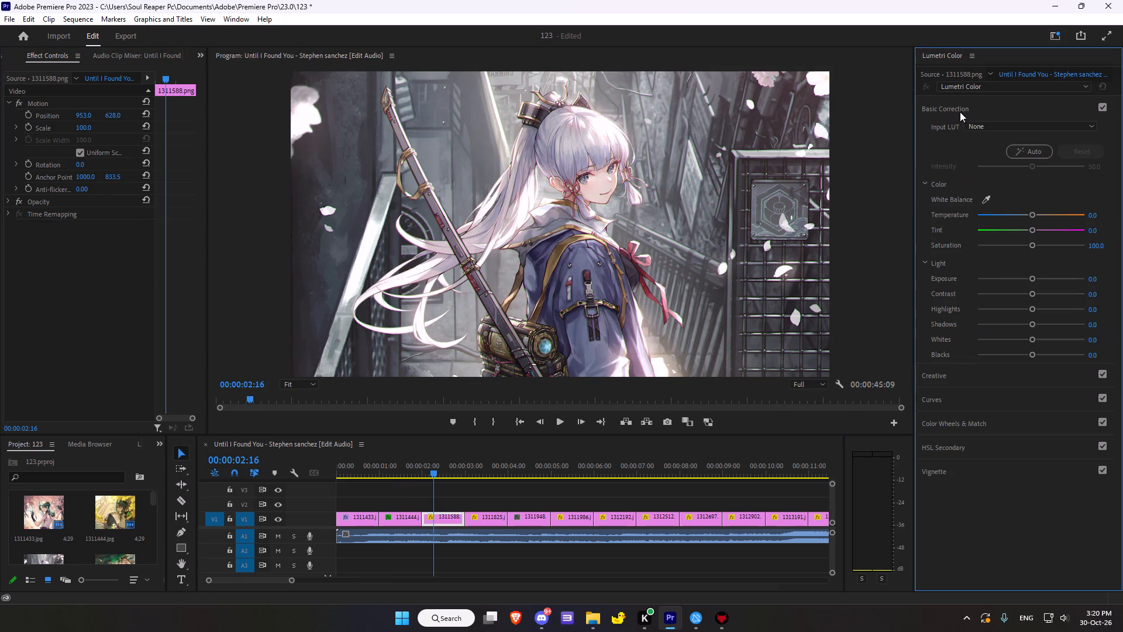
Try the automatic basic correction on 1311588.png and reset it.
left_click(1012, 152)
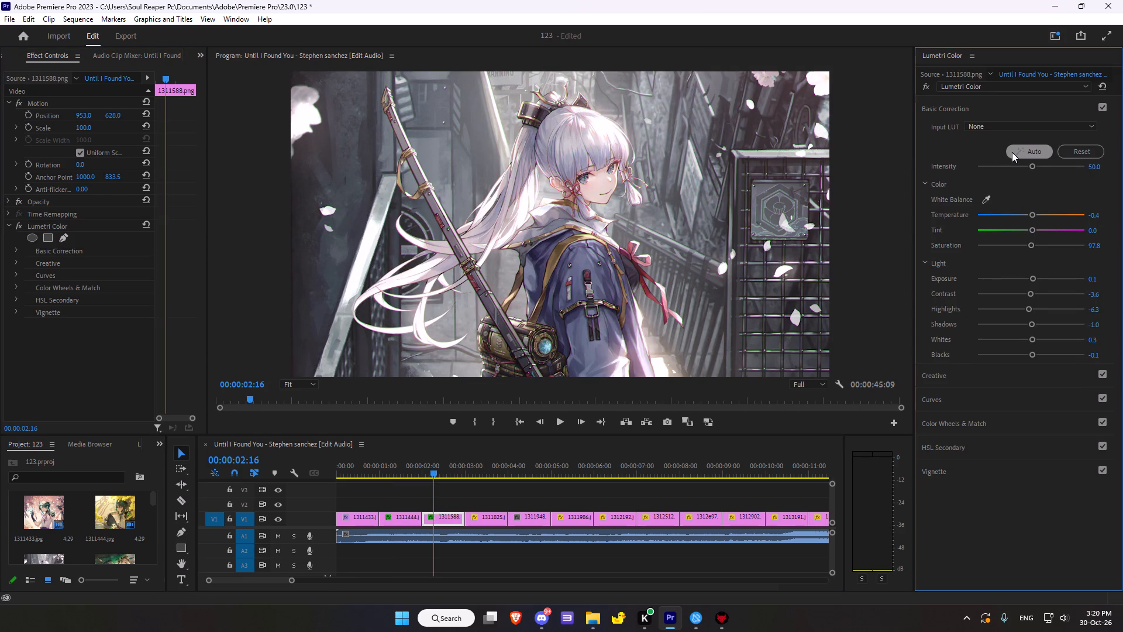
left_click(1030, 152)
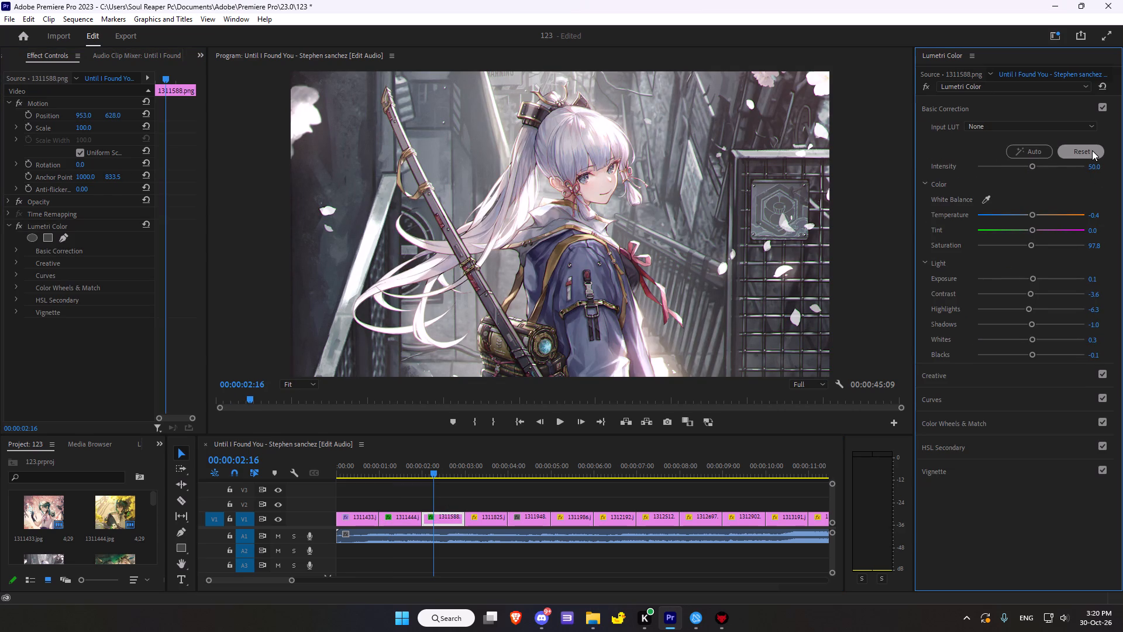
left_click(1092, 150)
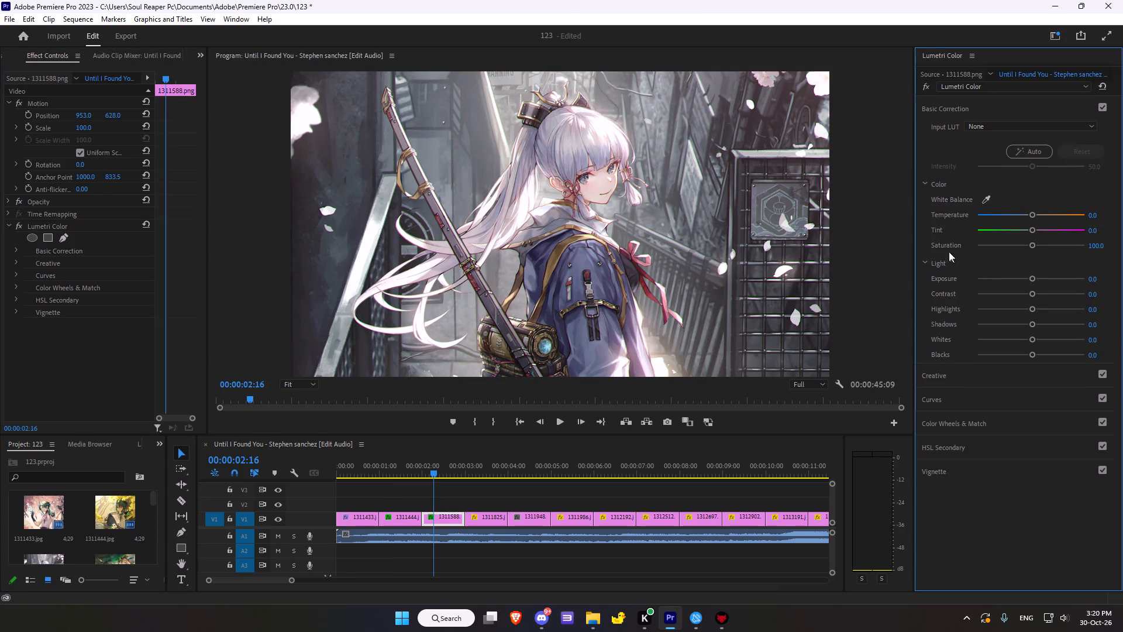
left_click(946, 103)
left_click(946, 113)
Adjust the color of 1311588.png to temperature -19.6, tint 10.9 and saturation 112.0.
left_click_drag(1032, 212, 1032, 213)
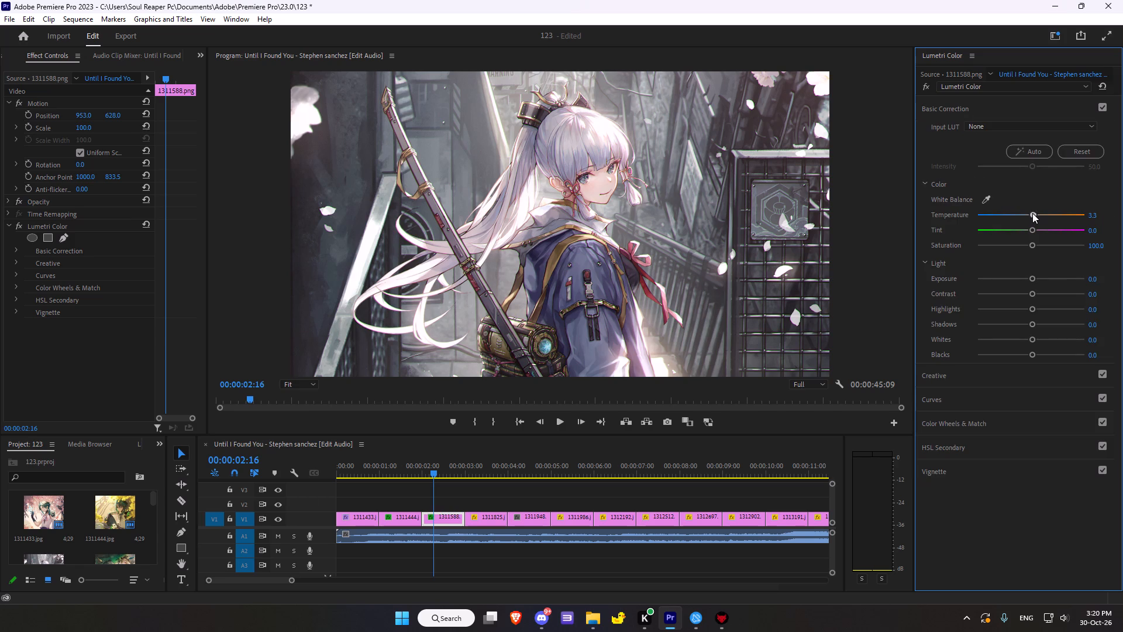
left_click_drag(1032, 213, 1032, 217)
left_click_drag(1032, 217, 1019, 215)
left_click_drag(1035, 231, 1031, 230)
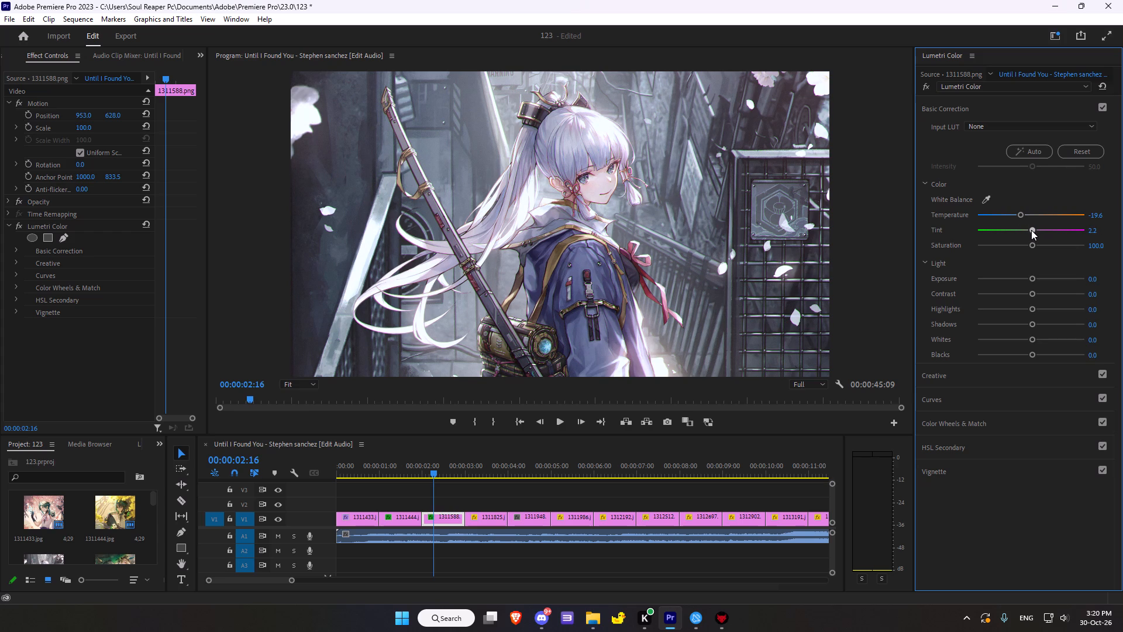
left_click_drag(1031, 230, 1032, 224)
left_click_drag(1032, 224, 1037, 223)
left_click_drag(1037, 223, 1036, 224)
left_click(1033, 242)
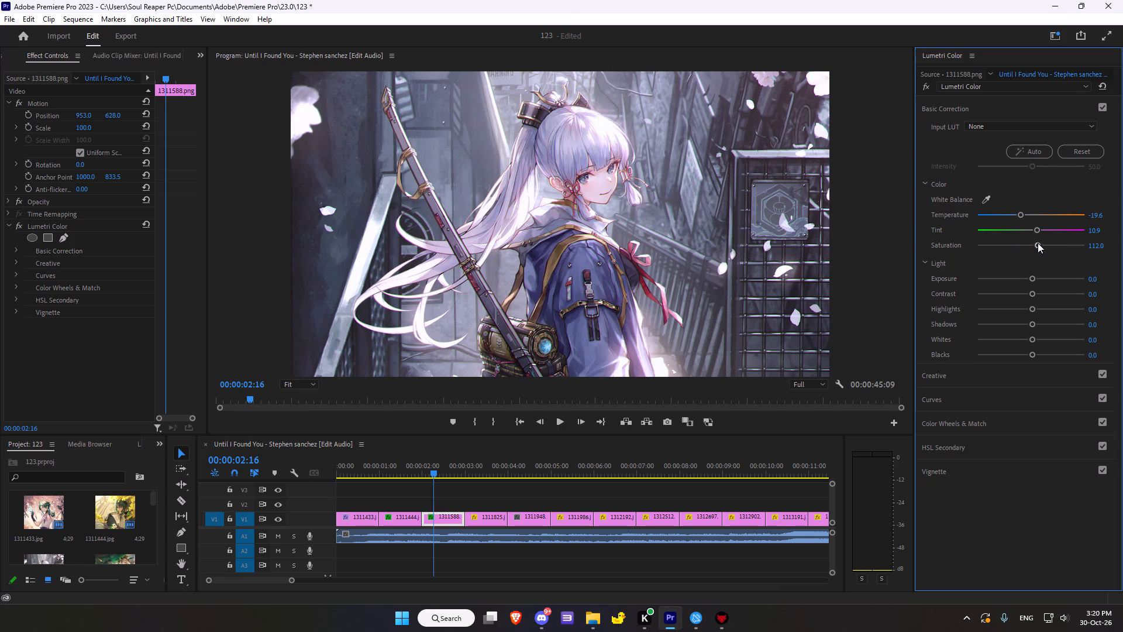
Adjust the light of 1311588.png to exposure 0.6, highlights -27.2 and shadows -2.2.
left_click(1035, 278)
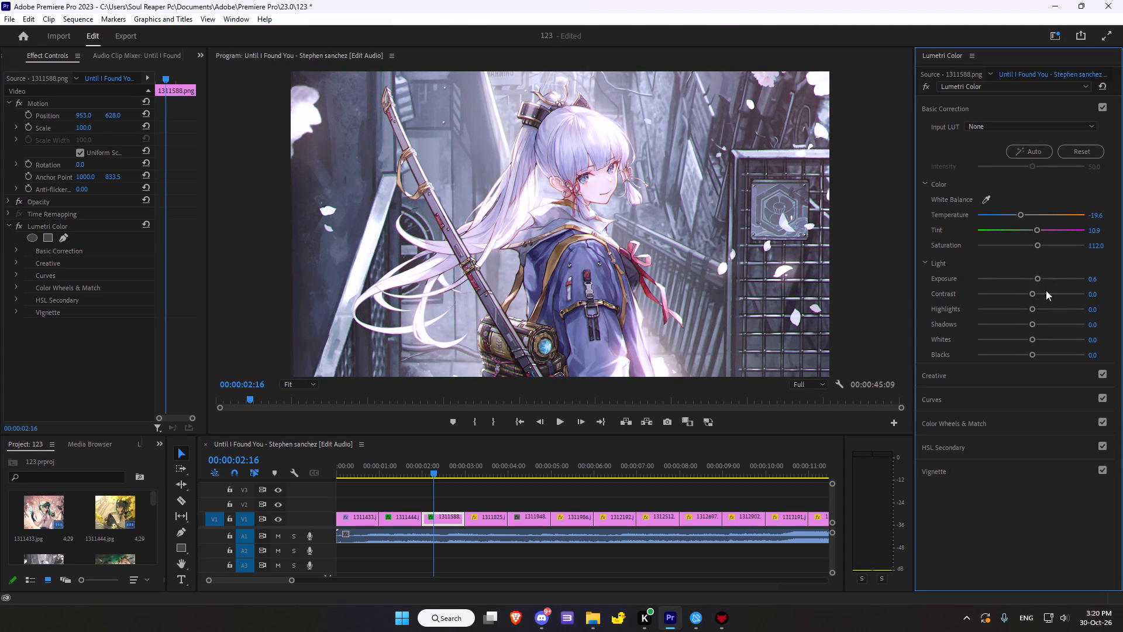
left_click_drag(1034, 309, 1034, 310)
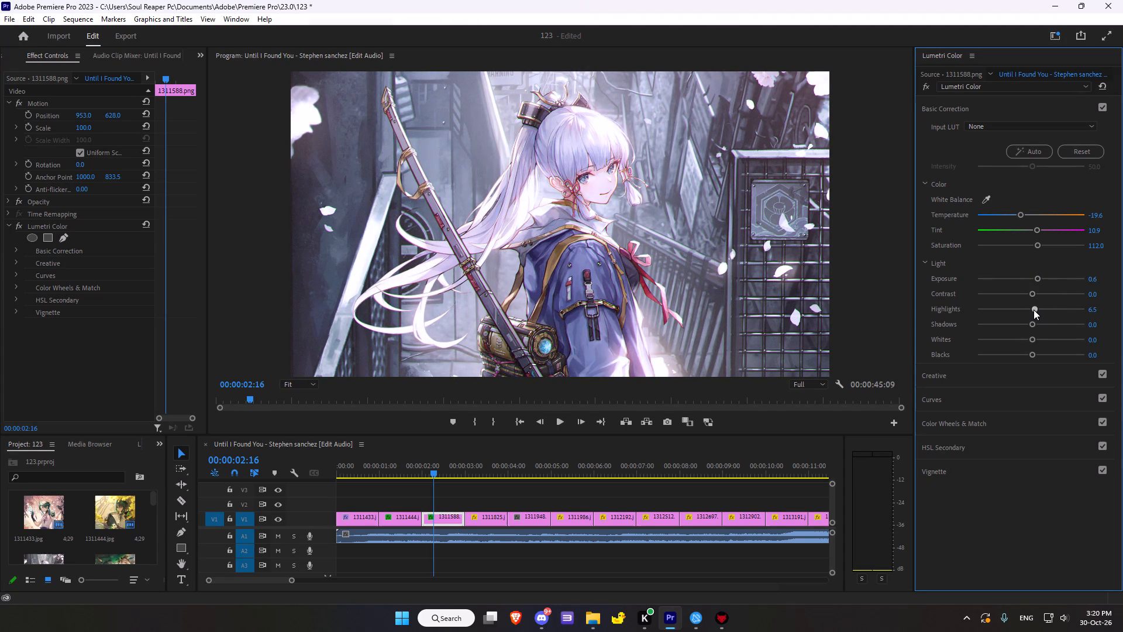
left_click_drag(1034, 310, 1019, 305)
left_click_drag(1019, 305, 1011, 304)
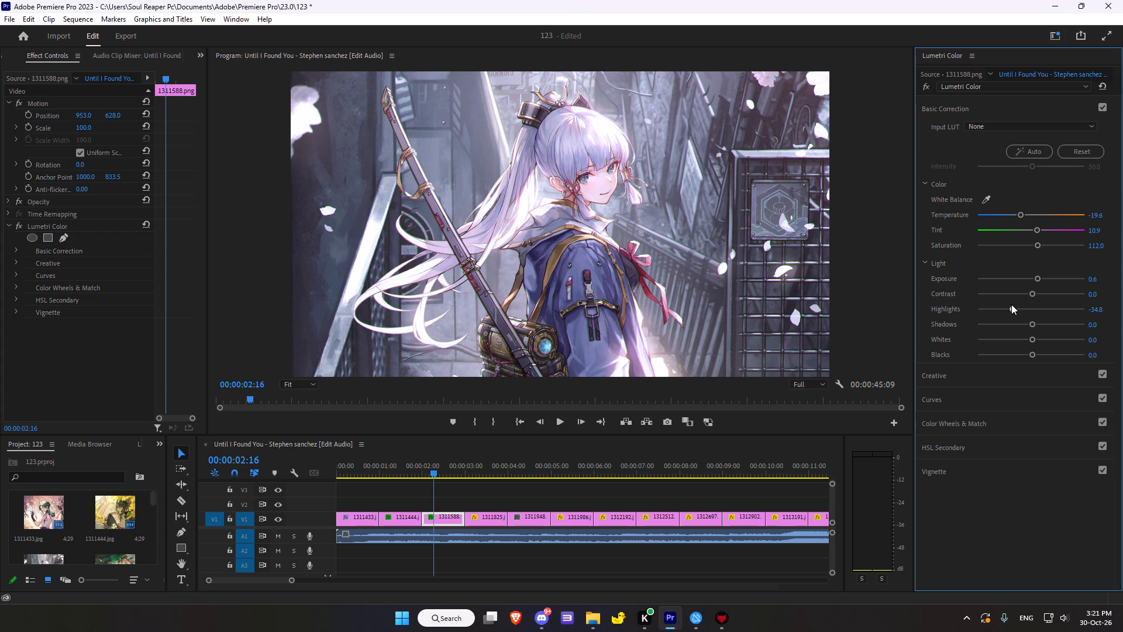
left_click_drag(1011, 304, 1015, 303)
left_click_drag(1034, 322, 1029, 318)
Compare 1311588.png with its Lumetri Color effect off and on, leaving the effect enabled.
left_click(18, 227)
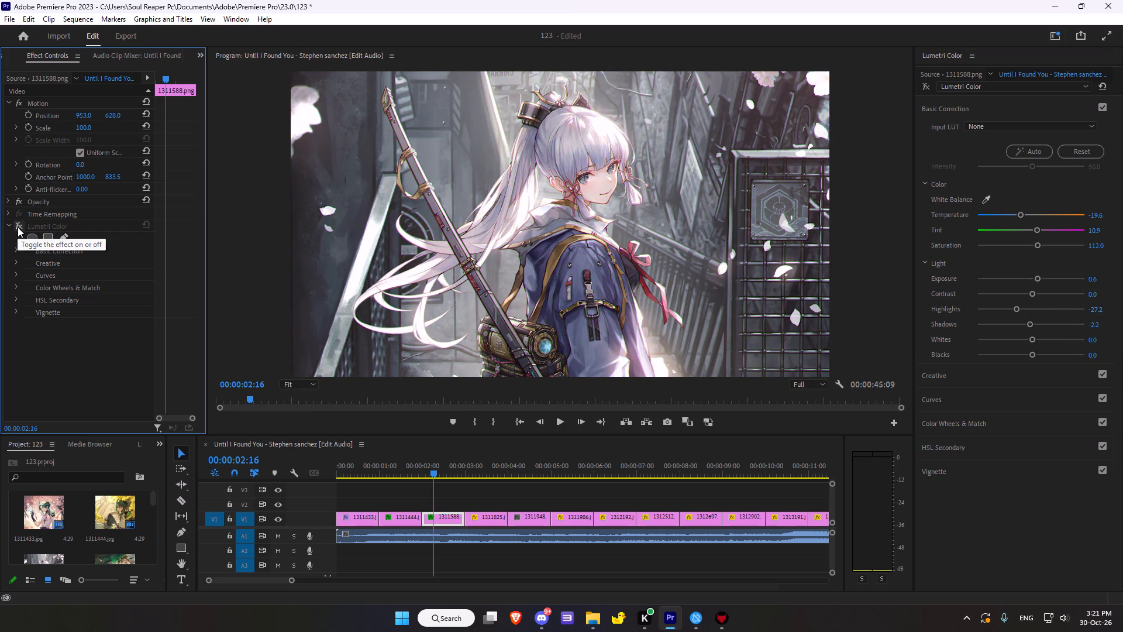
left_click(18, 227)
double_click(18, 227)
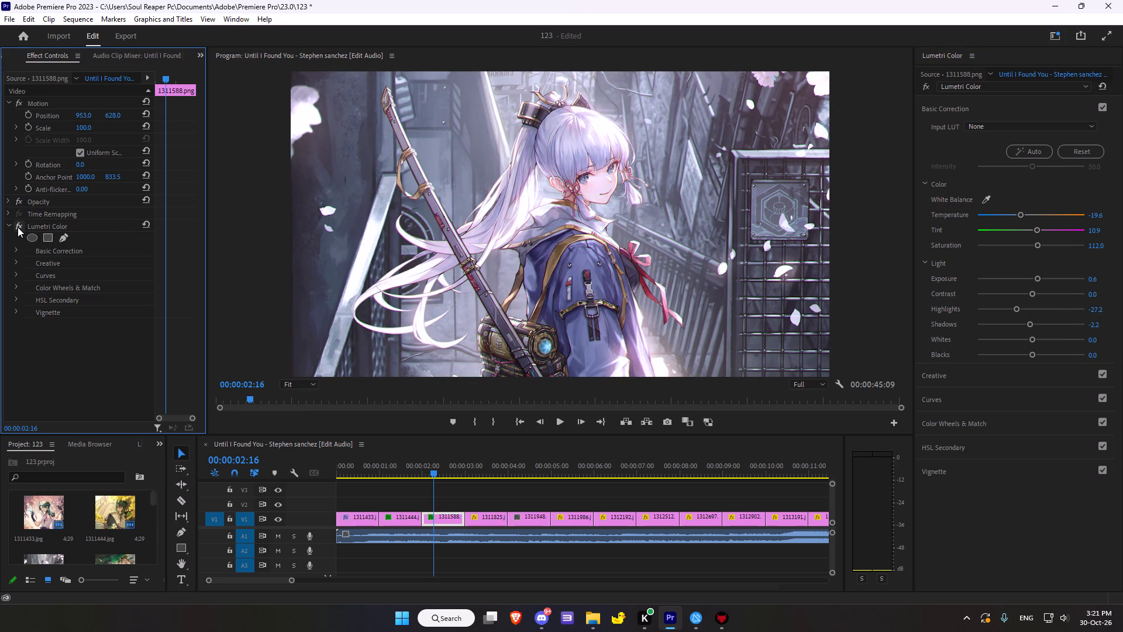
left_click(18, 227)
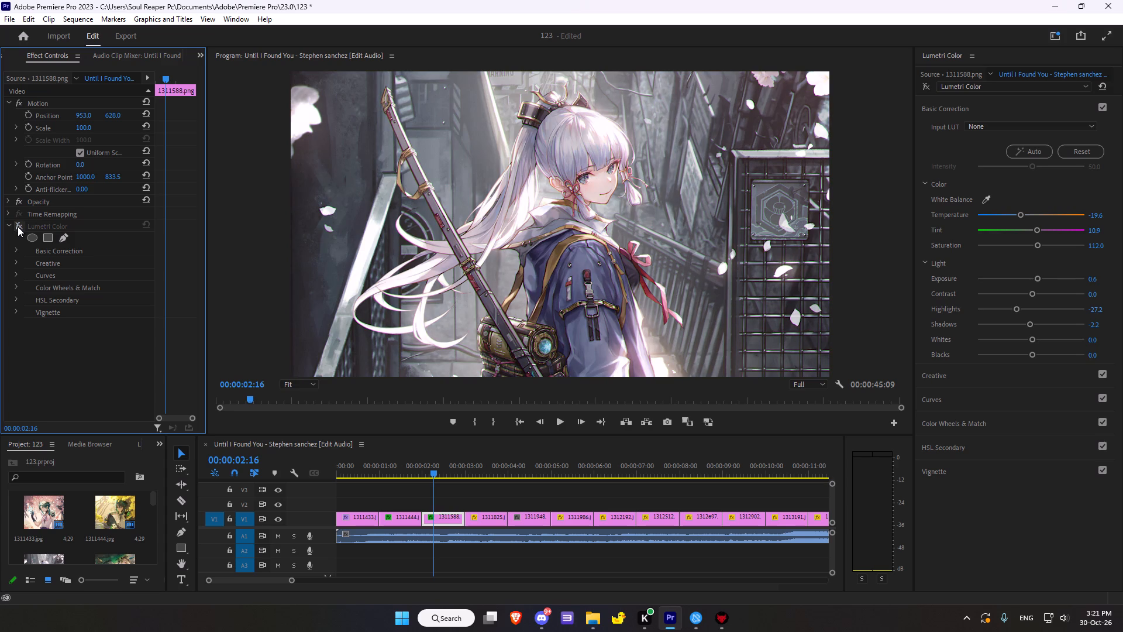
left_click(18, 226)
left_click(18, 226)
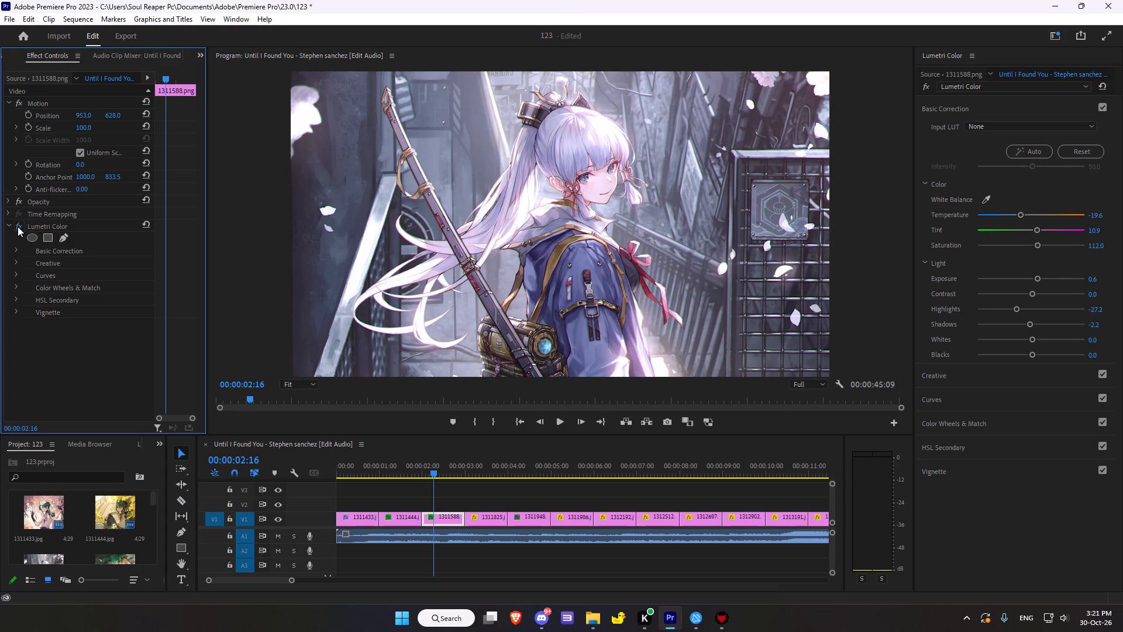
left_click(18, 226)
Lower the blacks of 1311588.png to -5.4.
left_click_drag(1032, 355, 1028, 347)
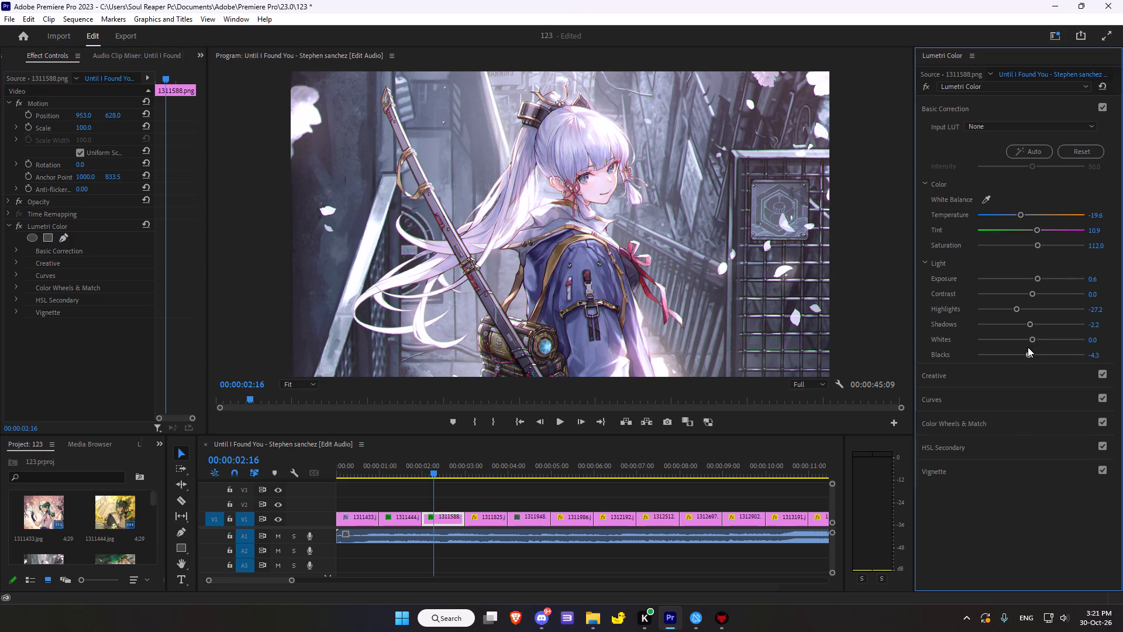
left_click_drag(1028, 347, 1027, 348)
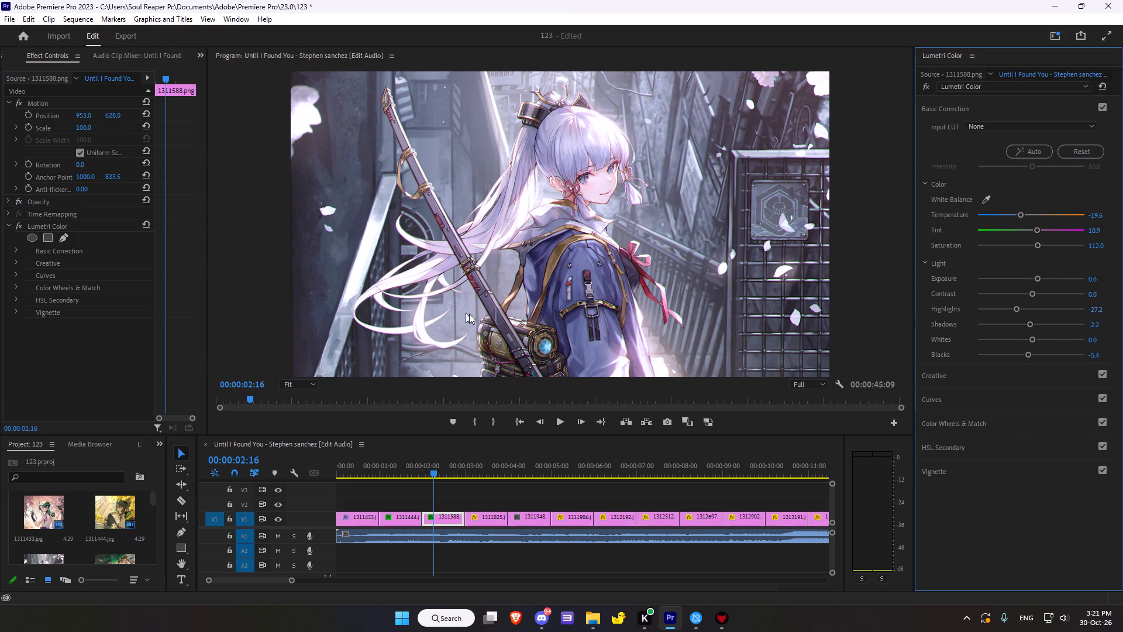
Set the creative adjustments of 1311588.png to sharpen 100.0, vibrance 7.6 and saturation 96.7.
left_click(977, 375)
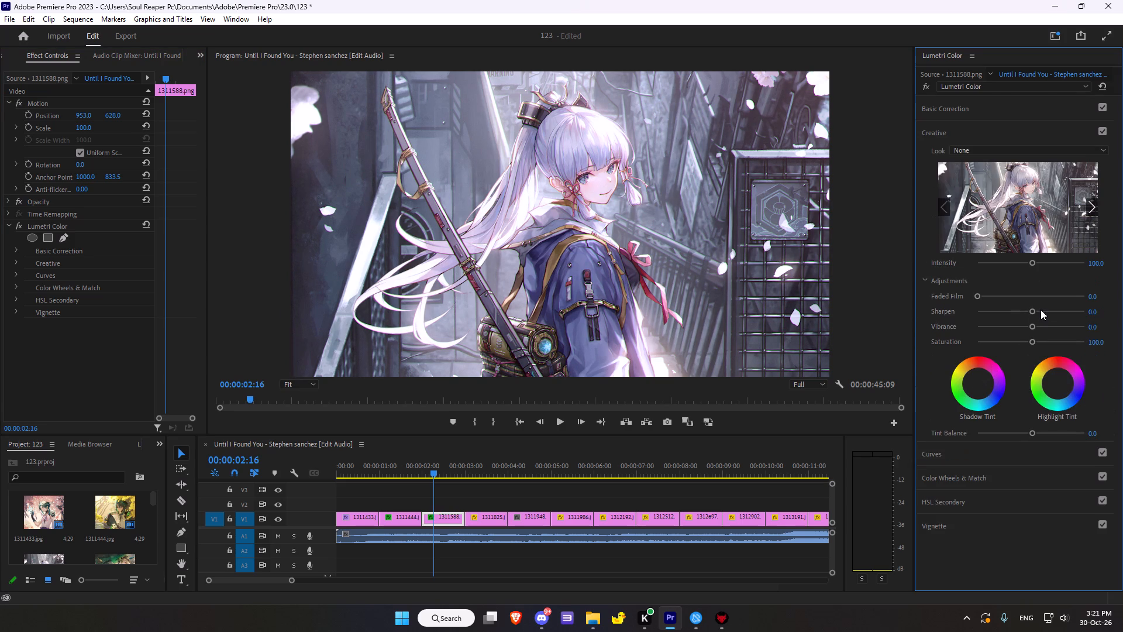
left_click_drag(1031, 310, 1097, 312)
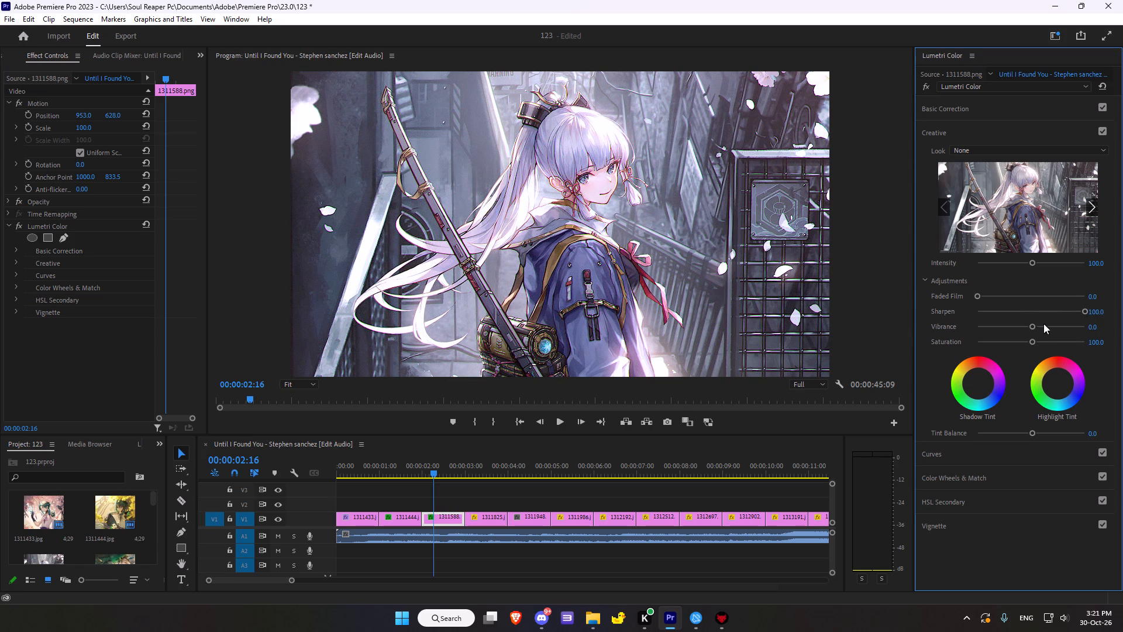
left_click(1034, 327)
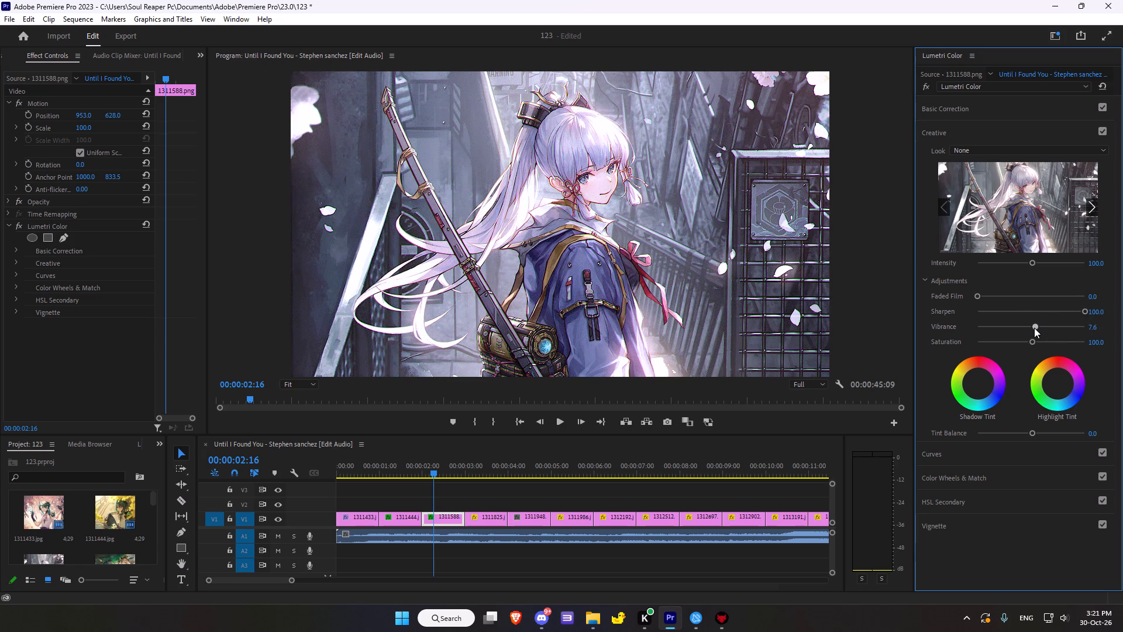
left_click(1030, 340)
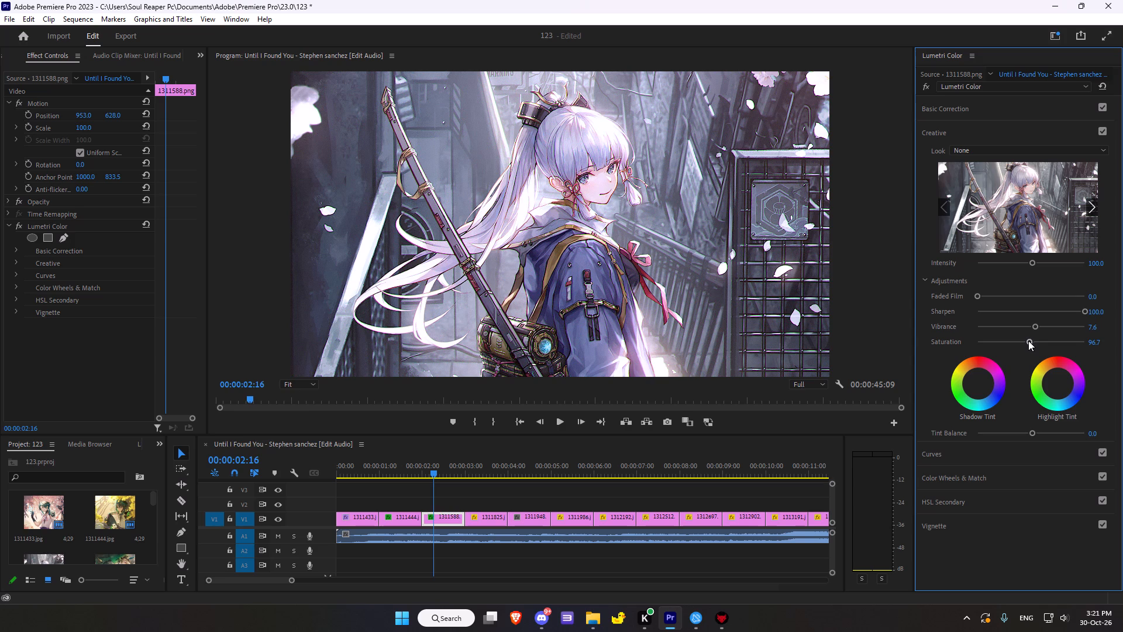
Fine-tune the shadow tint and highlight tint of 1311588.png on the color wheels, keeping both close to neutral.
left_click_drag(977, 383, 939, 391)
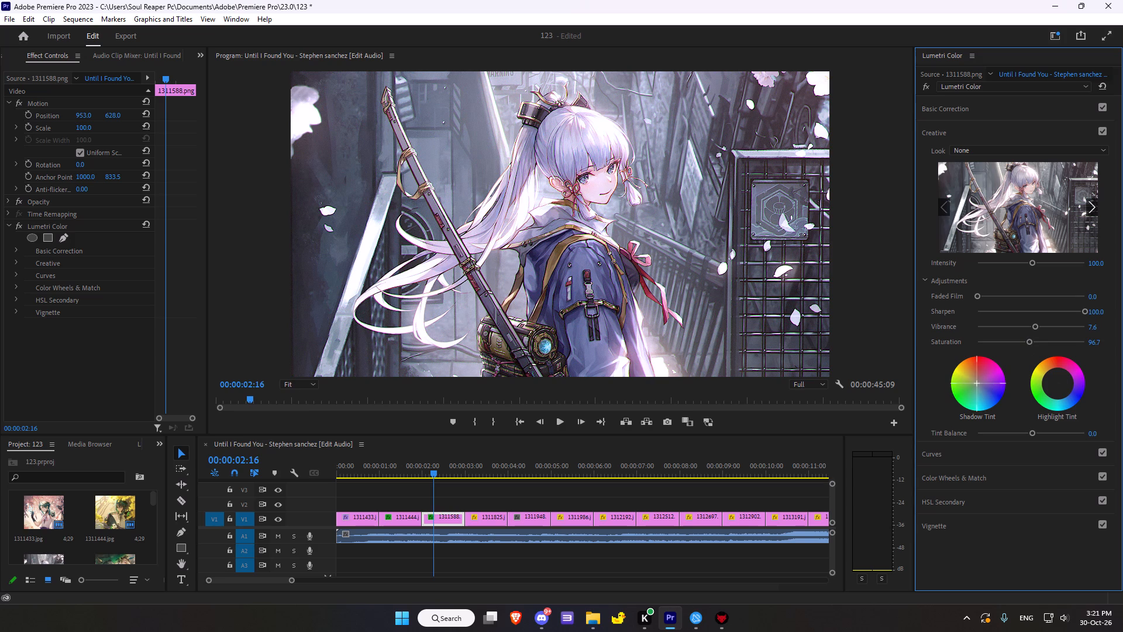
left_click_drag(939, 391, 994, 373)
left_click_drag(994, 373, 993, 377)
left_click_drag(1055, 383, 1076, 382)
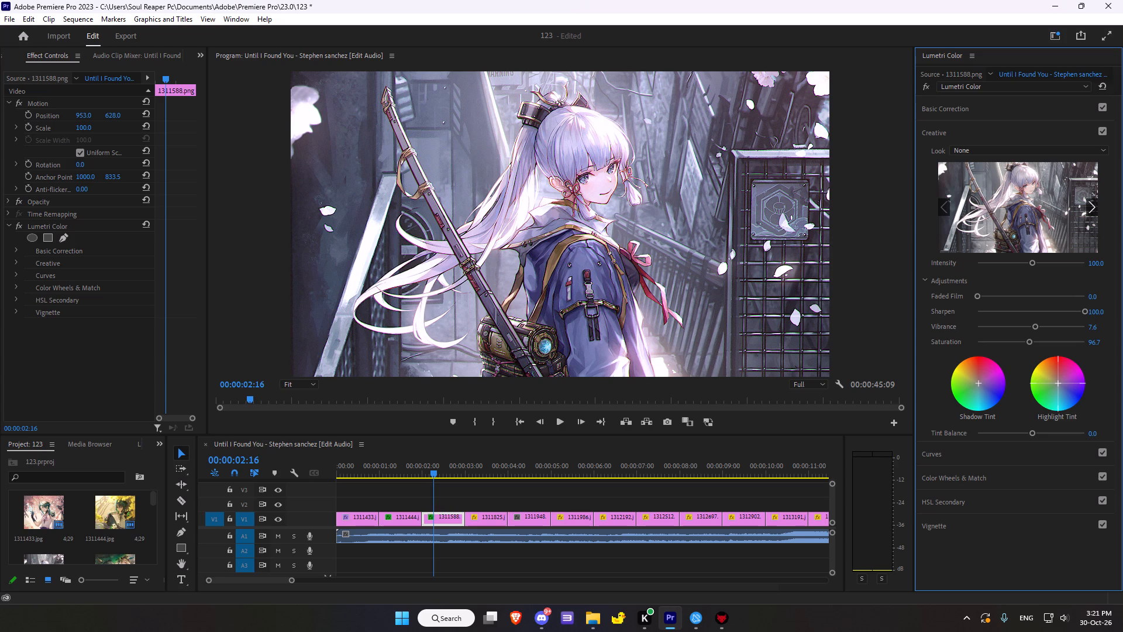
left_click_drag(1076, 382, 1033, 370)
left_click_drag(1033, 370, 1031, 370)
Compare 1311588.png with its Lumetri Color effect off and on, leaving the effect enabled.
left_click(16, 226)
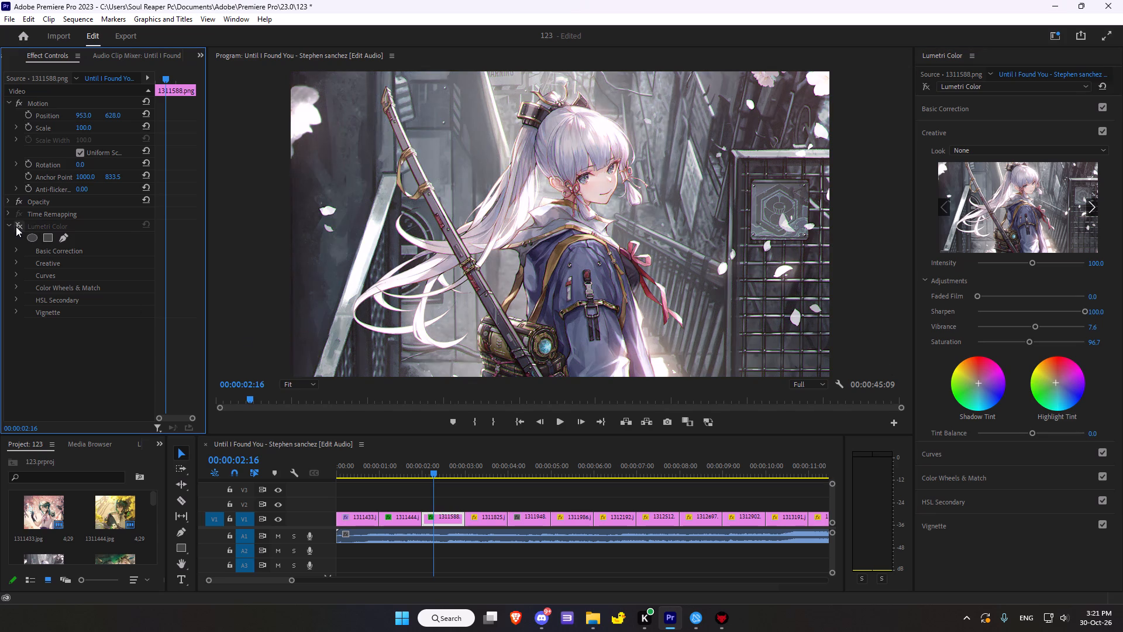
left_click(16, 226)
triple_click(16, 226)
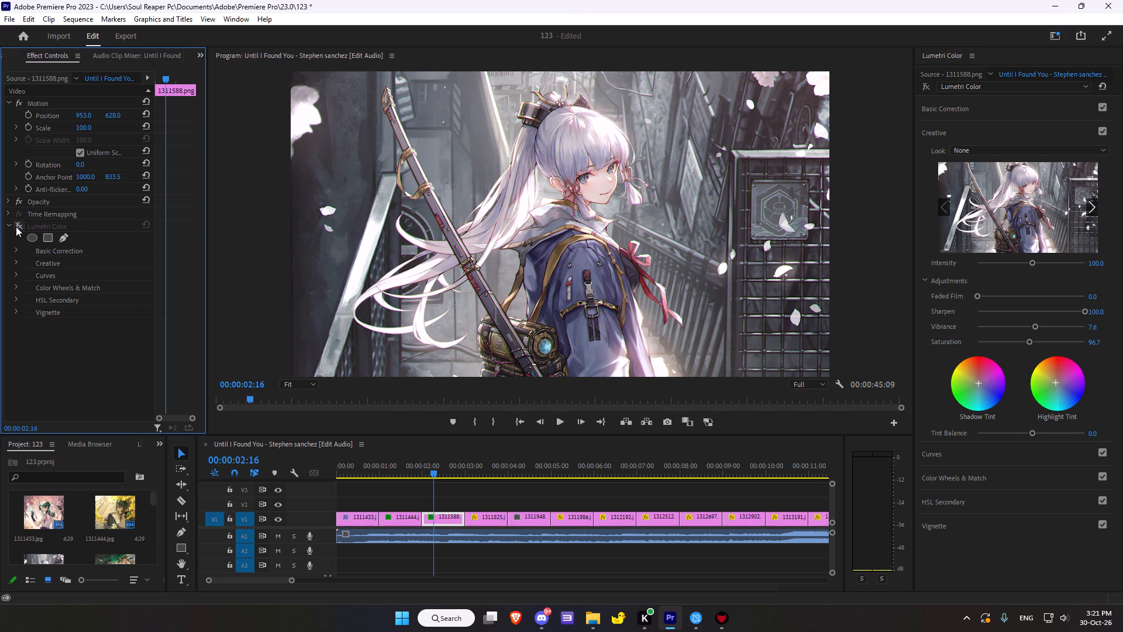
left_click(16, 226)
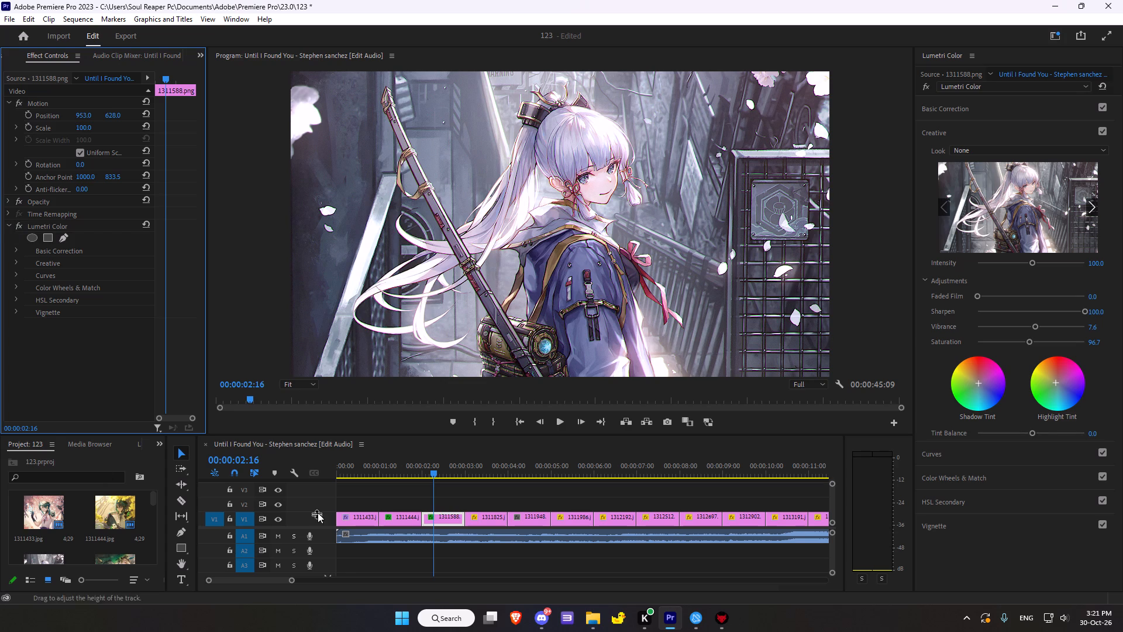
Add a vignette to 1311588.png with amount -1.1 and midpoint 38.0.
left_click(493, 466)
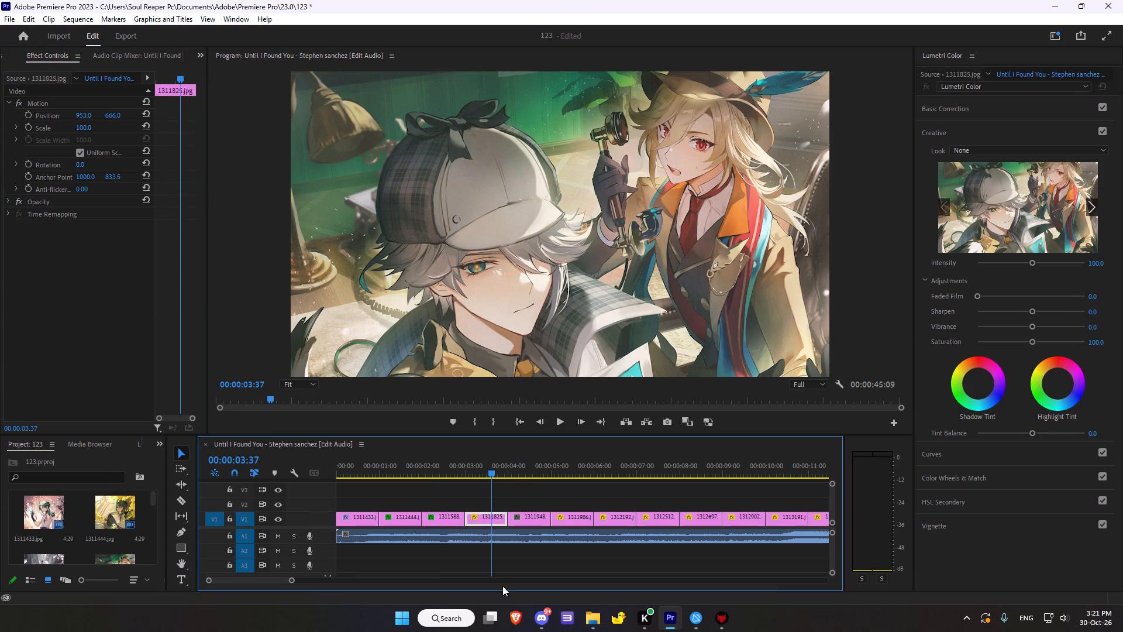
left_click(483, 472)
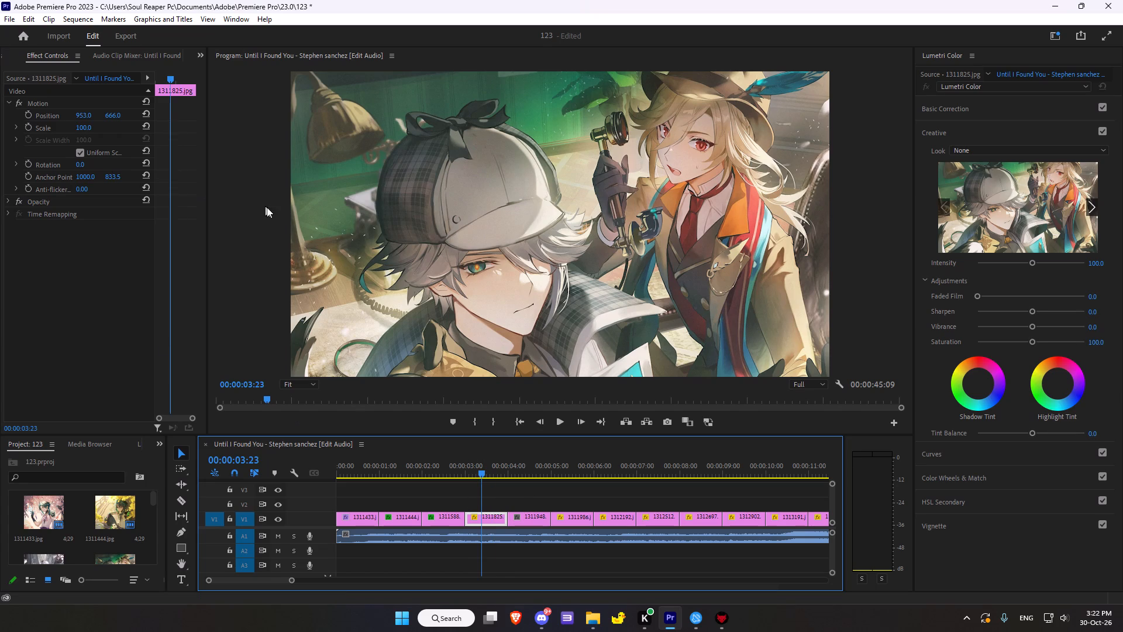
left_click(430, 466)
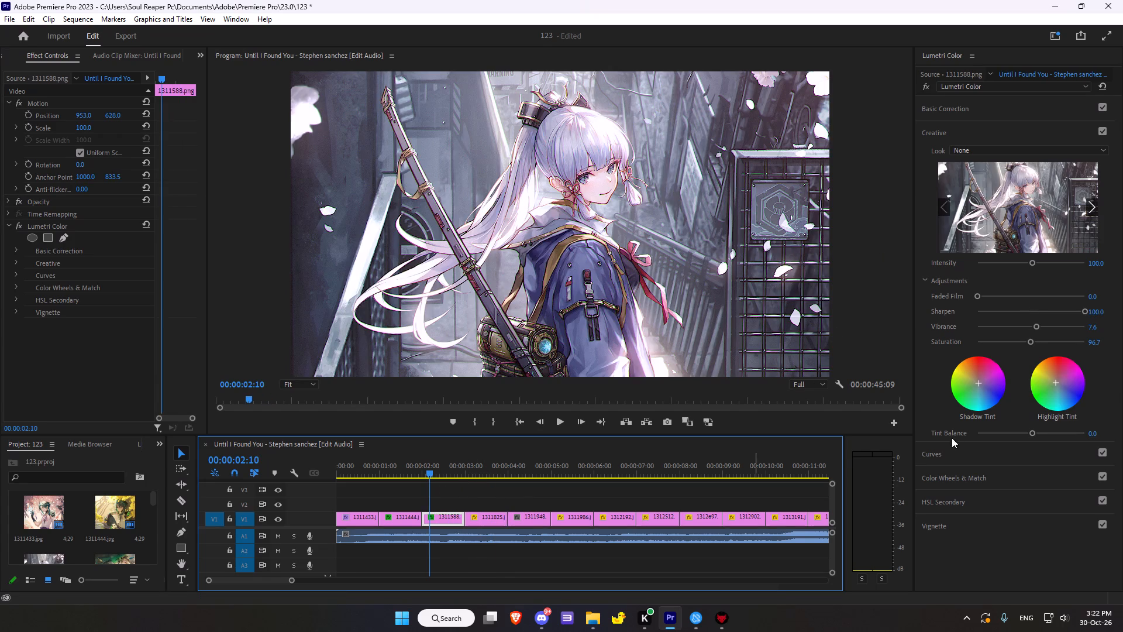
scroll(976, 430, "down", 7)
left_click(950, 525)
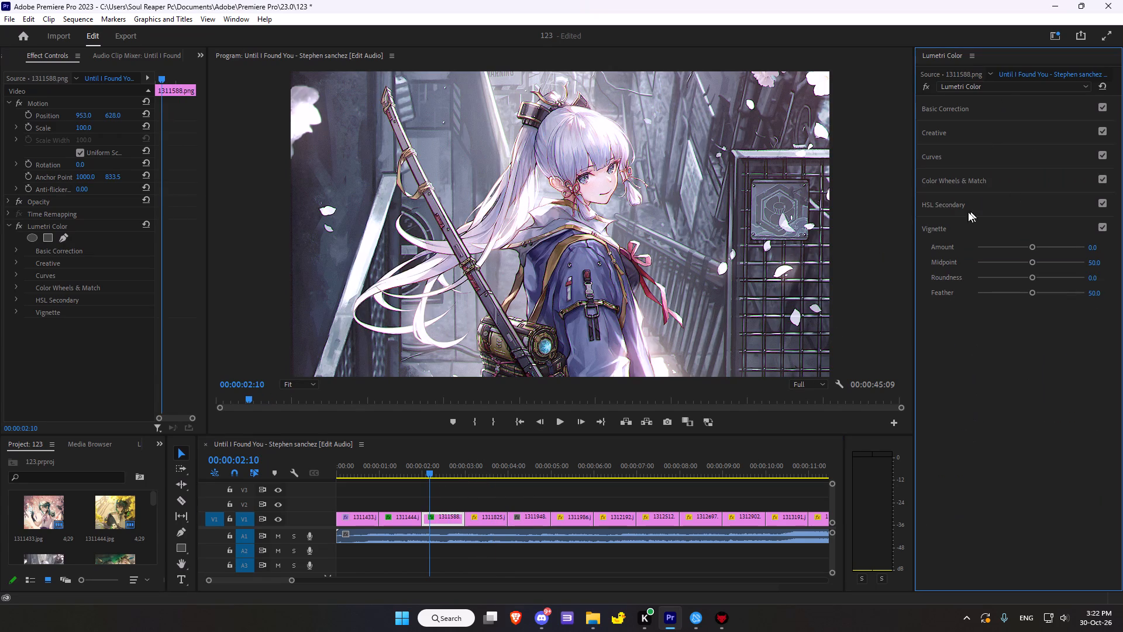
left_click_drag(1029, 245, 1010, 248)
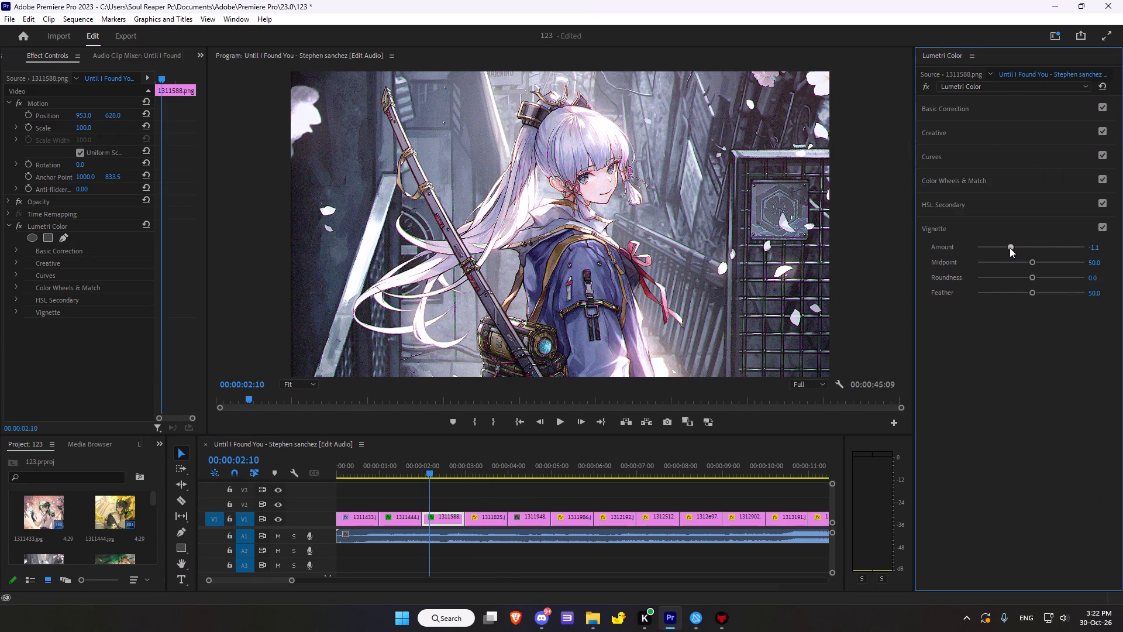
left_click_drag(1010, 248, 1010, 248)
left_click(1032, 256)
left_click_drag(1032, 260, 1017, 266)
Shape the vignette of 1311588.png with roundness 38.0 and feather 32.1.
left_click_drag(1034, 276, 1038, 276)
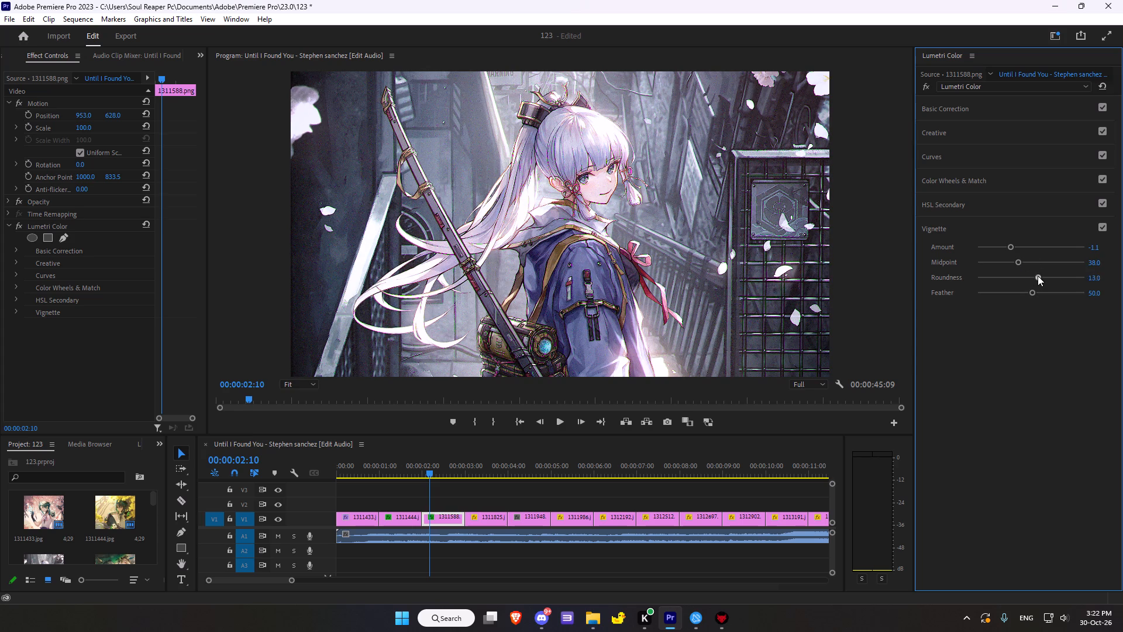
left_click_drag(1038, 276, 1043, 273)
left_click_drag(1045, 279, 1065, 281)
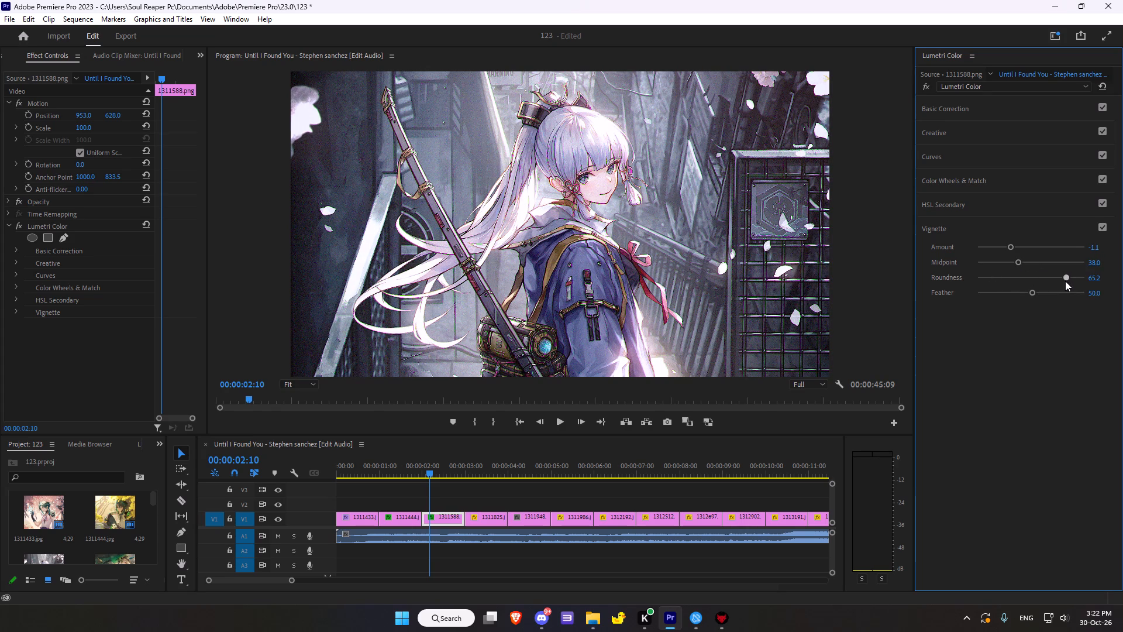
left_click_drag(1065, 281, 1050, 279)
left_click_drag(1035, 293, 1032, 299)
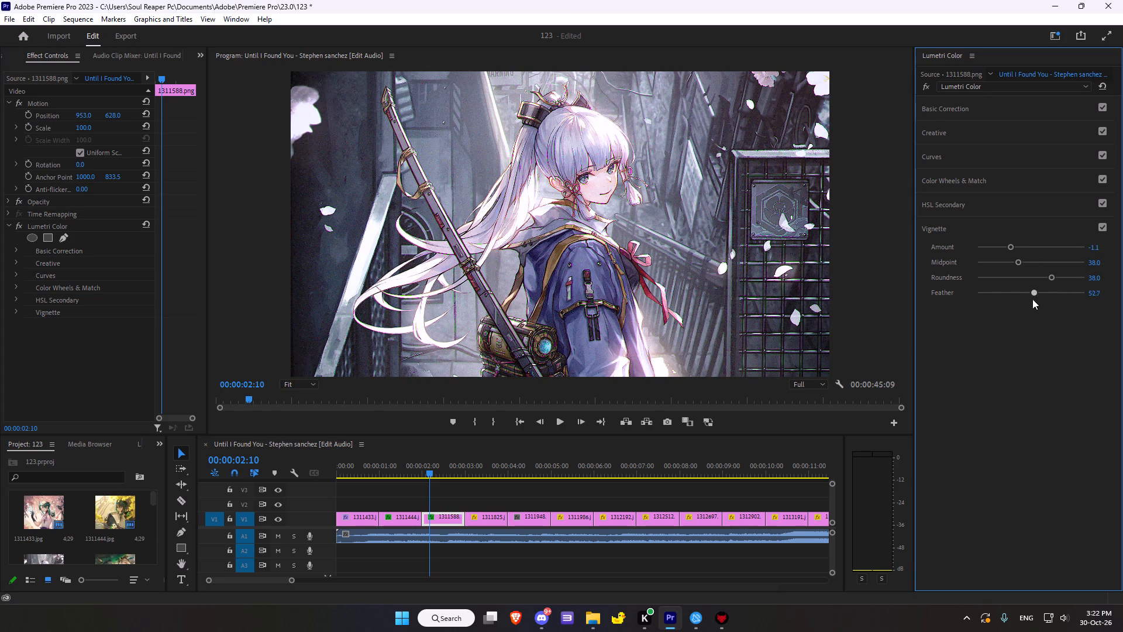
left_click_drag(1032, 299, 1011, 307)
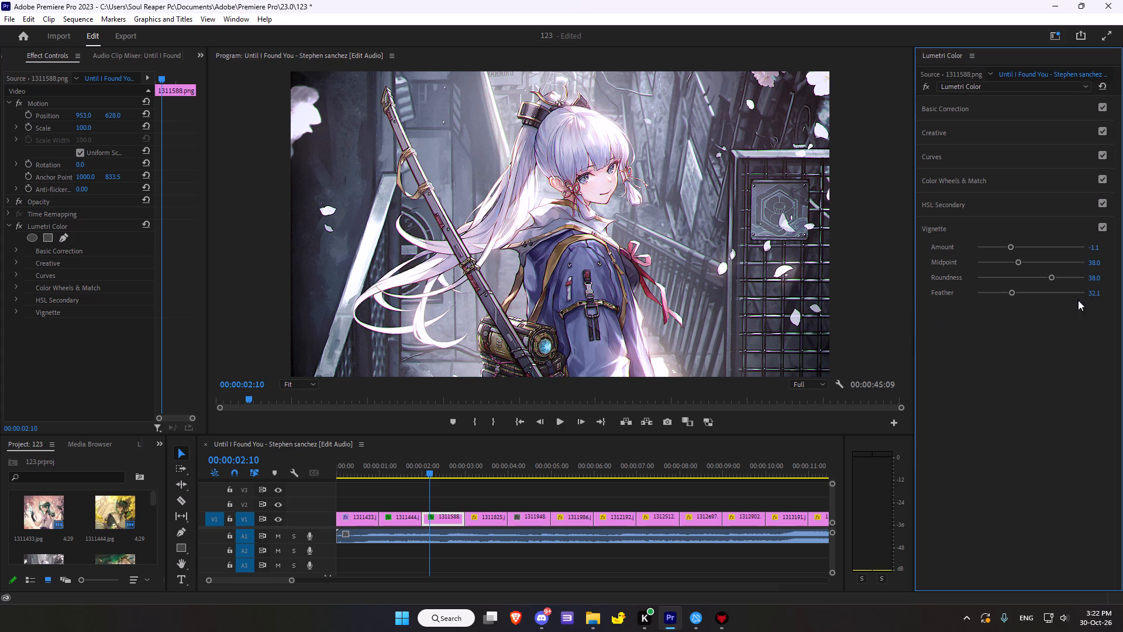
scroll(786, 338, "down", 2)
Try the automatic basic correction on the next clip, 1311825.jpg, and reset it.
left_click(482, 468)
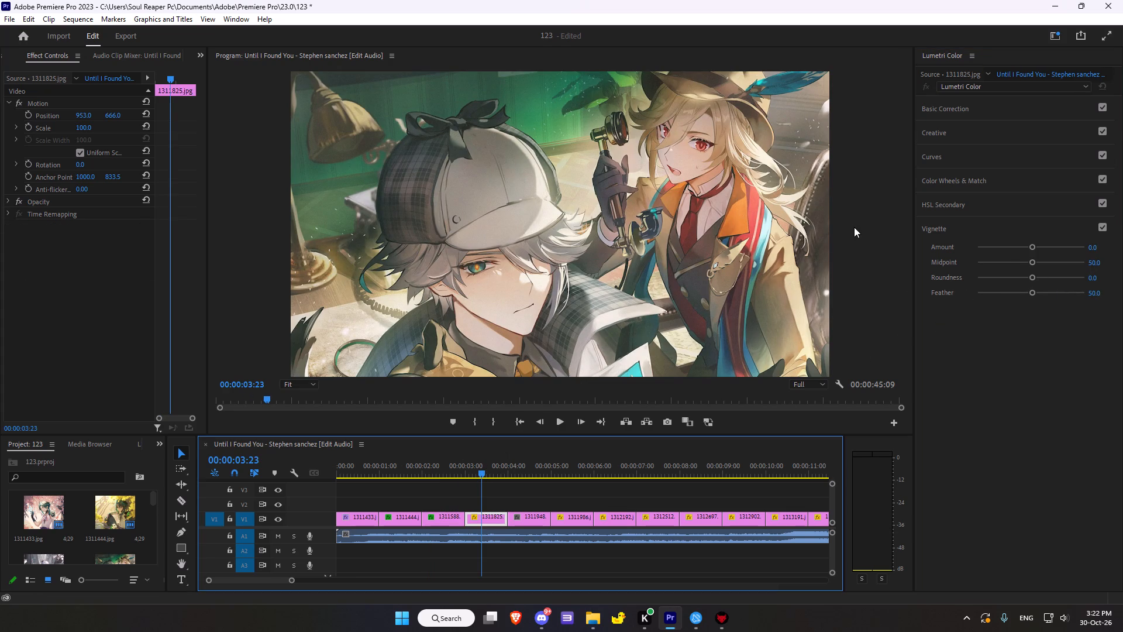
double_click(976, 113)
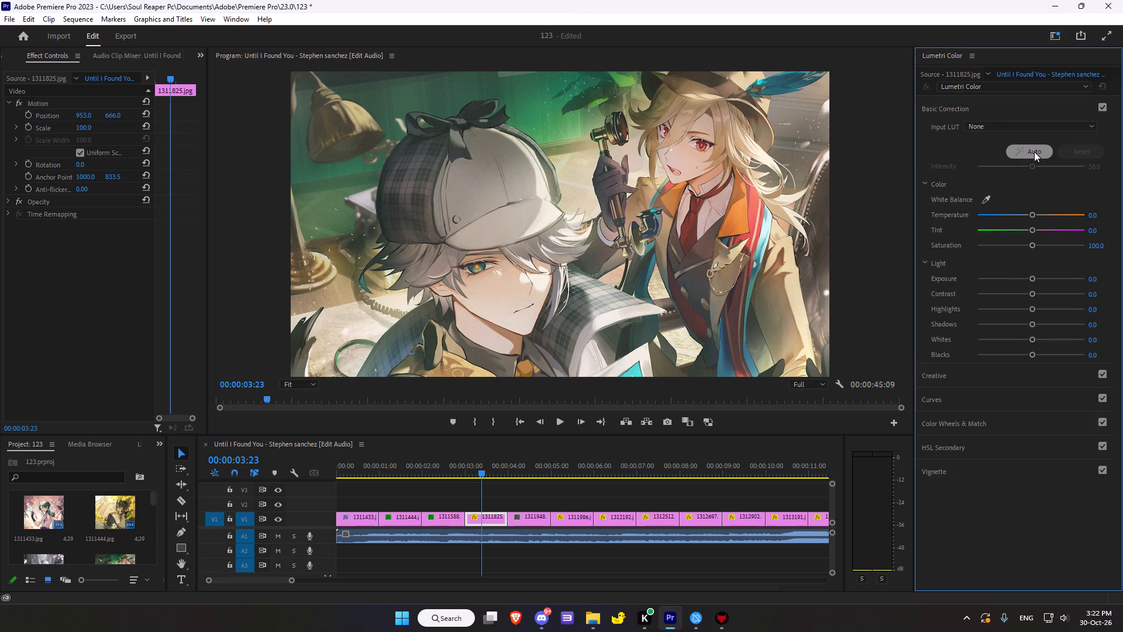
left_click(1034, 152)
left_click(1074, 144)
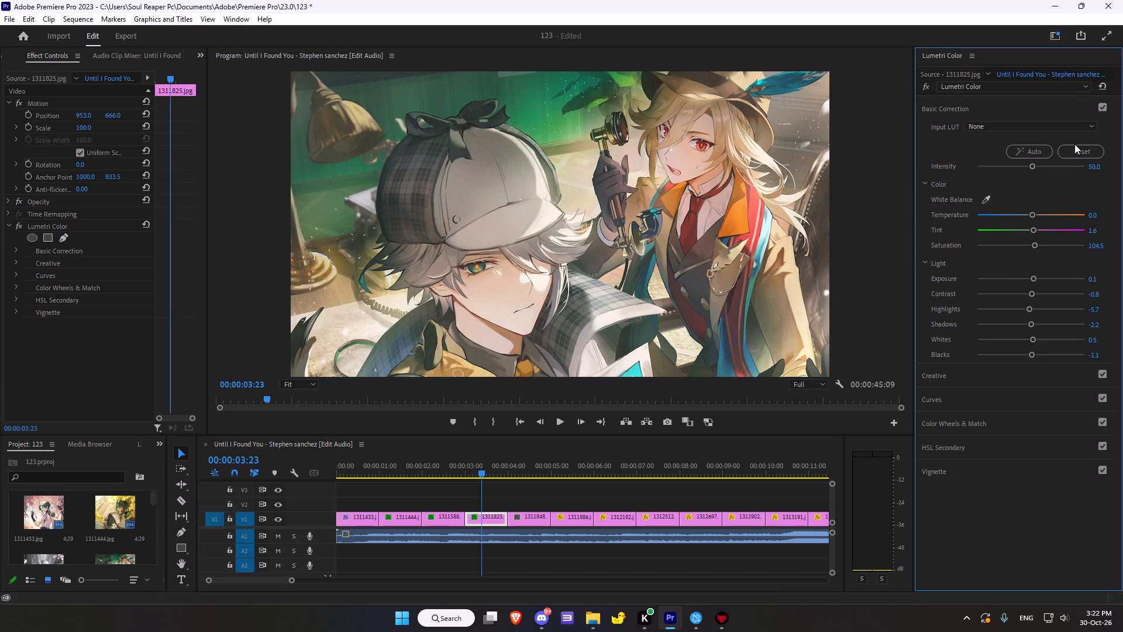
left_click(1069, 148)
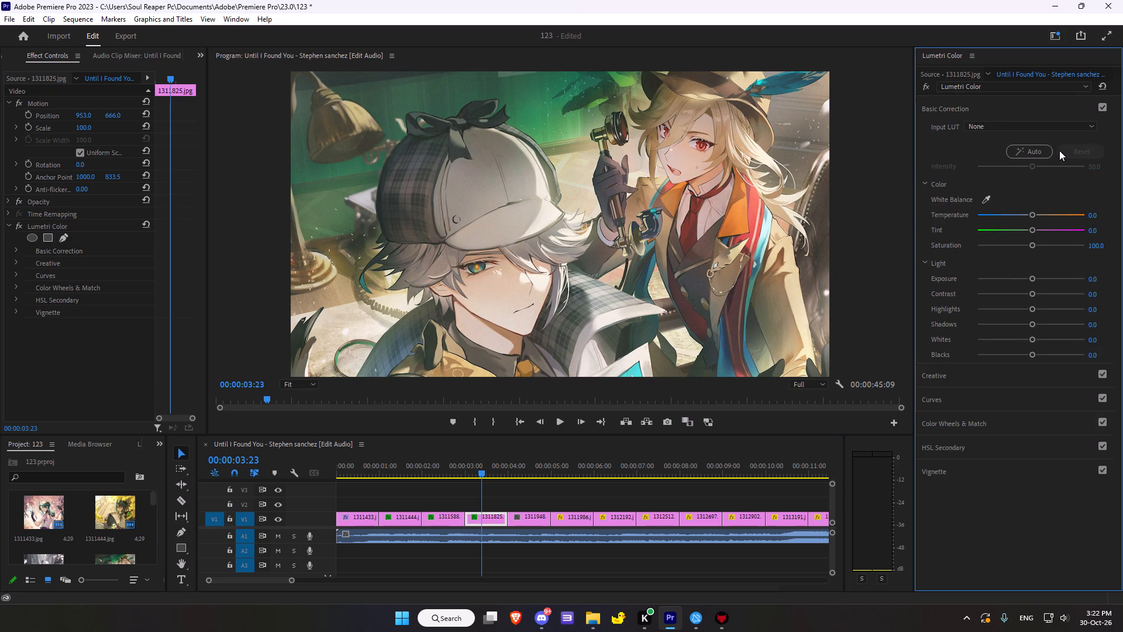
Adjust the color of 1311825.jpg to temperature 4.3, tint 0.0 and saturation 130.4.
left_click(1034, 212)
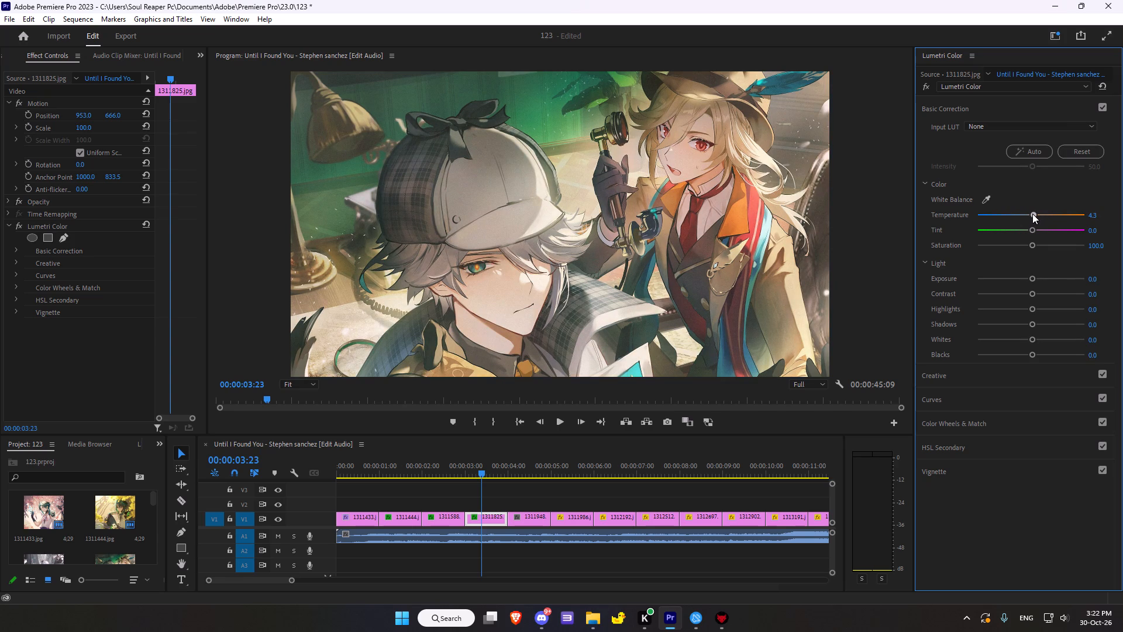
left_click(1029, 229)
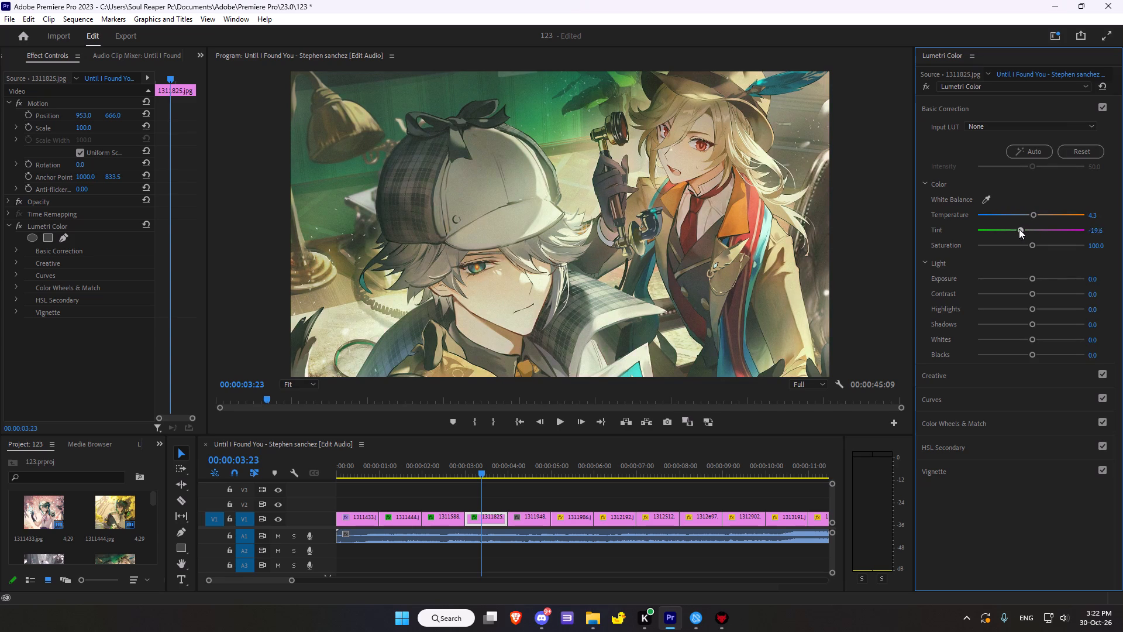
double_click(1027, 226)
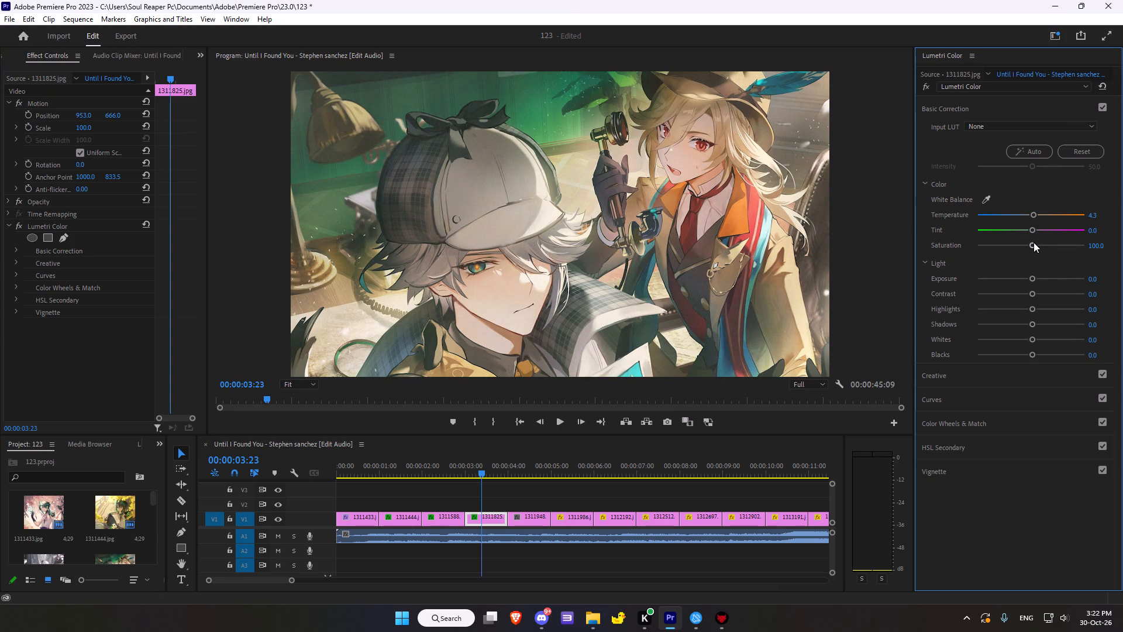
left_click_drag(1032, 243, 1046, 242)
Adjust the light of 1311825.jpg to exposure 0.2, contrast 1.1, highlights -5.4, shadows 0.0, whites -14.1 and blacks -7.6.
left_click_drag(1032, 278, 1032, 273)
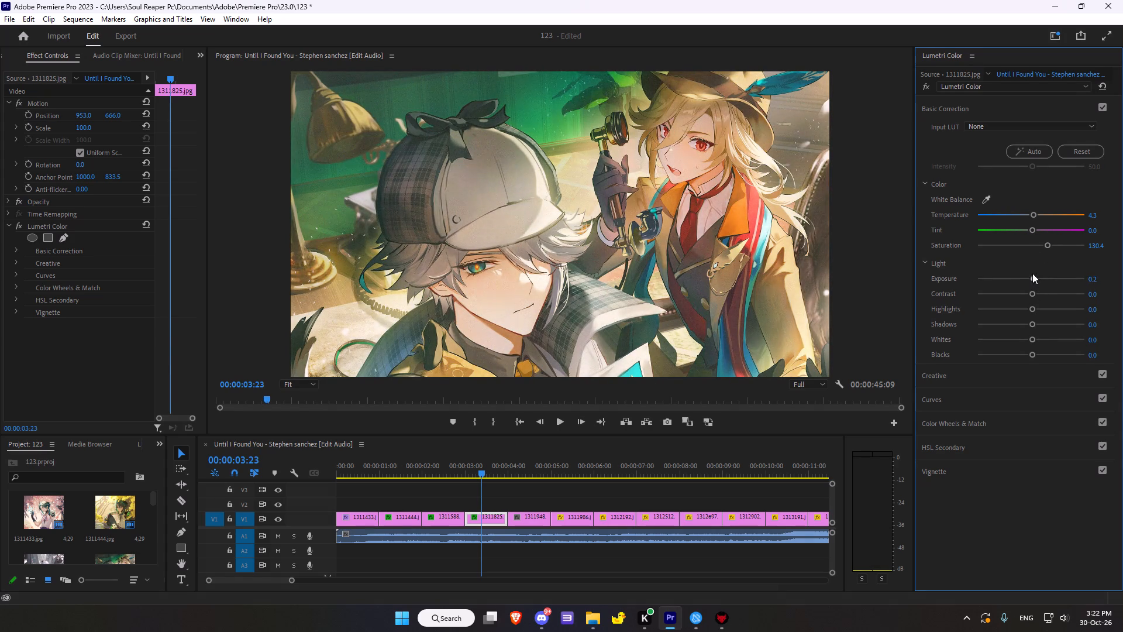
left_click_drag(1032, 273, 1032, 273)
left_click(1034, 292)
left_click(1032, 310)
left_click(1032, 324)
left_click_drag(1032, 338, 1024, 339)
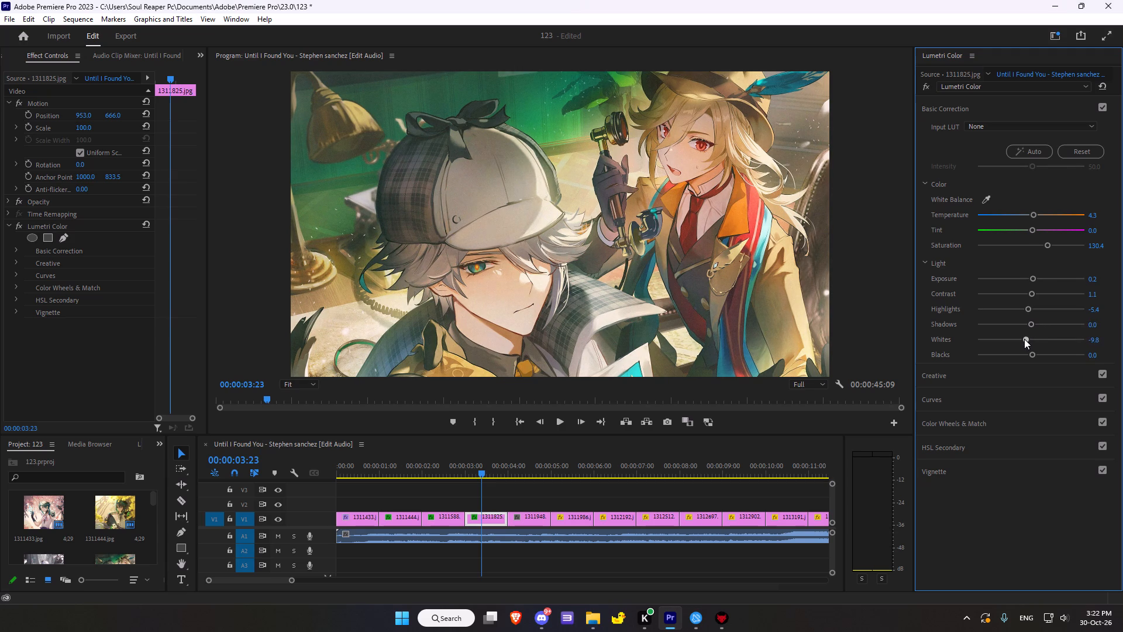
left_click_drag(1024, 339, 1022, 336)
left_click_drag(1033, 350, 1043, 350)
left_click_drag(1043, 350, 1026, 347)
Set the creative adjustments of 1311825.jpg to sharpen 46.7, vibrance 4.3 and saturation 92.4.
scroll(1010, 292, "down", 1)
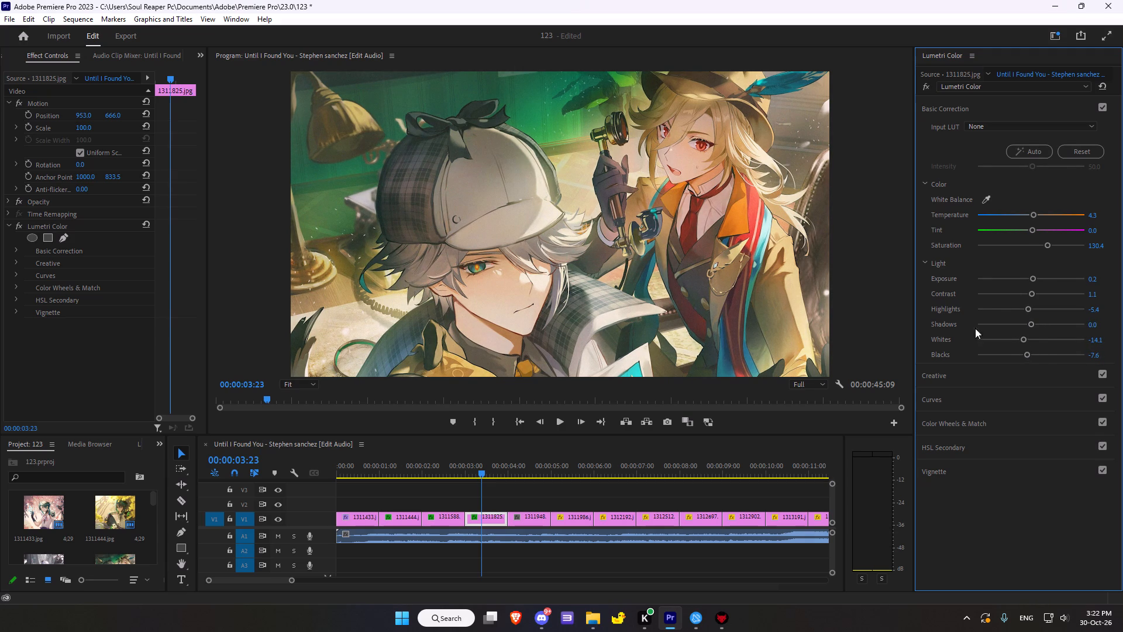
left_click(952, 375)
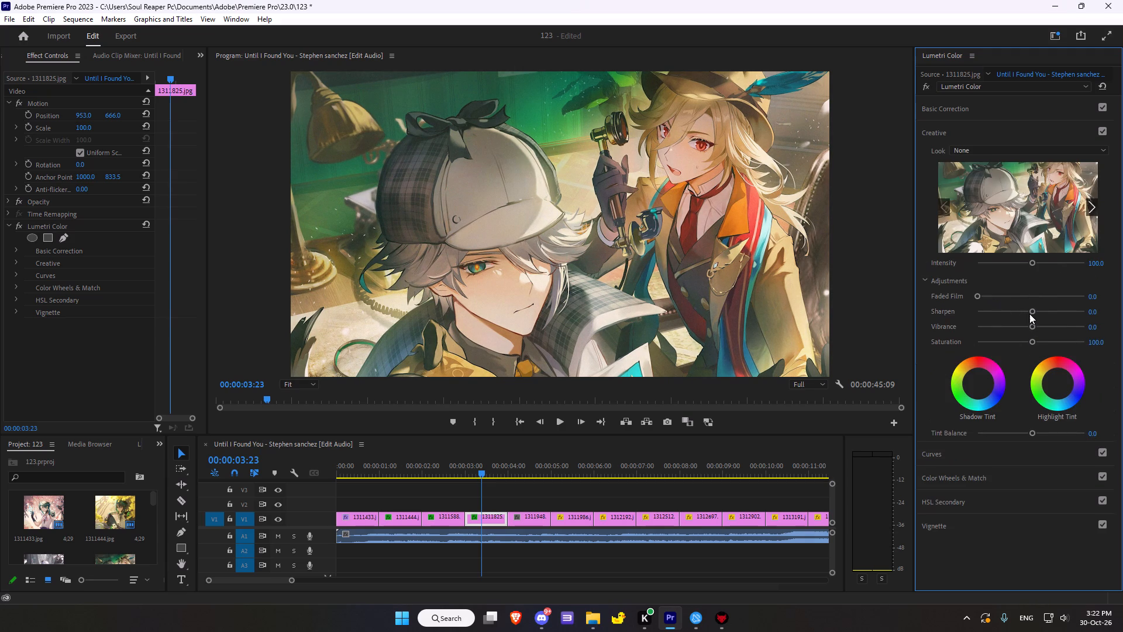
left_click_drag(1035, 311, 1062, 314)
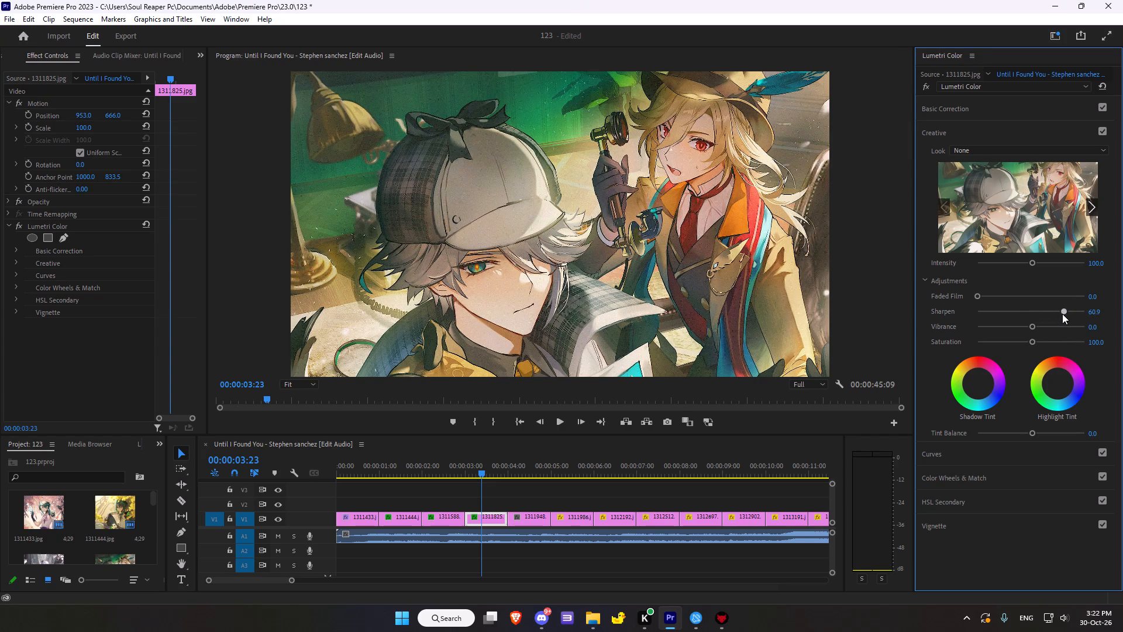
left_click_drag(1062, 314, 1055, 317)
left_click_drag(1031, 327, 1024, 329)
left_click_drag(1024, 325, 1031, 324)
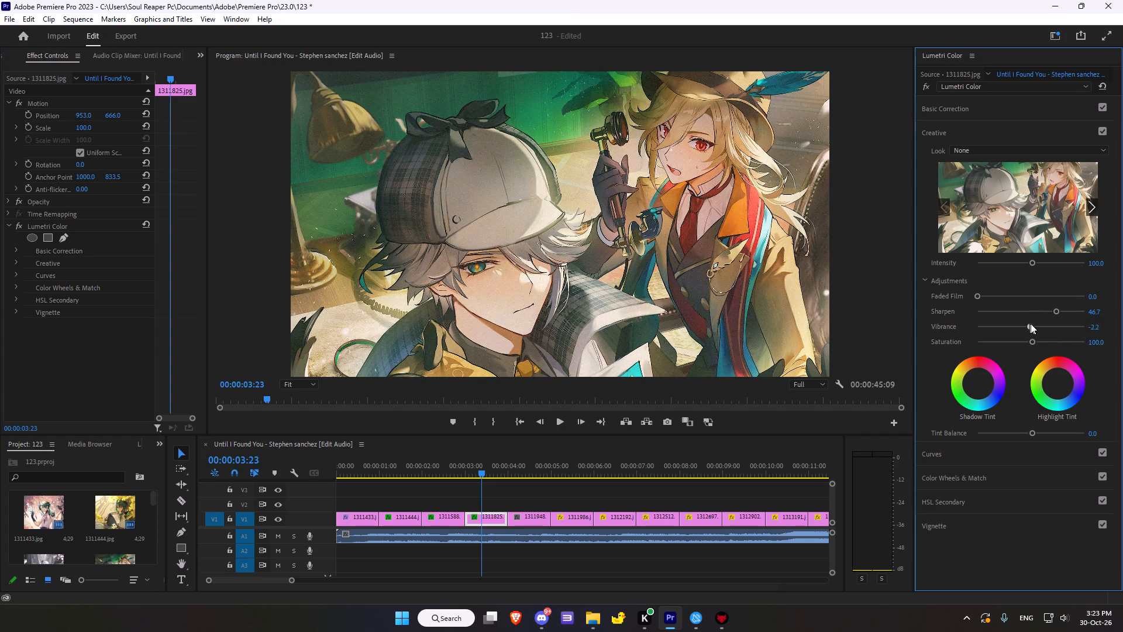
left_click_drag(1031, 324, 1032, 324)
left_click_drag(1033, 340, 1017, 342)
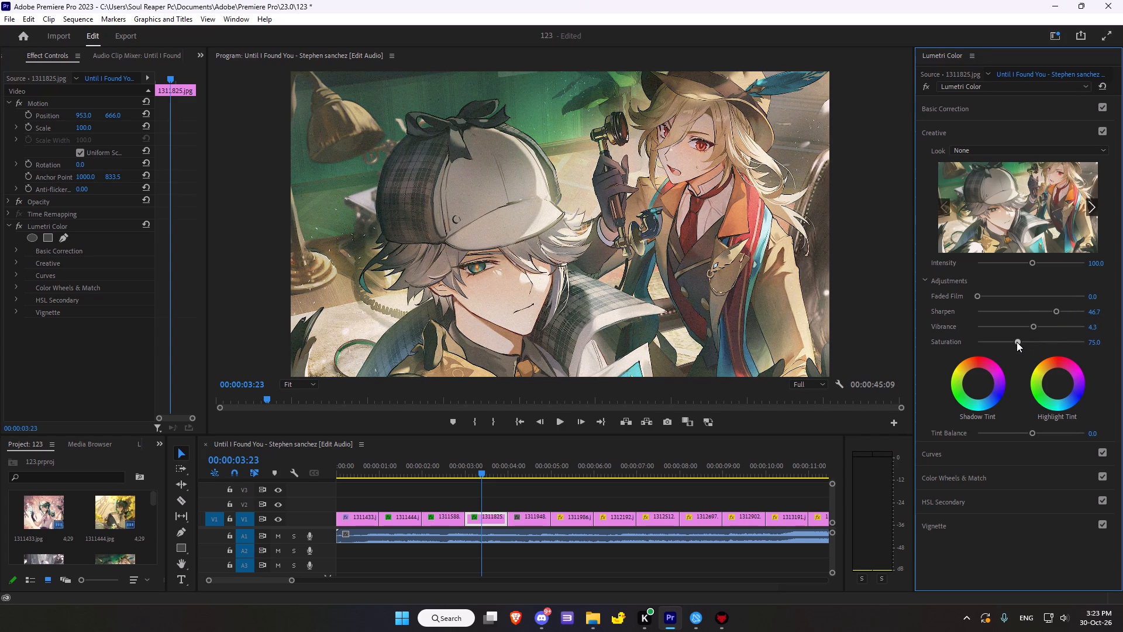
left_click_drag(1017, 342, 1026, 338)
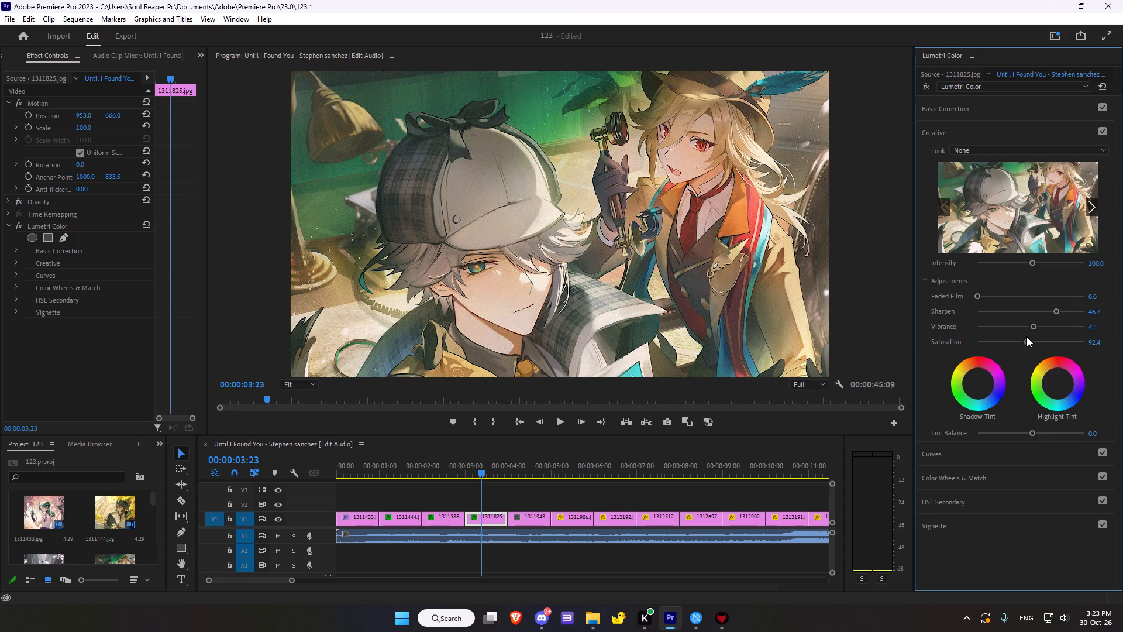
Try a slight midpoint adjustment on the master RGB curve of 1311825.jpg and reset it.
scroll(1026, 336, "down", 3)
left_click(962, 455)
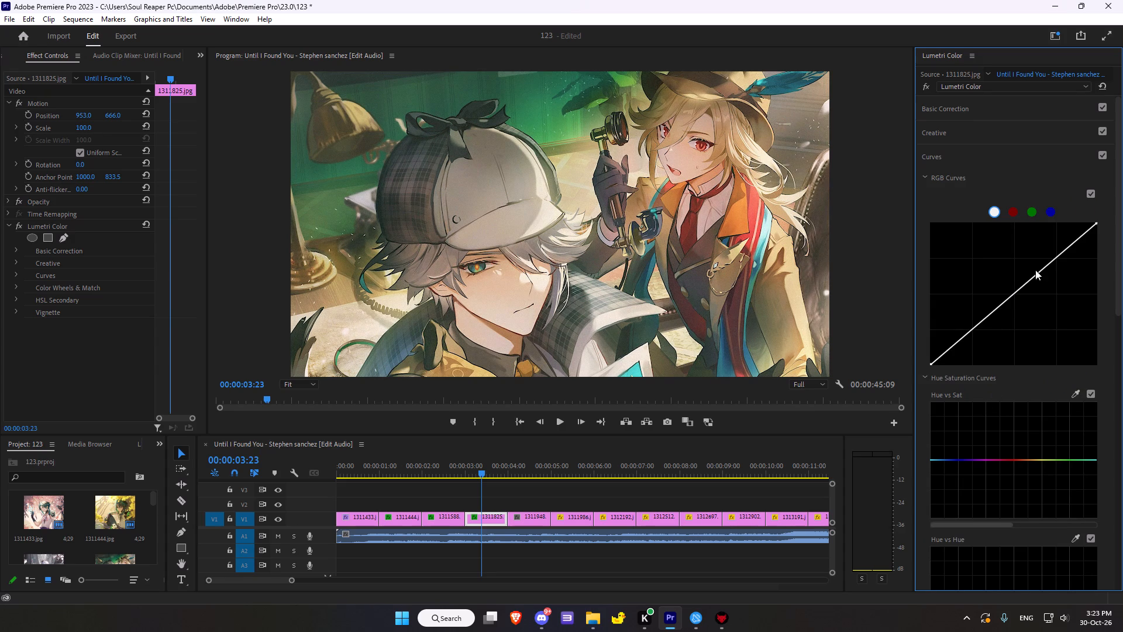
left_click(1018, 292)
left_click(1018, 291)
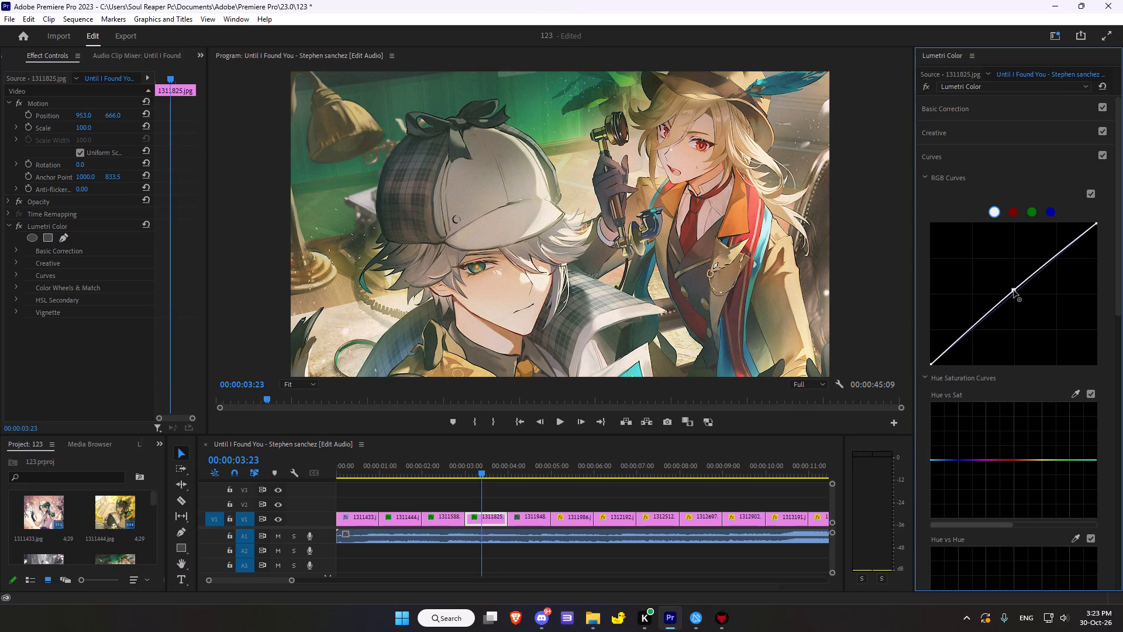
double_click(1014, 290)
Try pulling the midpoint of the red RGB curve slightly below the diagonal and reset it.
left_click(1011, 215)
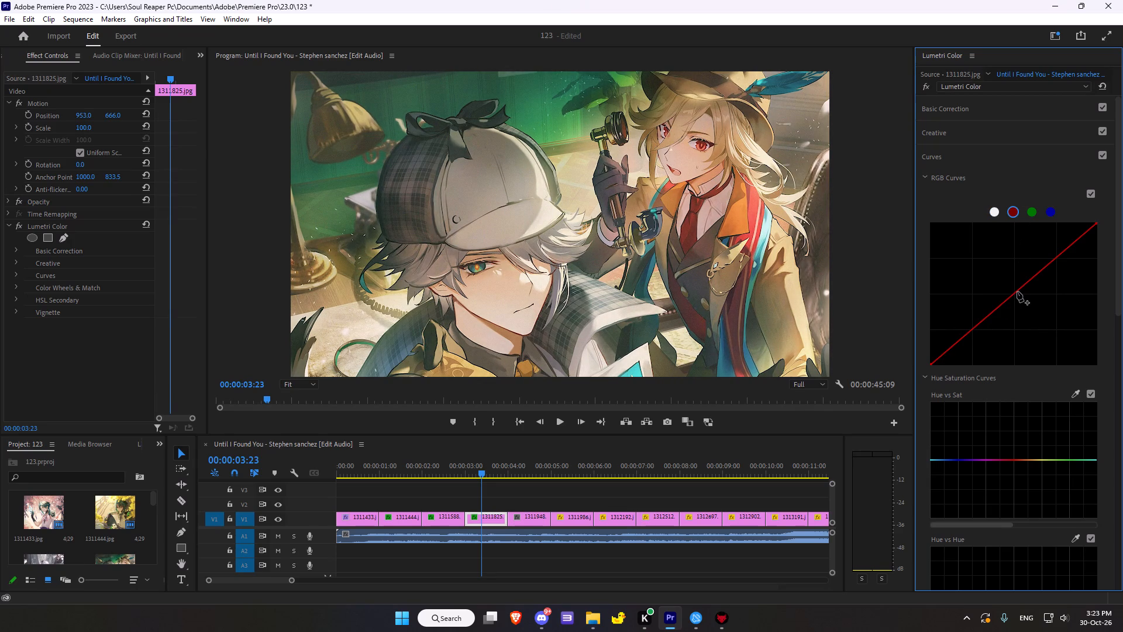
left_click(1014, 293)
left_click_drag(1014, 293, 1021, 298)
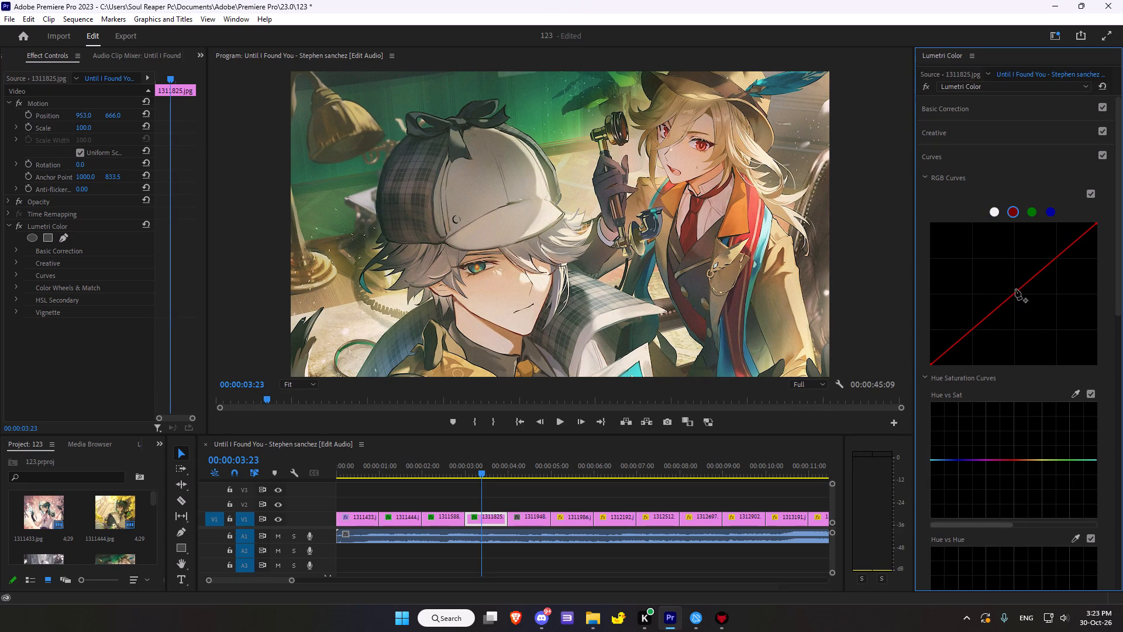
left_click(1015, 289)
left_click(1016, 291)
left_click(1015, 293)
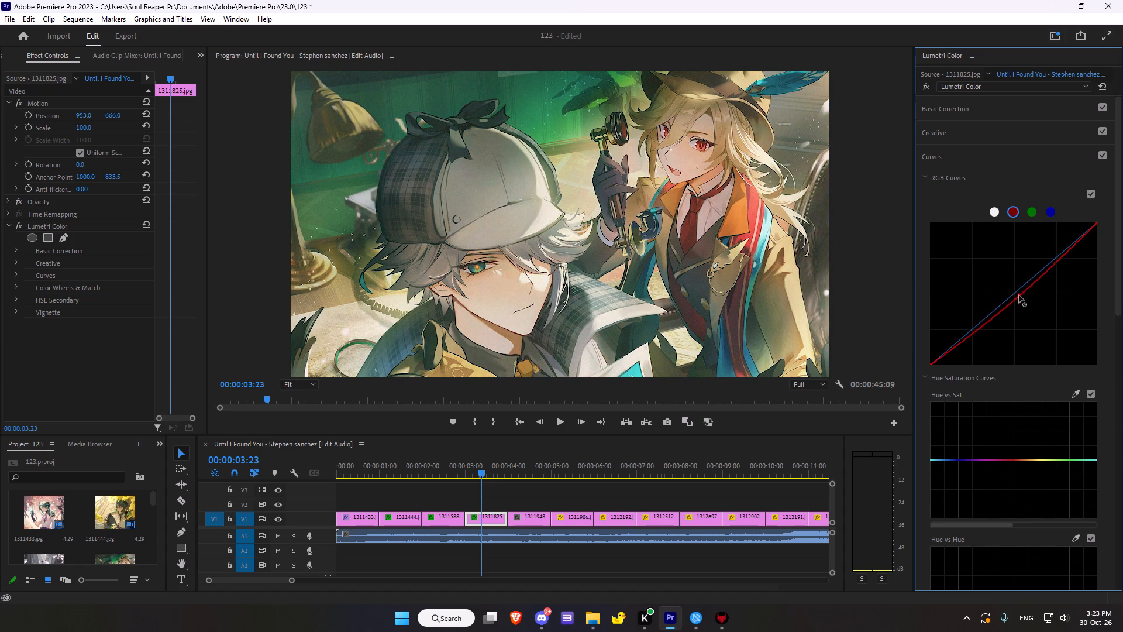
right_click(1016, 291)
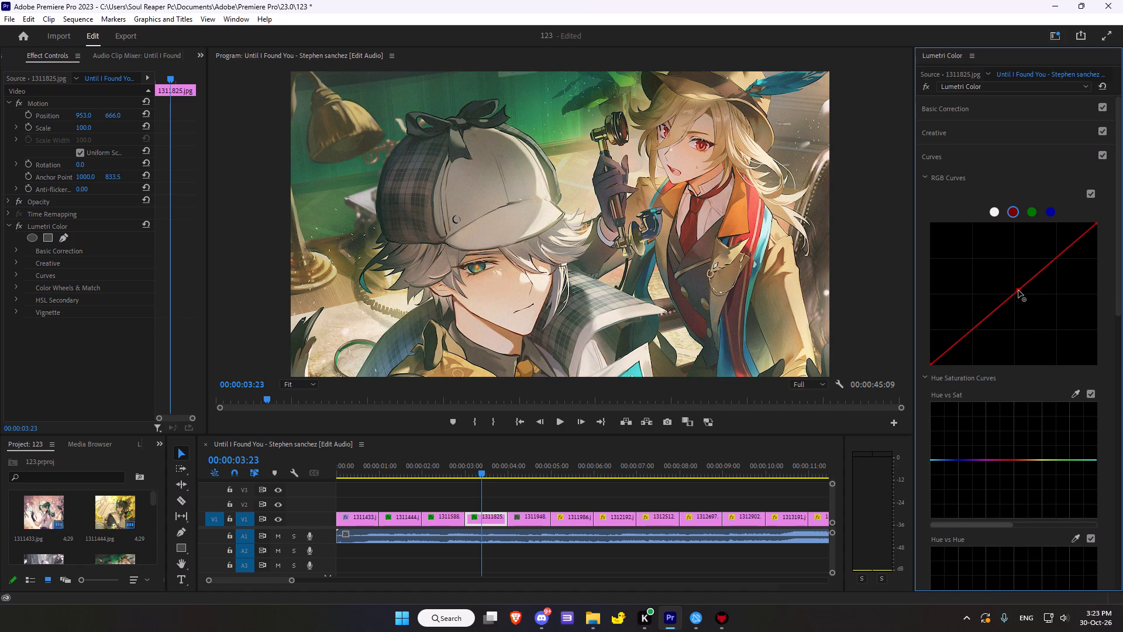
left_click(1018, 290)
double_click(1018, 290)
Bend the green RGB curve of 1311825.jpg slightly downward with a single control point near its midpoint.
left_click(1035, 217)
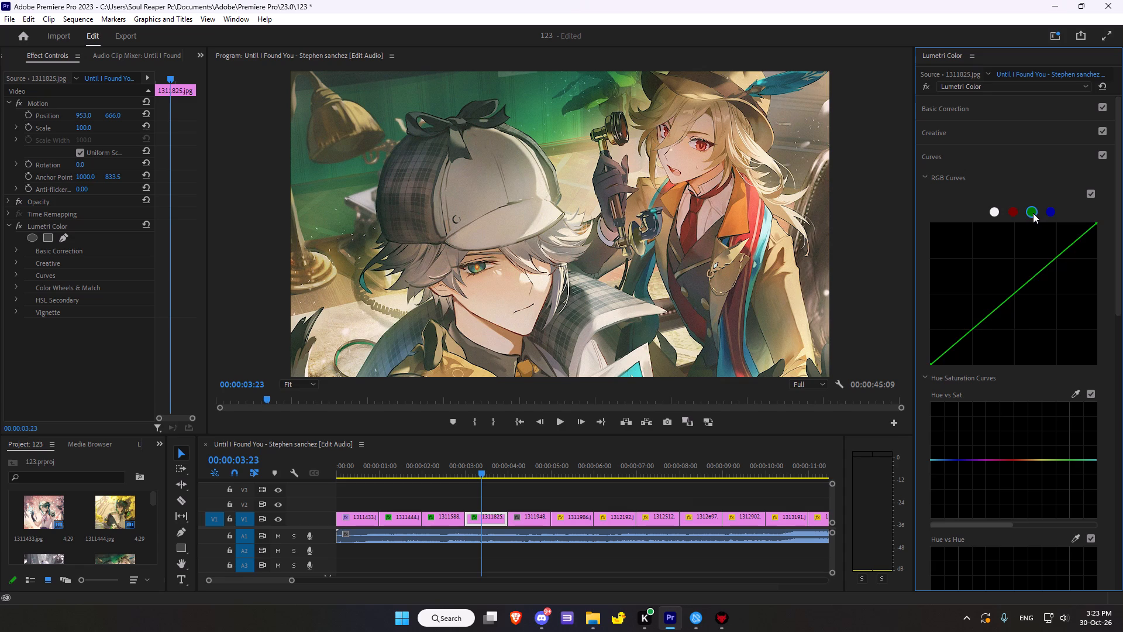
left_click(1033, 213)
left_click_drag(1017, 291, 1019, 296)
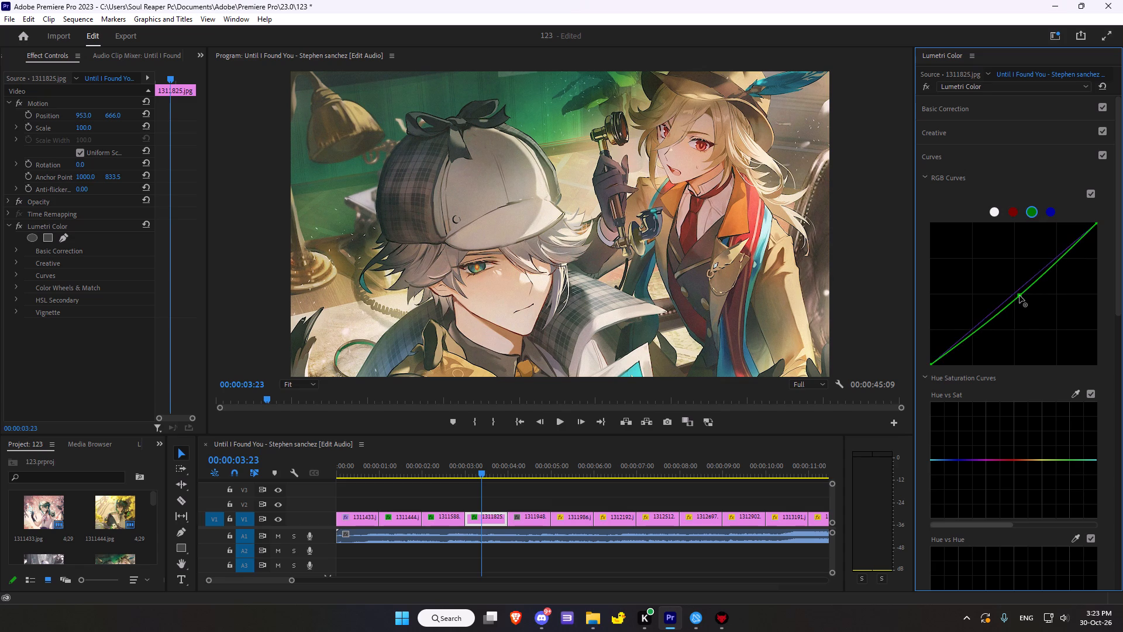
left_click_drag(1019, 296, 1023, 292)
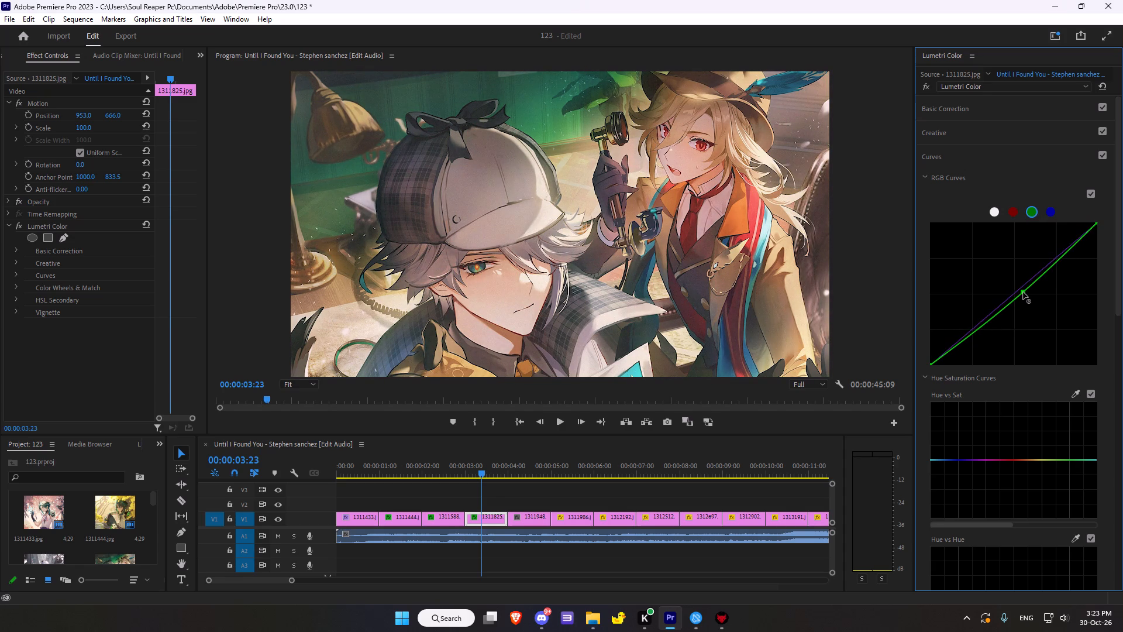
left_click_drag(1023, 292, 1020, 277)
double_click(1020, 277)
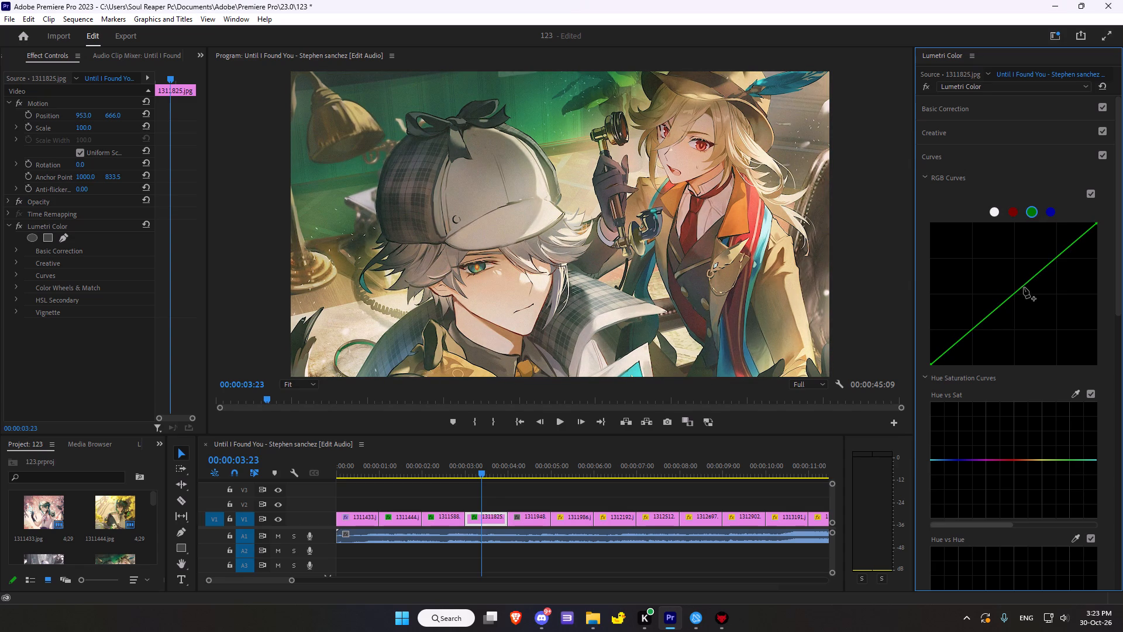
left_click(1014, 293)
left_click_drag(1014, 293, 1020, 297)
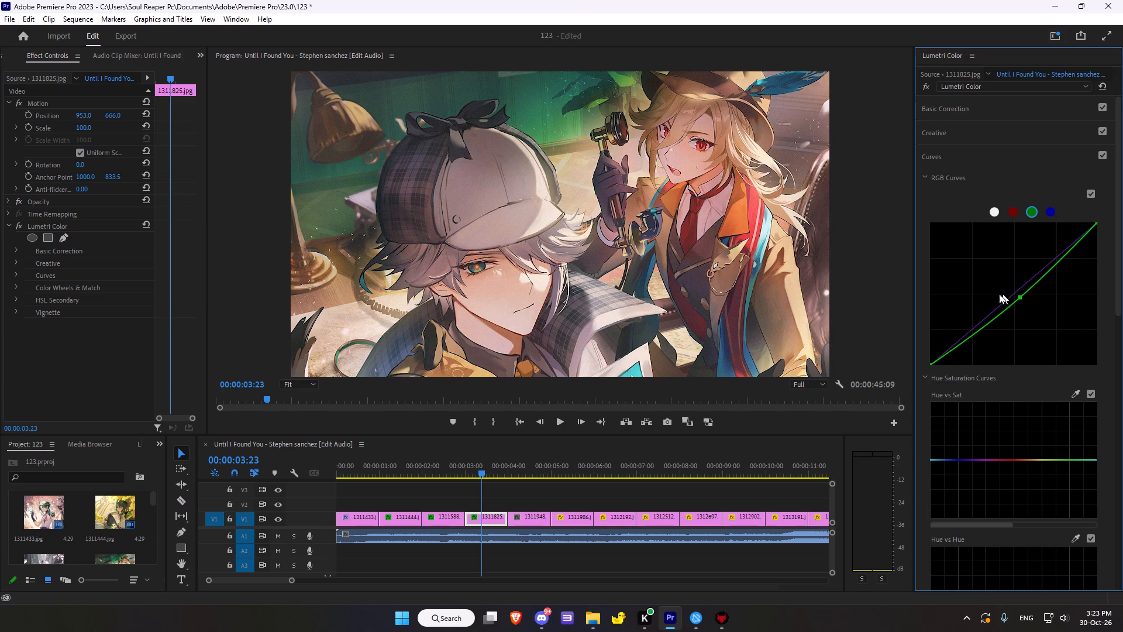
Compare 1311825.jpg with the Lumetri Color effect switched on and off.
left_click(22, 224)
double_click(22, 224)
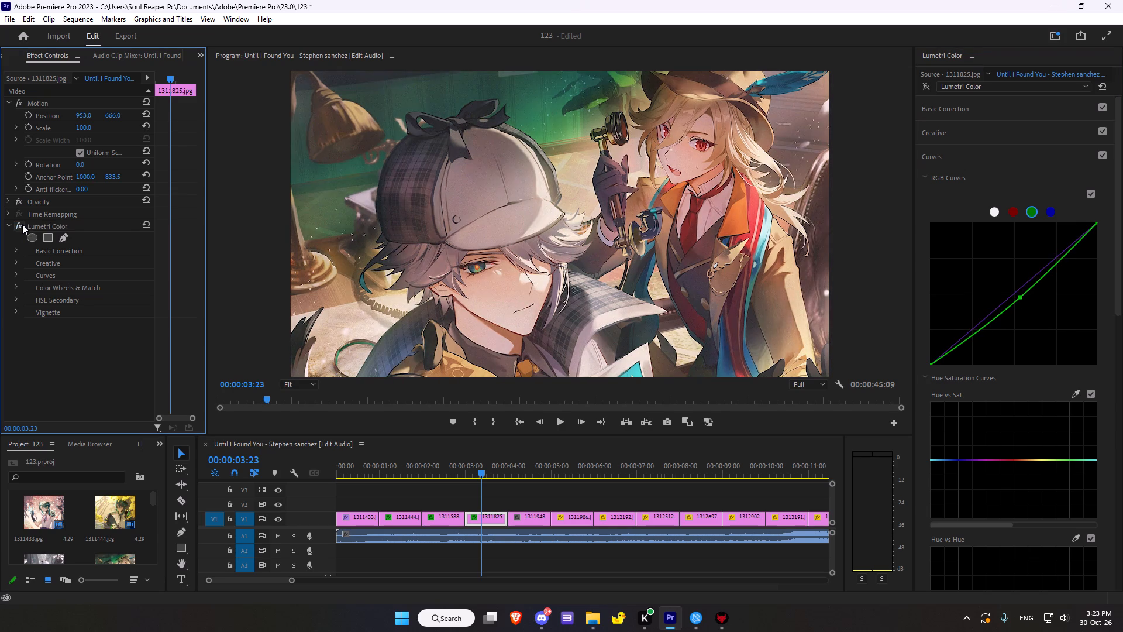
left_click(22, 224)
triple_click(22, 224)
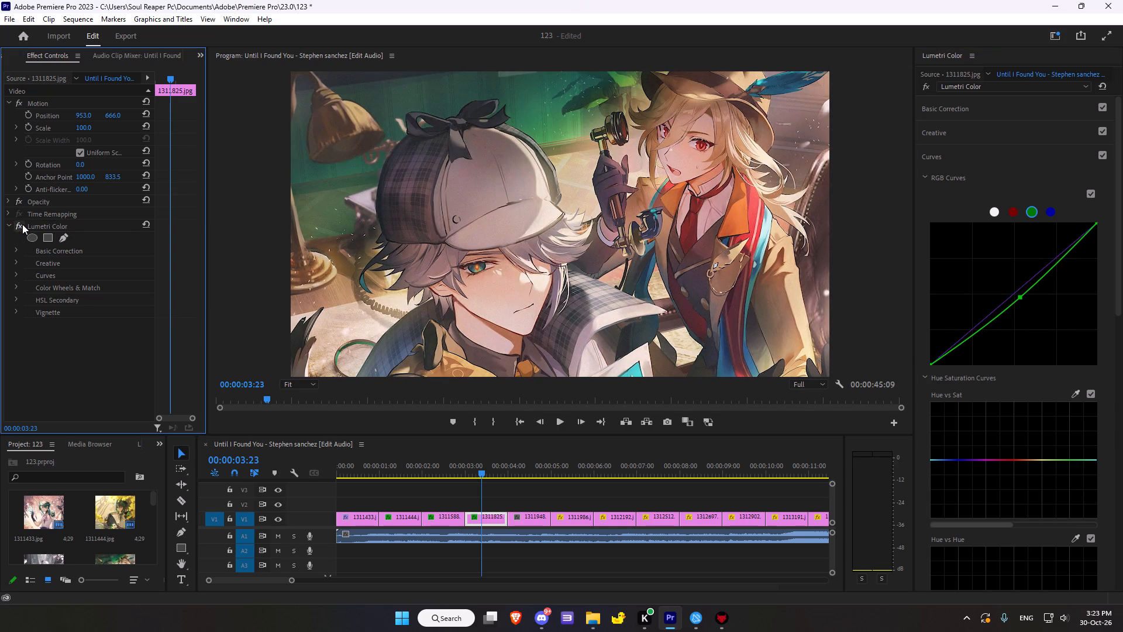
left_click(22, 224)
left_click(22, 224)
left_click(22, 224)
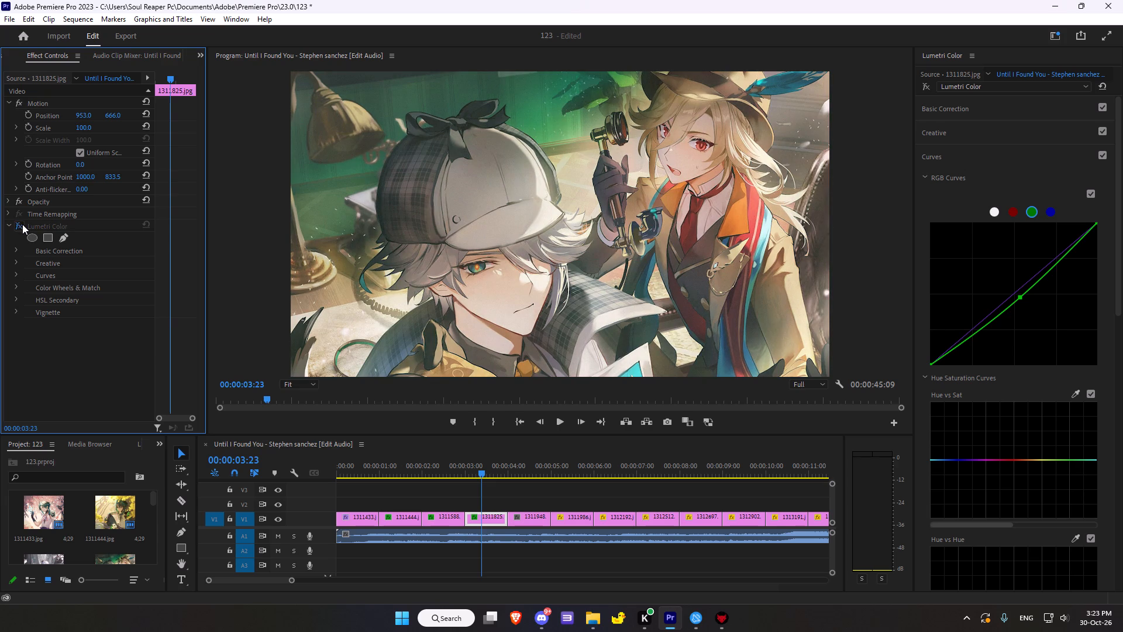
Lower the midpoint of the master RGB curve slightly and compare the image with Lumetri Color on and off.
left_click(994, 214)
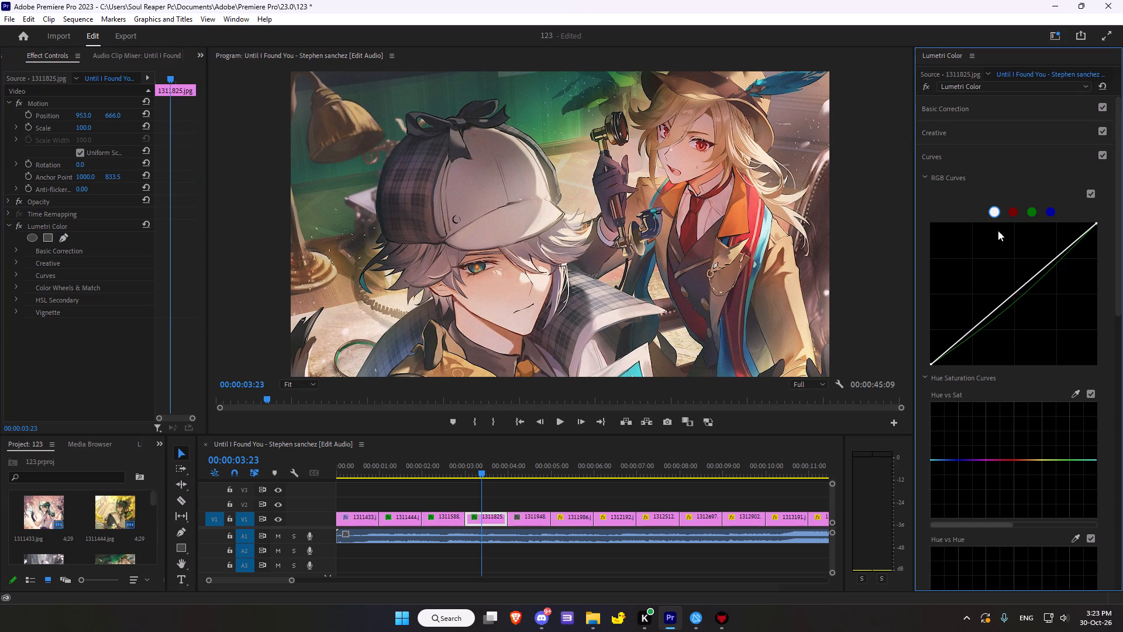
left_click(1014, 291)
left_click_drag(1014, 292, 1017, 298)
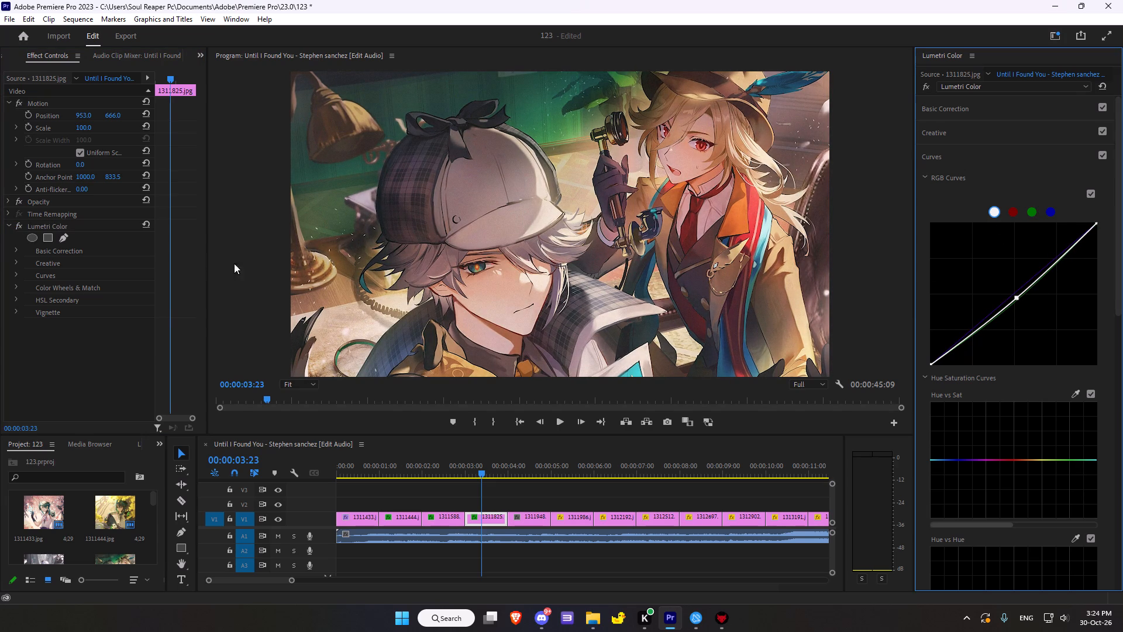
left_click(17, 225)
left_click(17, 225)
left_click(17, 225)
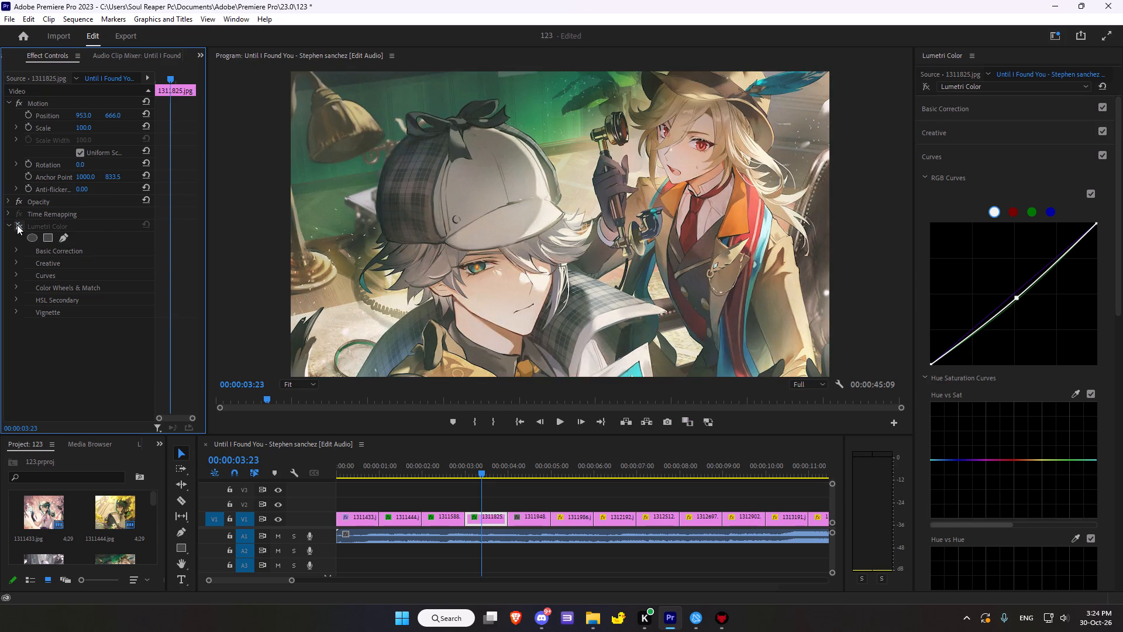
left_click(17, 225)
double_click(17, 225)
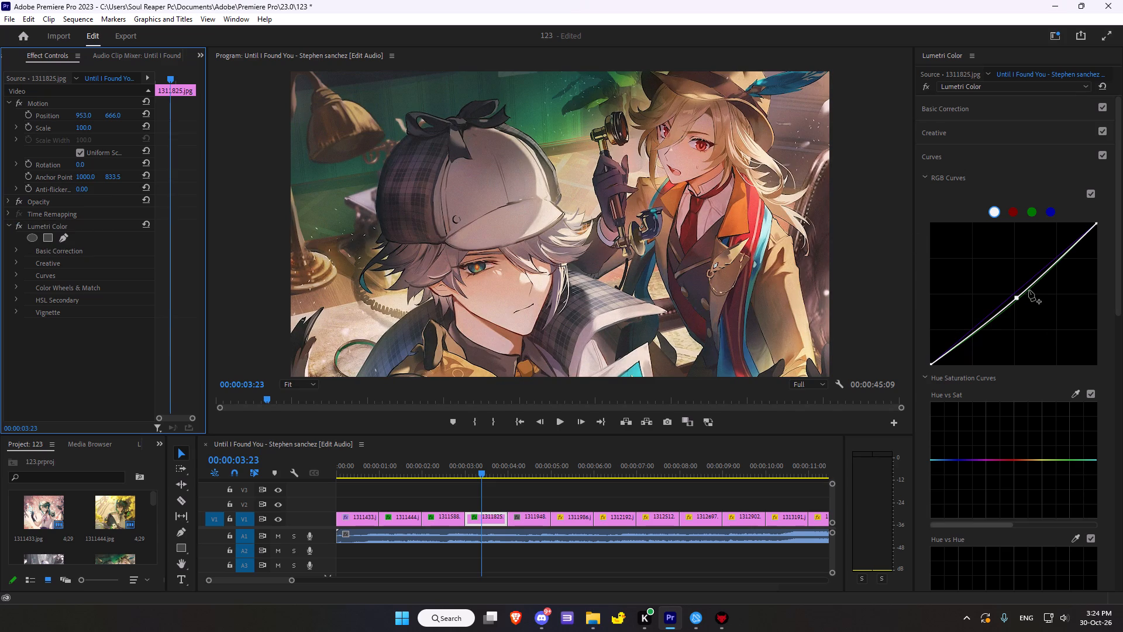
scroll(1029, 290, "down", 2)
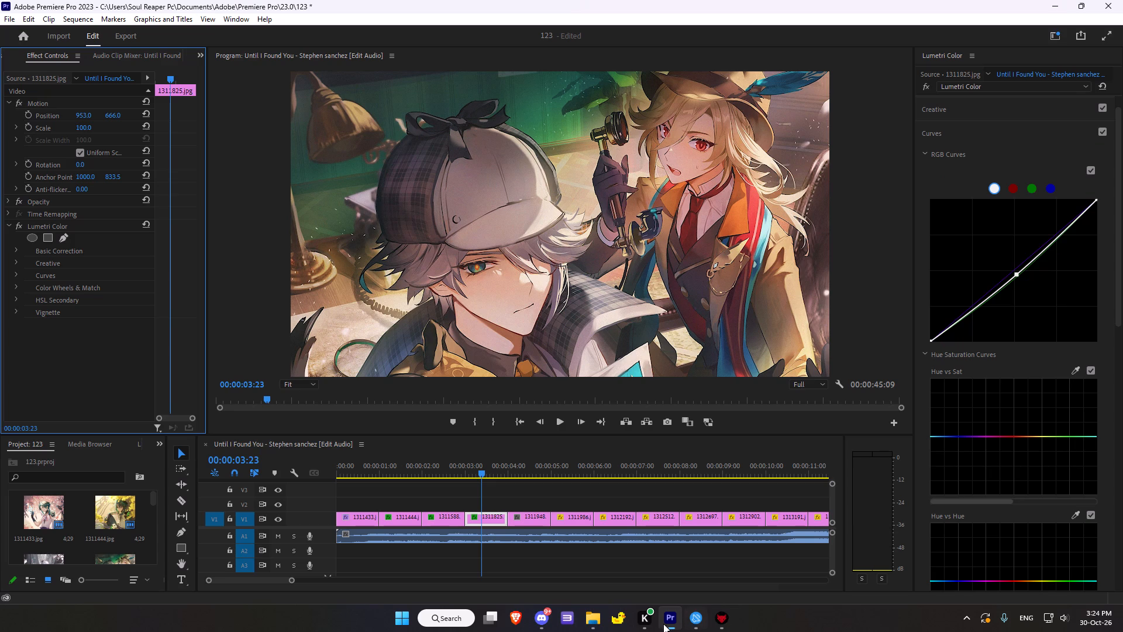
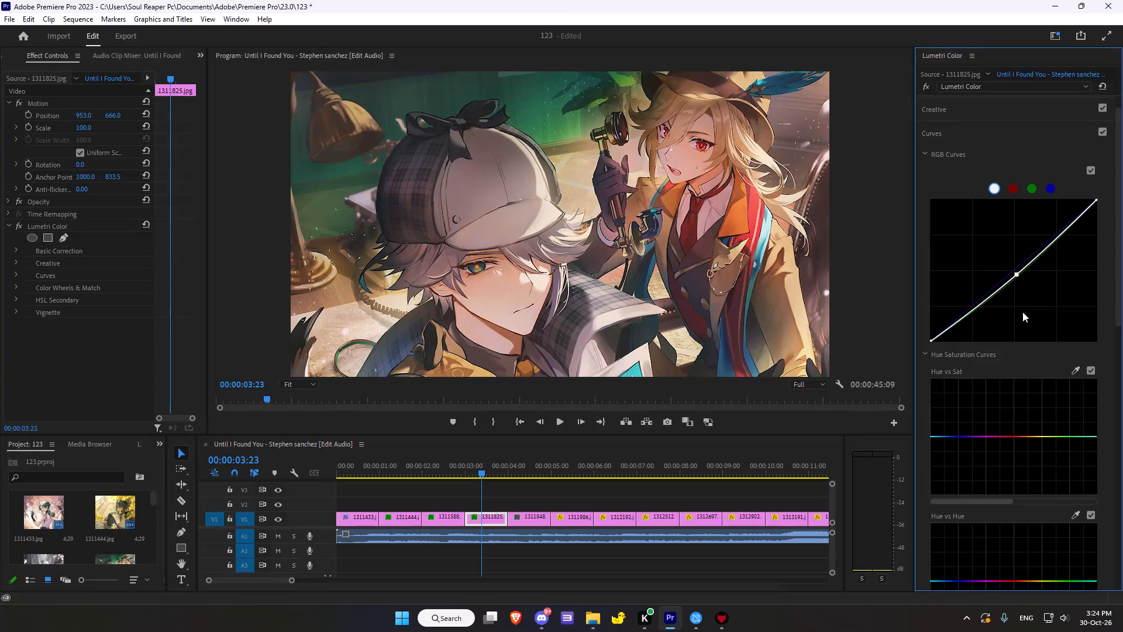
Sample the hat's blue feather for the Hue vs Sat curve and raise the sampled blue point to the top of the graph.
scroll(1024, 318, "down", 6)
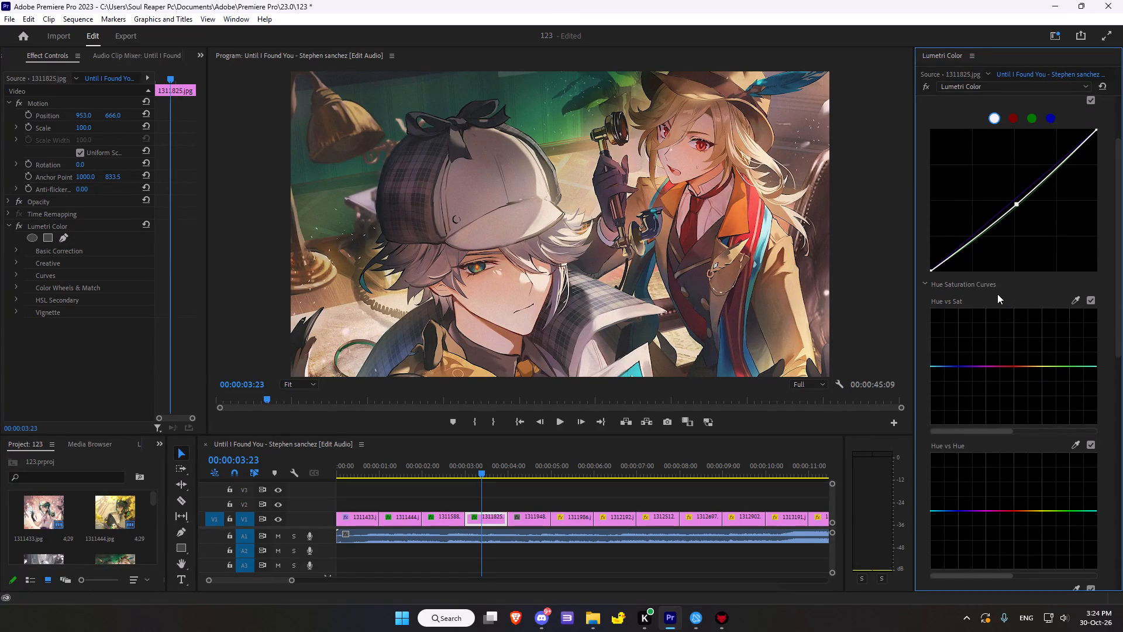
left_click(1015, 293)
left_click(1072, 301)
left_click(776, 86)
left_click_drag(943, 366, 929, 335)
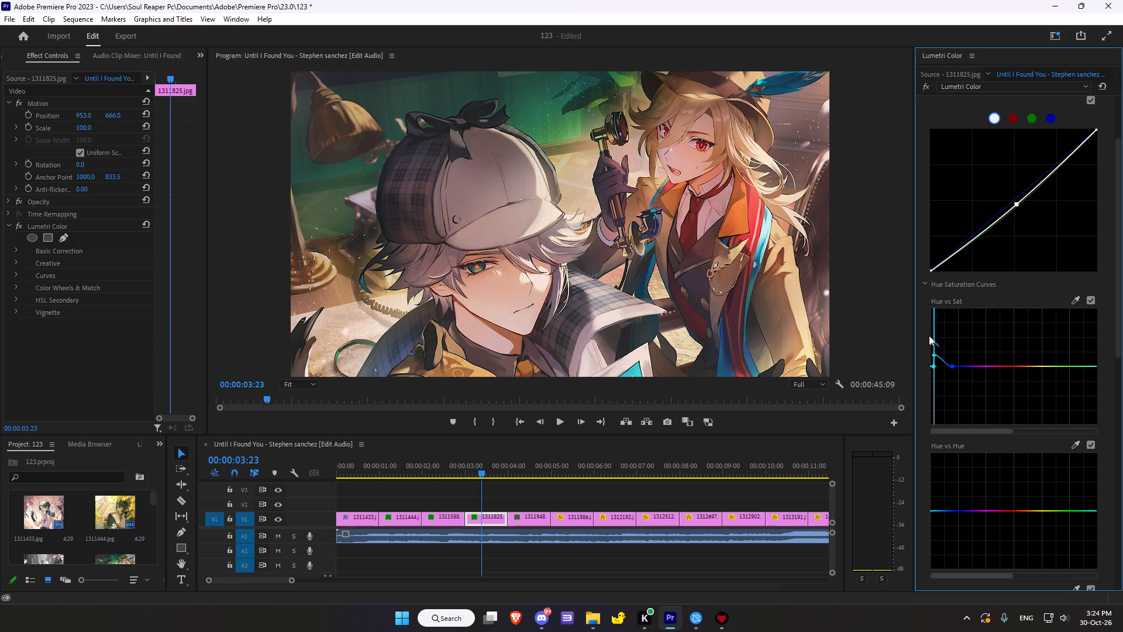
left_click_drag(929, 335, 942, 303)
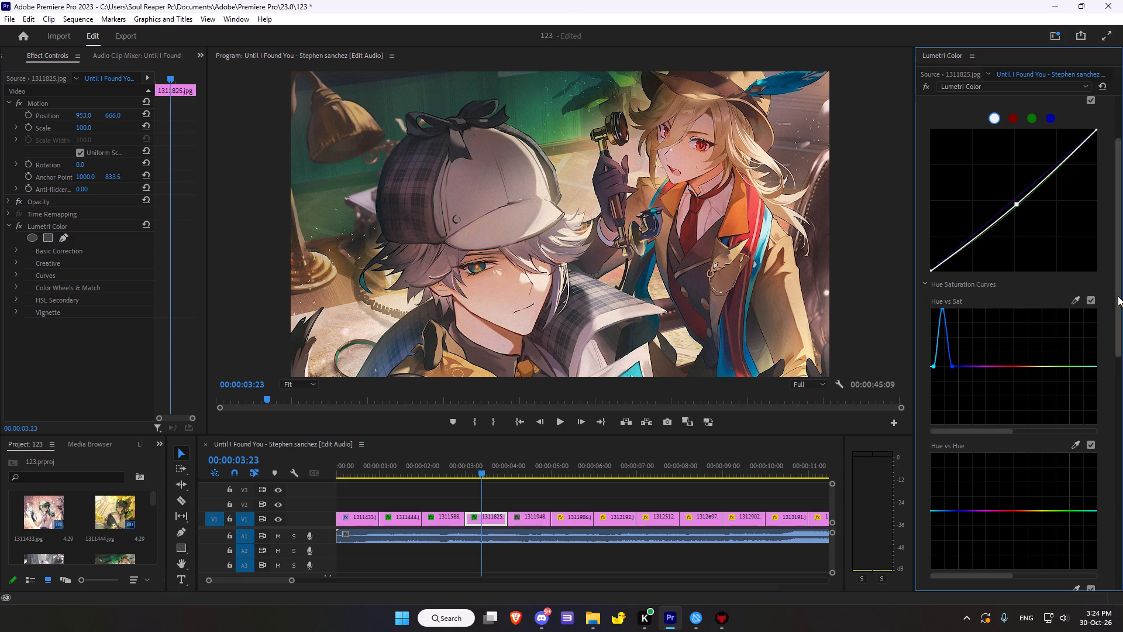
Sample the grey-haired character's eye for the Hue vs Sat curve and raise the resulting red-orange point slightly above the baseline.
left_click(1072, 300)
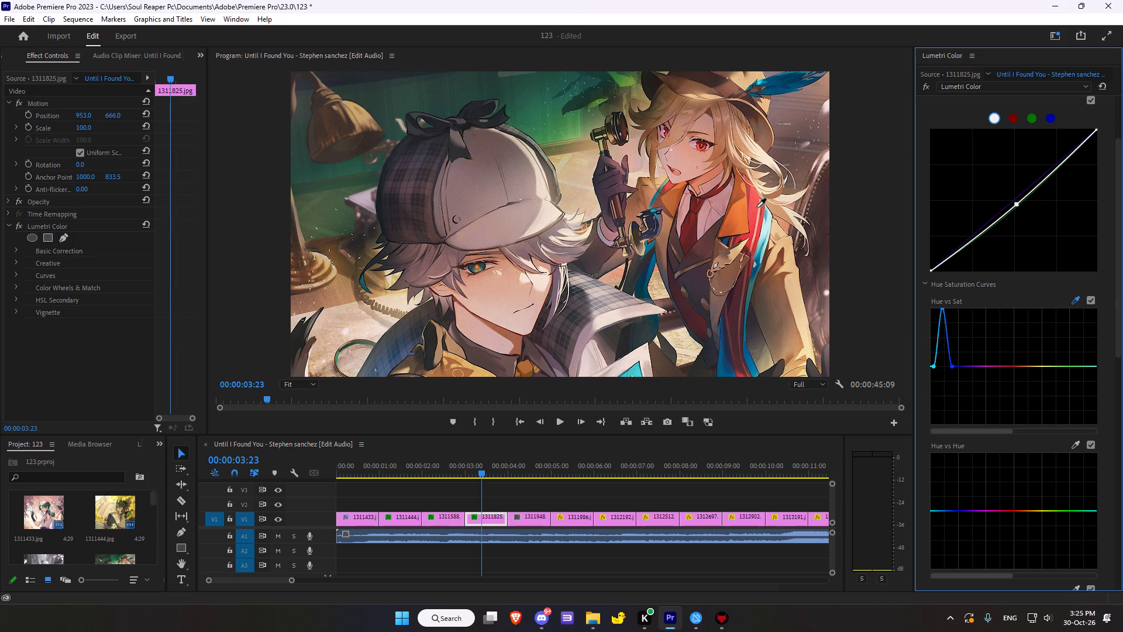
left_click(478, 269)
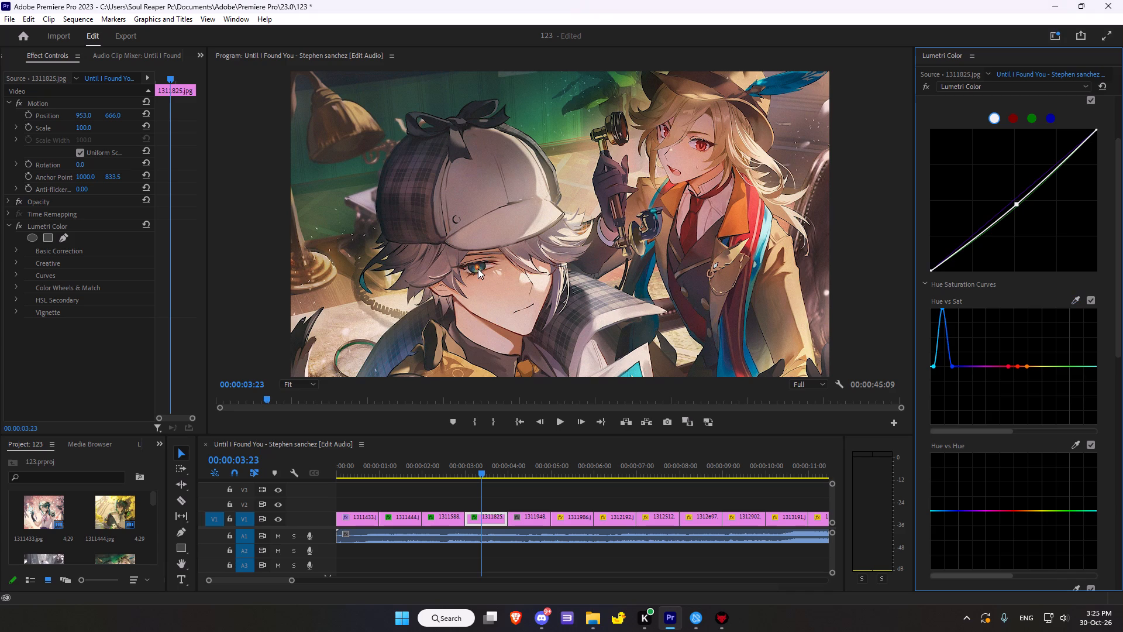
left_click_drag(1019, 365, 1010, 327)
left_click_drag(1010, 327, 1013, 356)
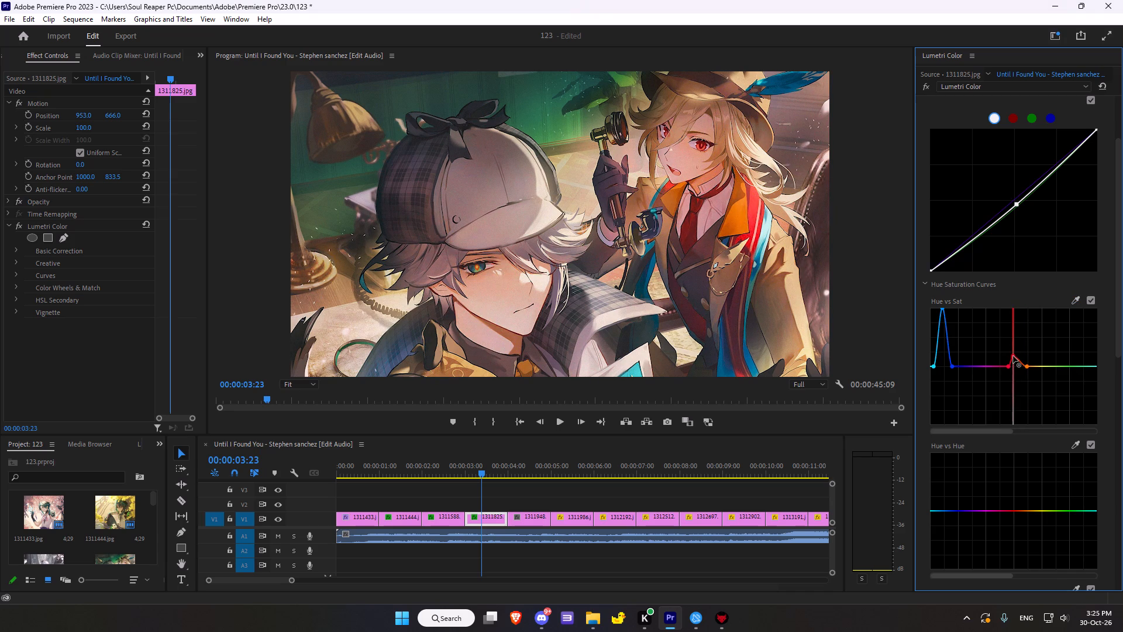
left_click_drag(1013, 356, 1018, 359)
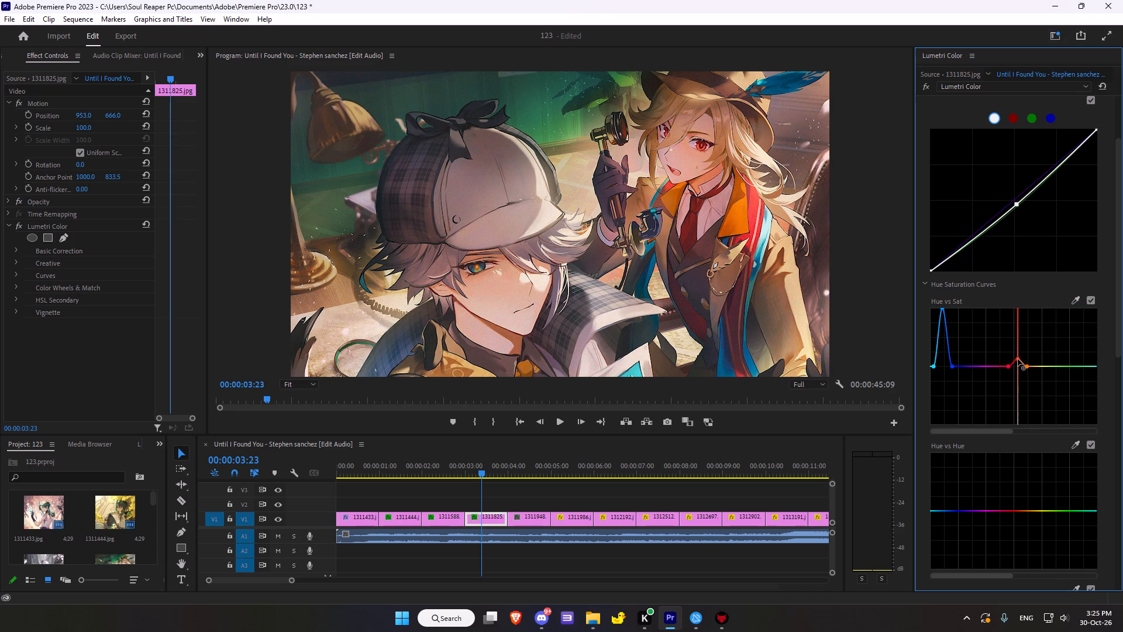
left_click_drag(1018, 359, 1017, 359)
Compare 1311825.jpg with the Lumetri Color effect switched on and off.
scroll(1007, 326, "down", 16)
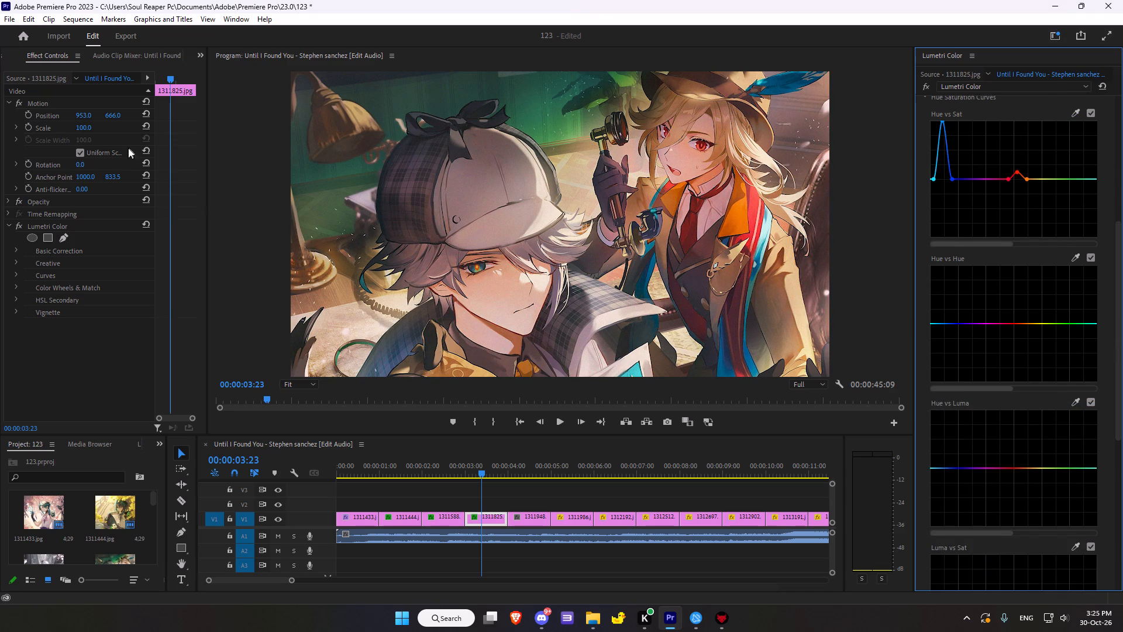
left_click(19, 226)
left_click(19, 226)
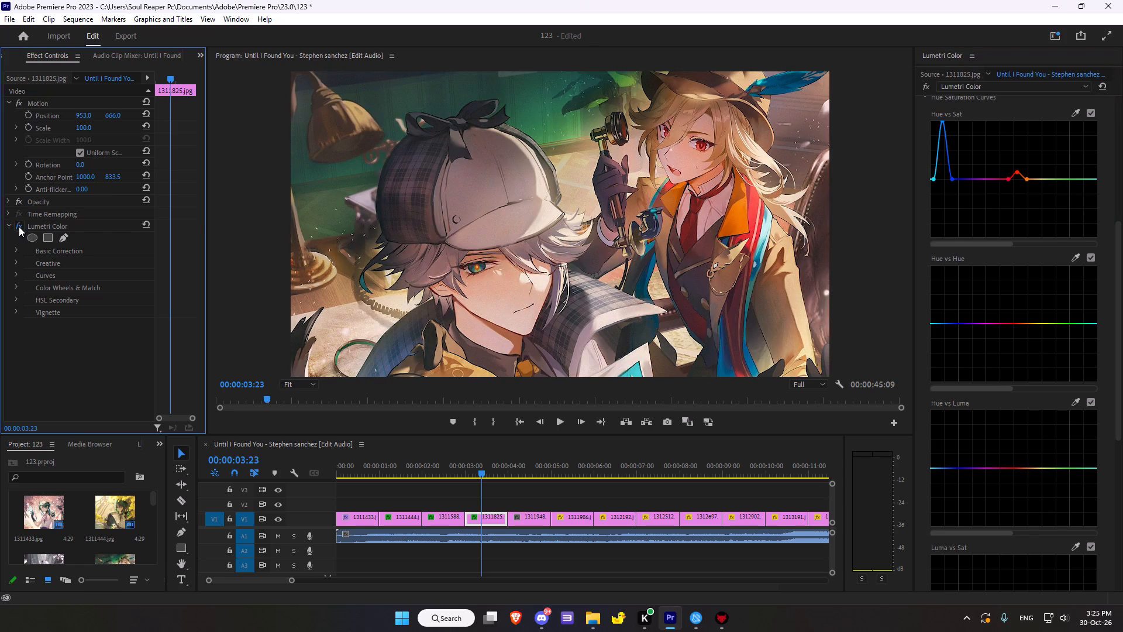
left_click(19, 226)
left_click(19, 226)
left_click(19, 226)
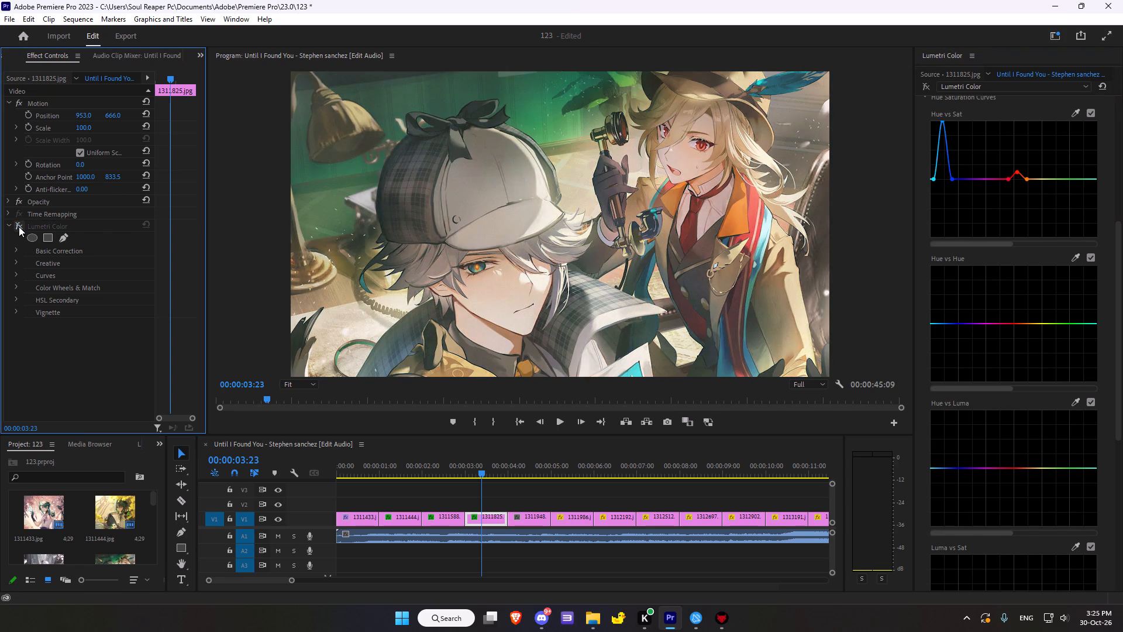
left_click(19, 226)
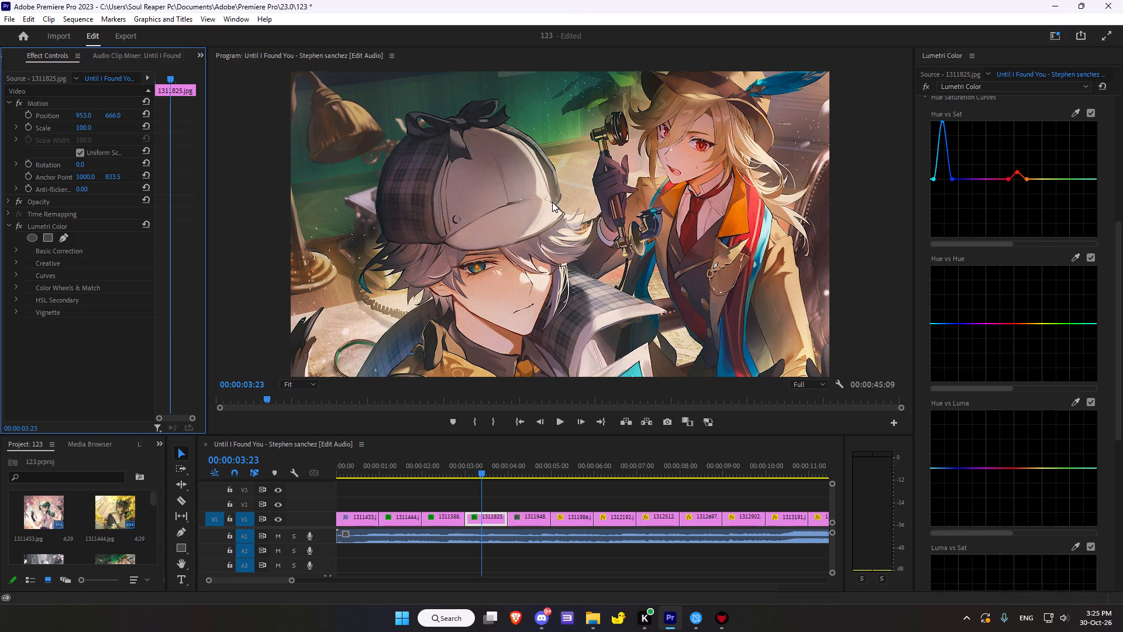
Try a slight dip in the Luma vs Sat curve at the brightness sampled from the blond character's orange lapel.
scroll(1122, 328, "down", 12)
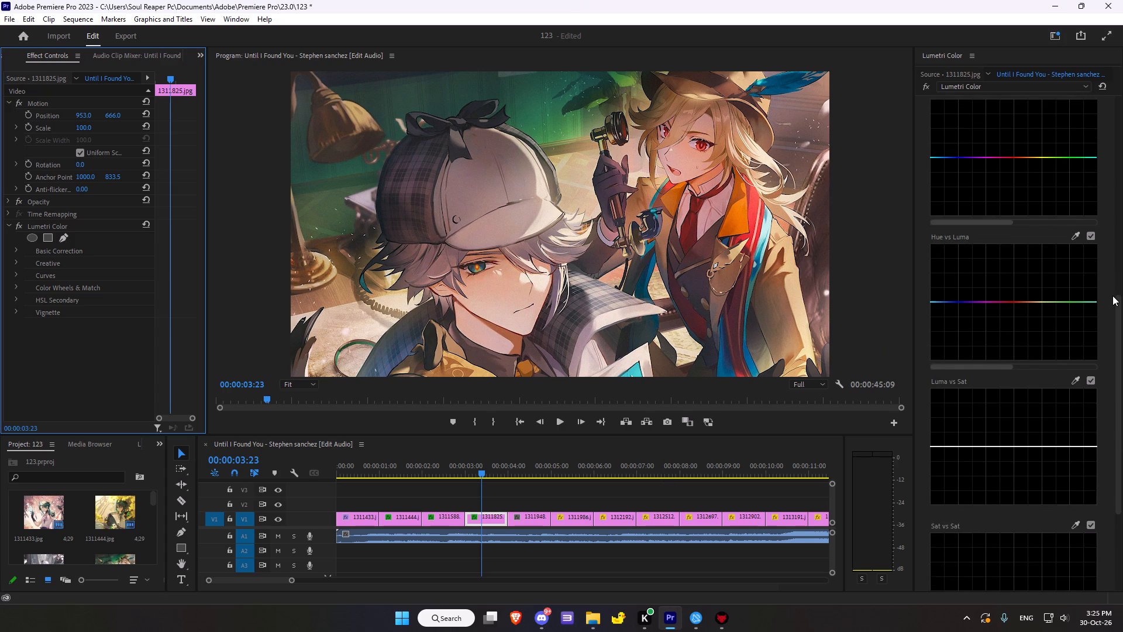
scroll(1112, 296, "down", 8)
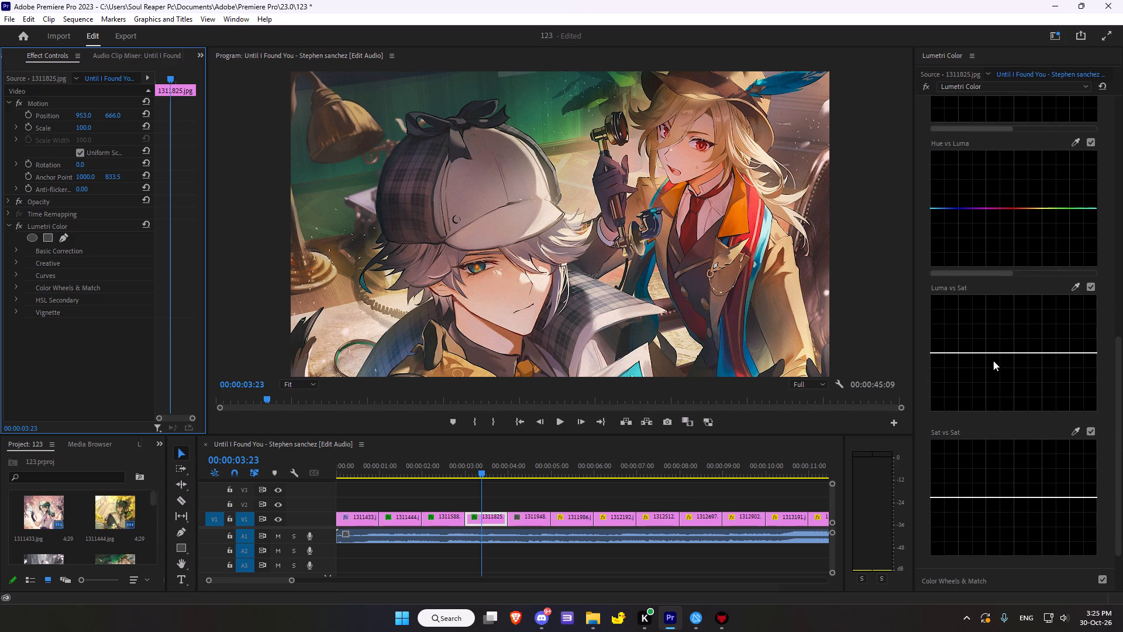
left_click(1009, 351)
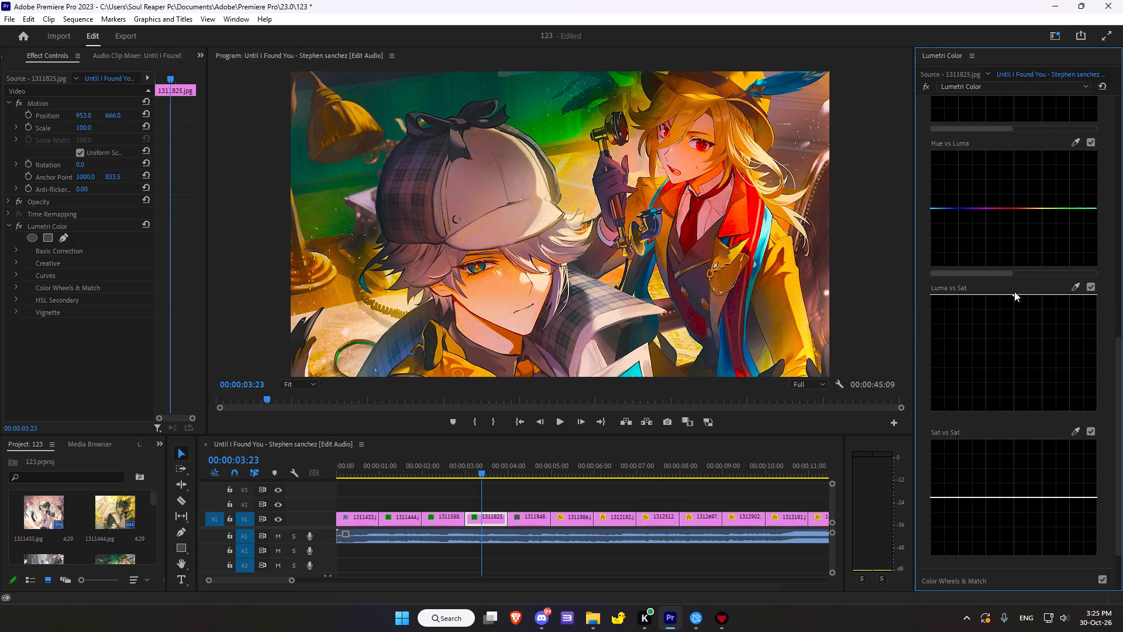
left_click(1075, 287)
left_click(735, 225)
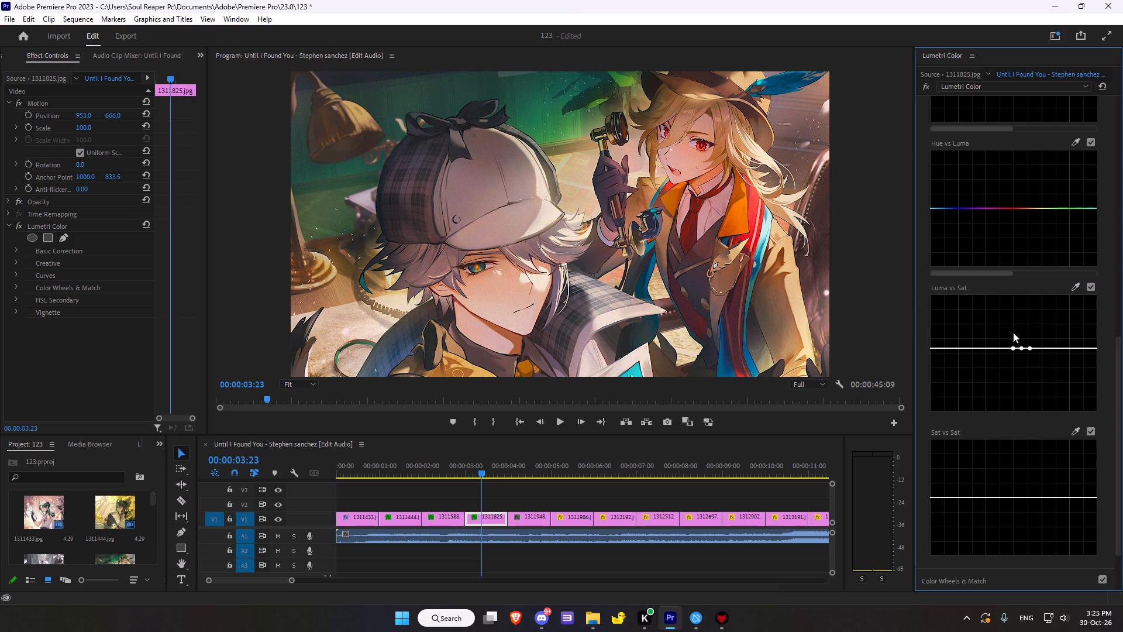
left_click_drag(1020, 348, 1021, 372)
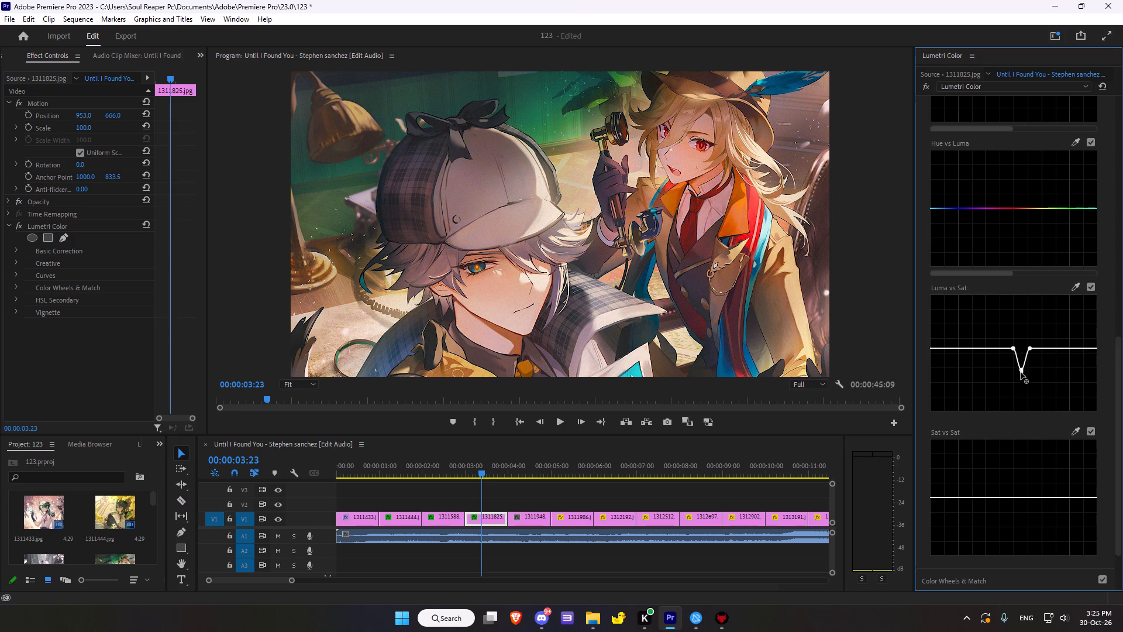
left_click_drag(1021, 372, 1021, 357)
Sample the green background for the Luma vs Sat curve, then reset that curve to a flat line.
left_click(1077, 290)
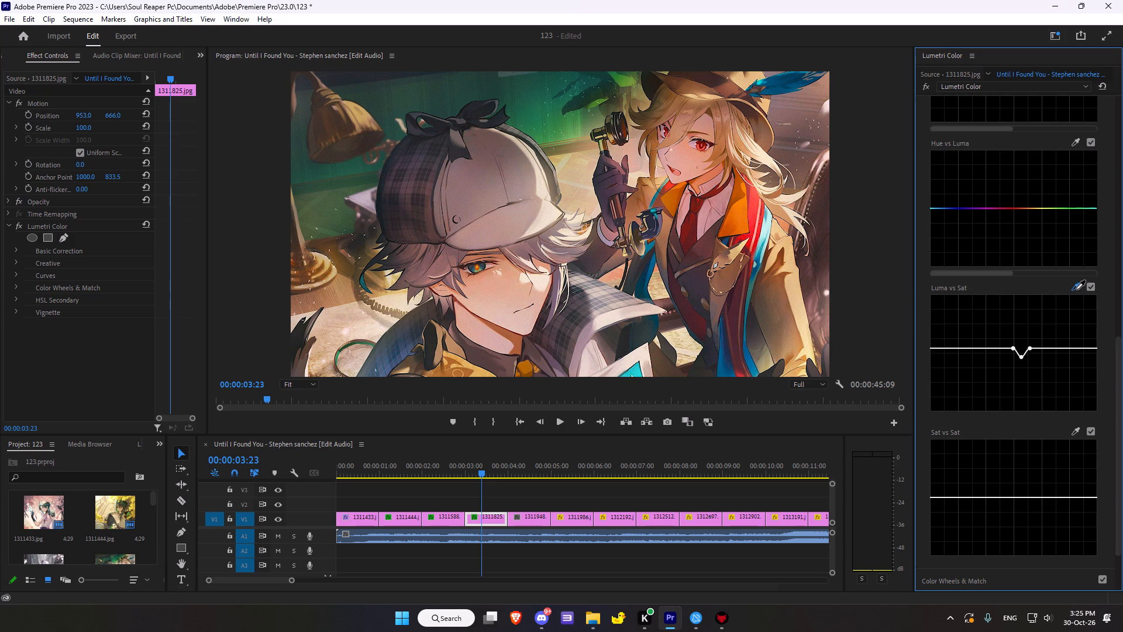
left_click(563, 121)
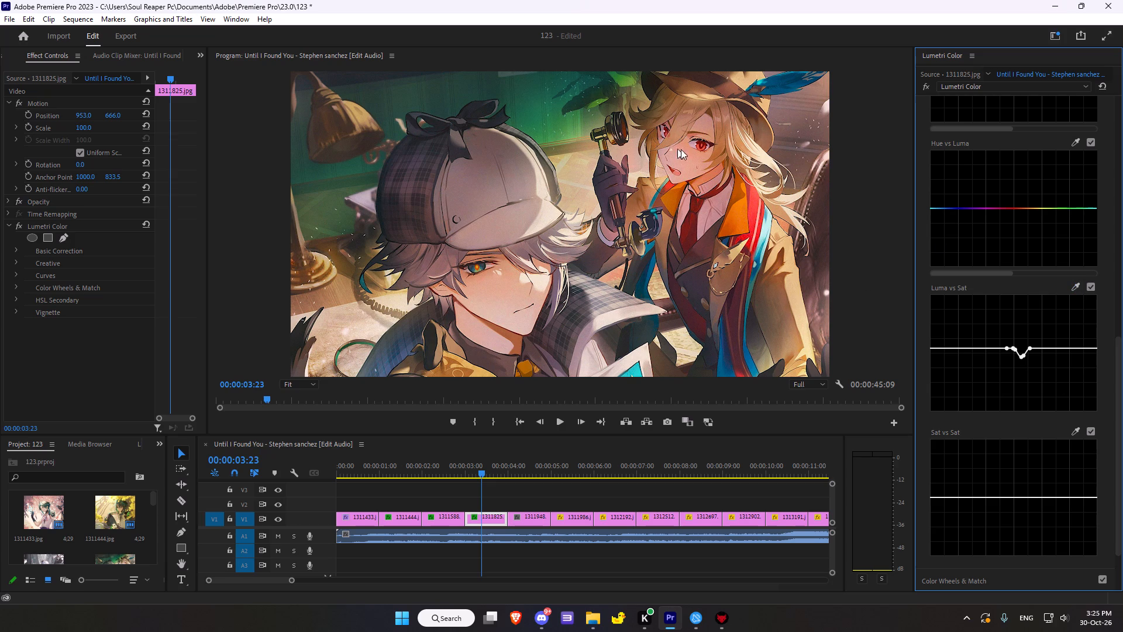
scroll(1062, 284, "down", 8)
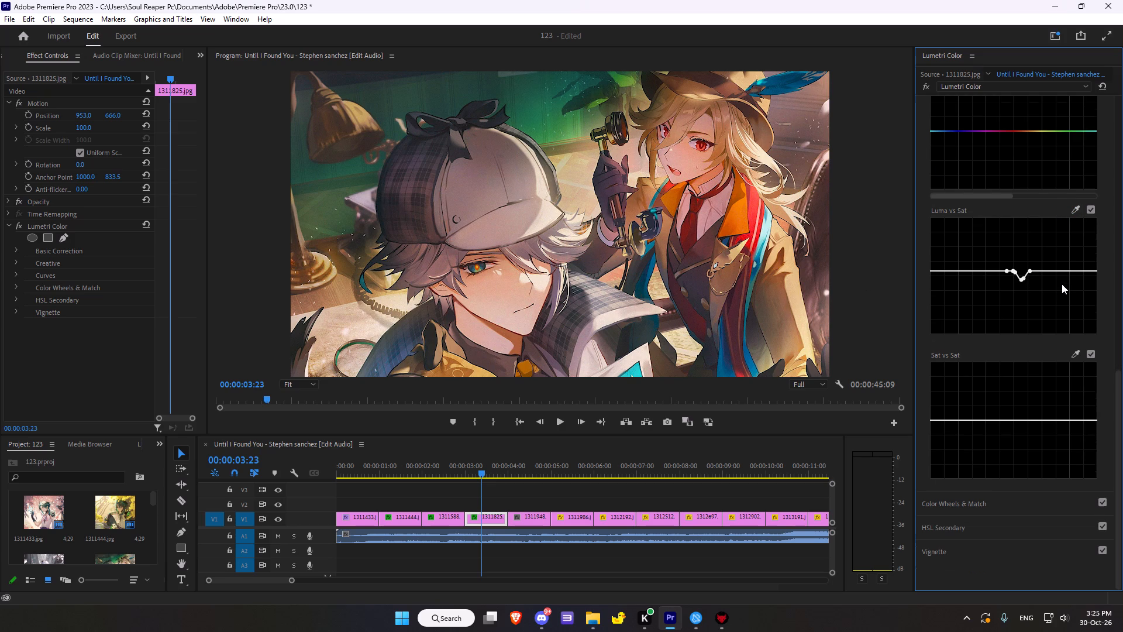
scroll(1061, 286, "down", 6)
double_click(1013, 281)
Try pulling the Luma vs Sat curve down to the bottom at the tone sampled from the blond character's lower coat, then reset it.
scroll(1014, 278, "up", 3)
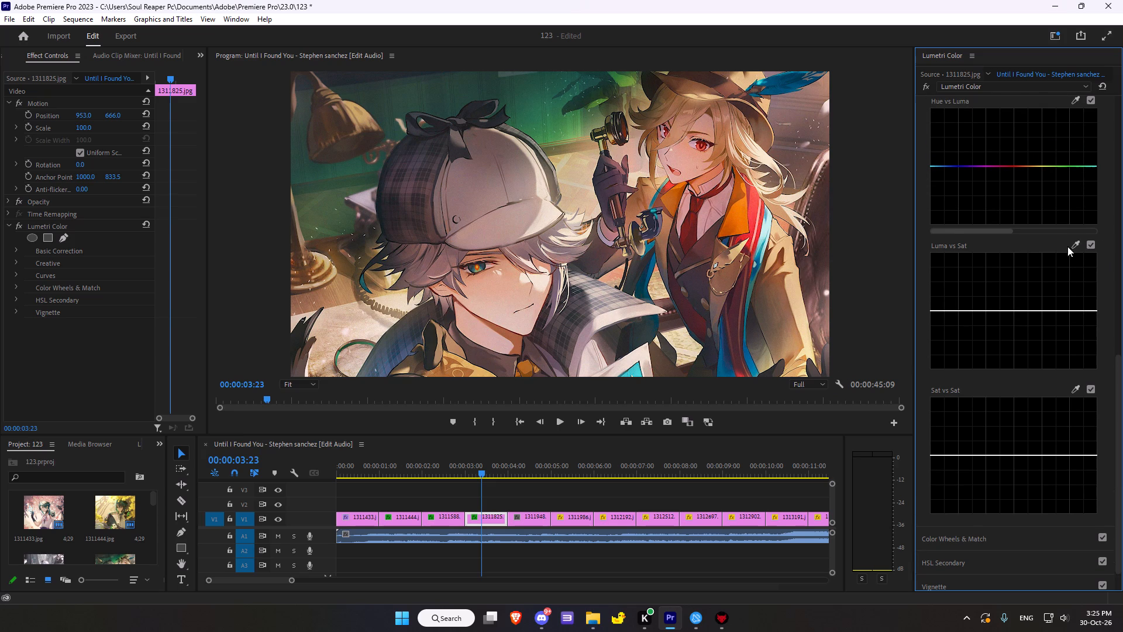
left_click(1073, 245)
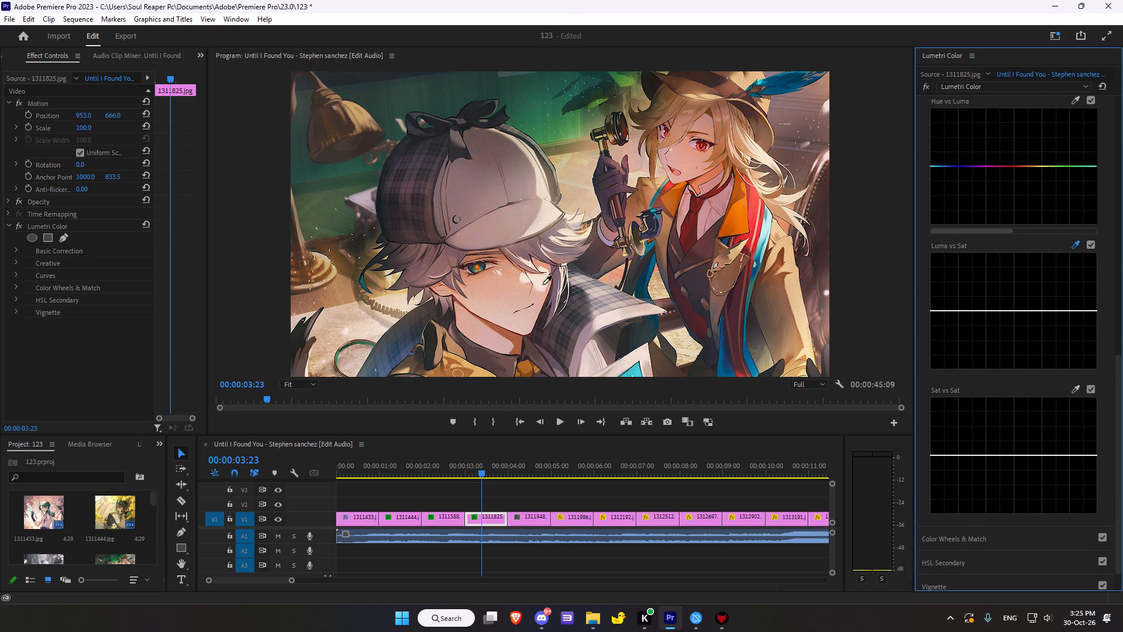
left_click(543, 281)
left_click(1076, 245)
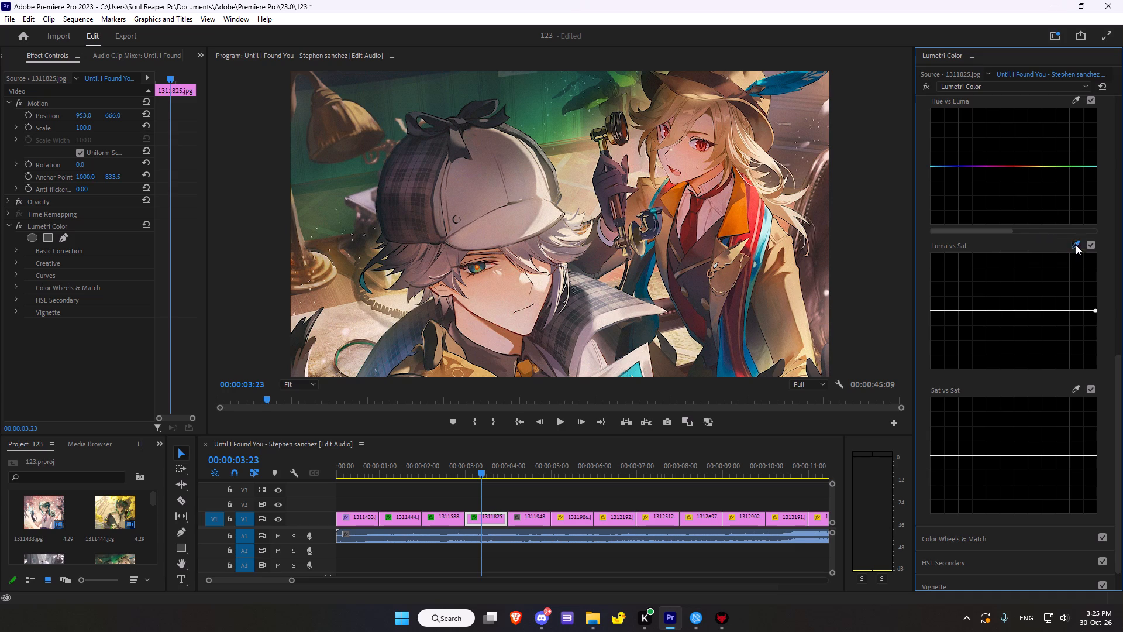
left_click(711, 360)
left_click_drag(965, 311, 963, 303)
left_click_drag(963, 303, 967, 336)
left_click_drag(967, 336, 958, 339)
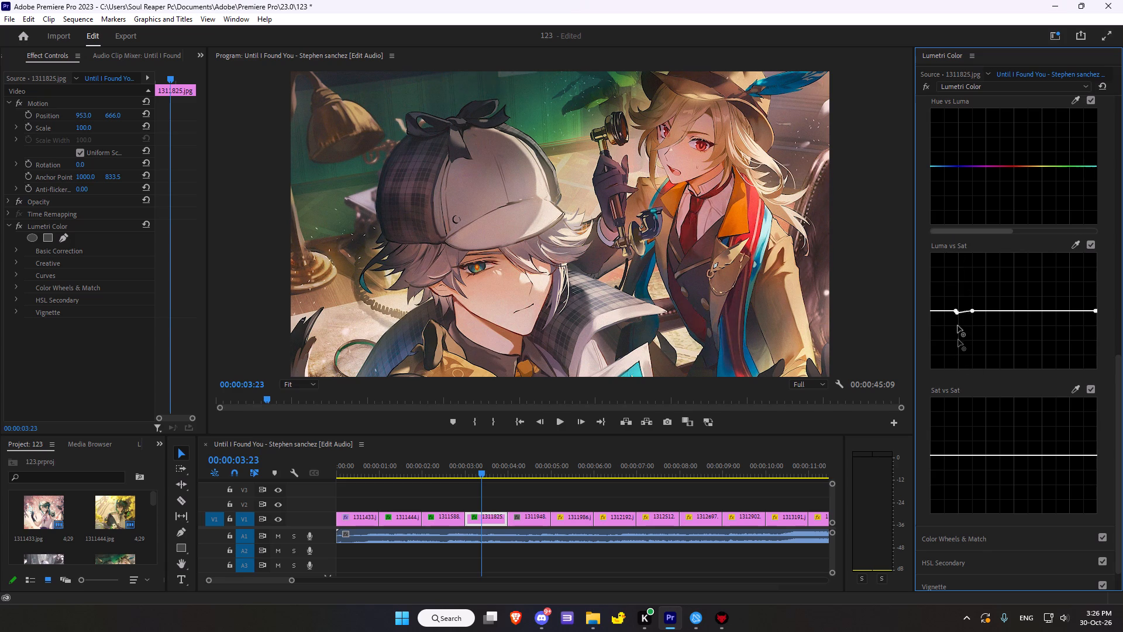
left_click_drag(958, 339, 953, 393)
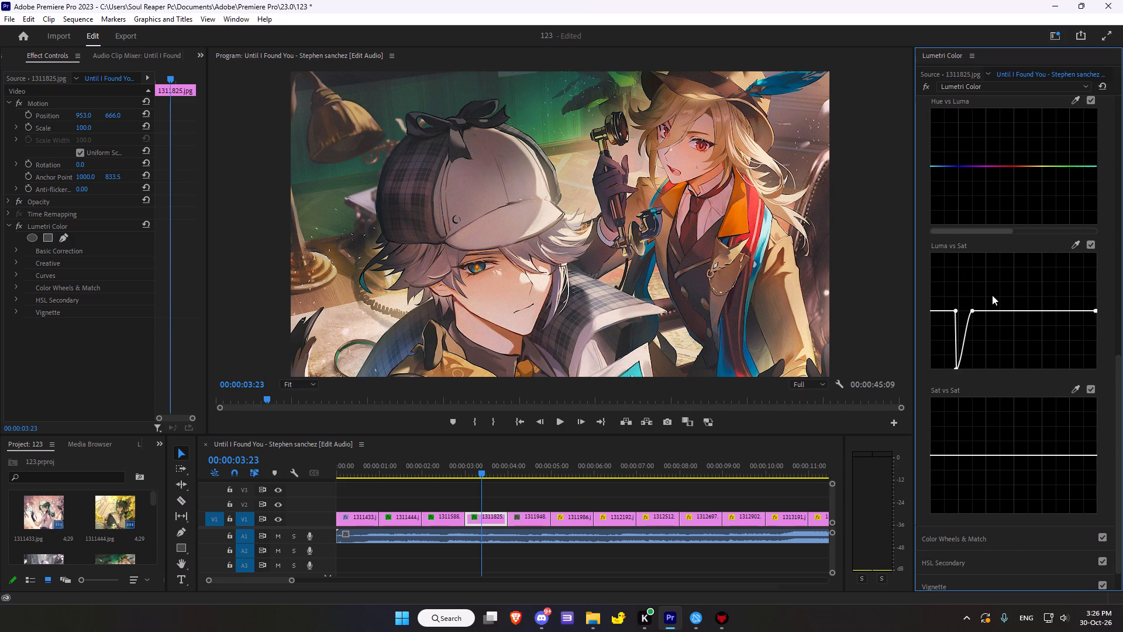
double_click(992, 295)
Sample the dark area at the image's lower-left edge for the Luma vs Sat curve and raise that tone into a small peak.
scroll(993, 296, "up", 4)
scroll(993, 297, "down", 2)
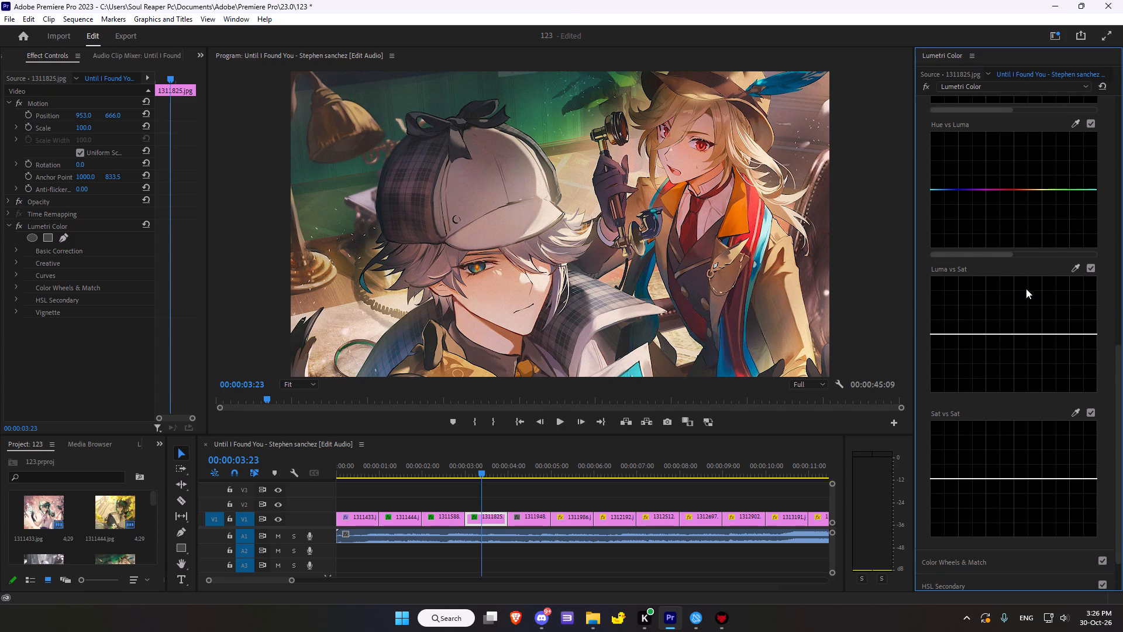
left_click(1071, 268)
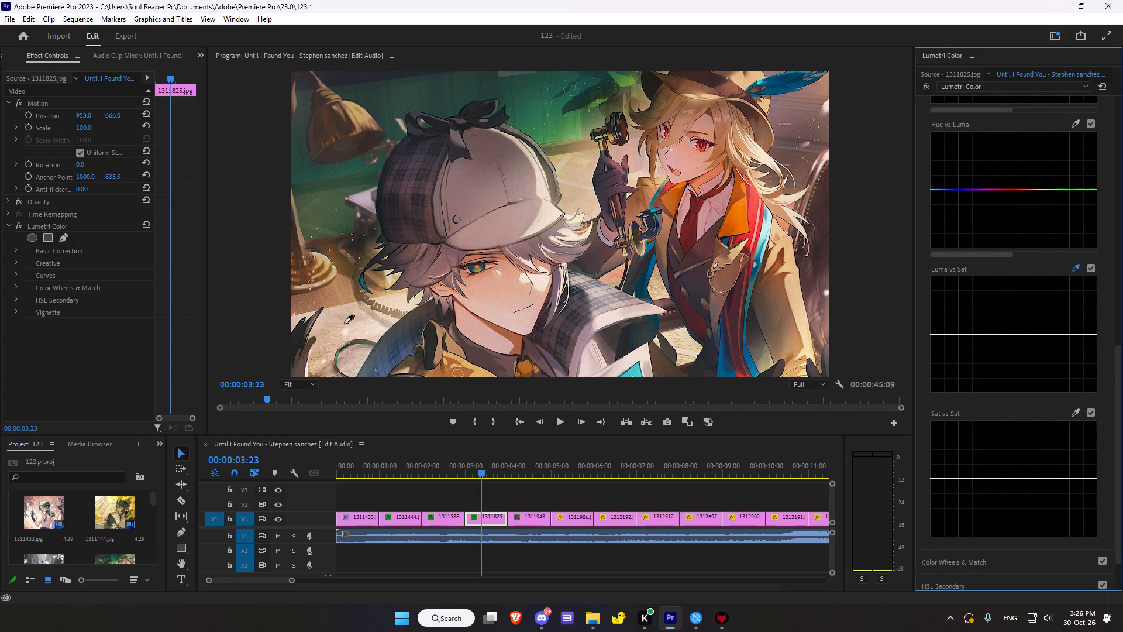
left_click(297, 337)
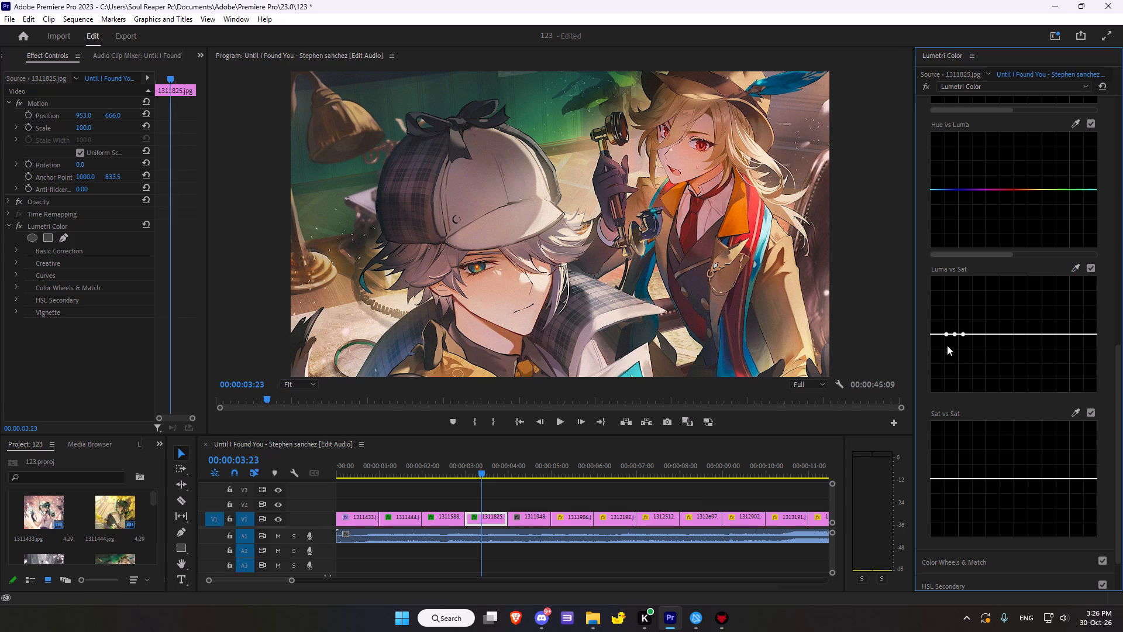
left_click_drag(956, 335, 950, 286)
left_click_drag(950, 286, 954, 260)
left_click_drag(954, 260, 963, 307)
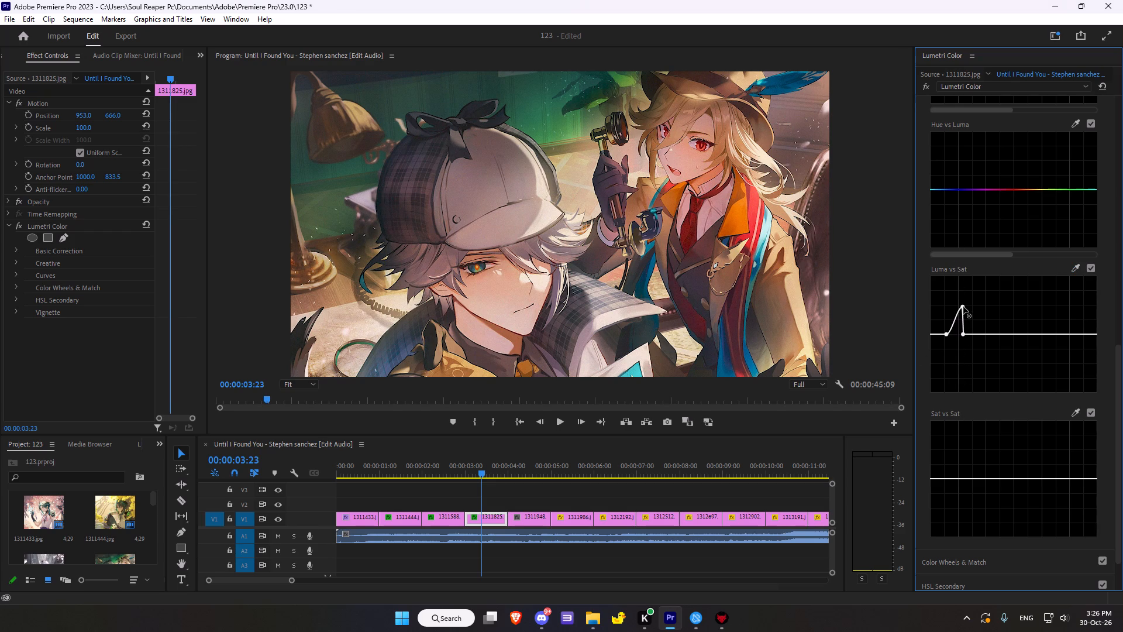
left_click_drag(963, 307, 955, 321)
Darken the edges of 1311825.jpg with a vignette amount of -0.7.
scroll(956, 319, "up", 7)
scroll(758, 307, "up", 5)
scroll(758, 305, "down", 3)
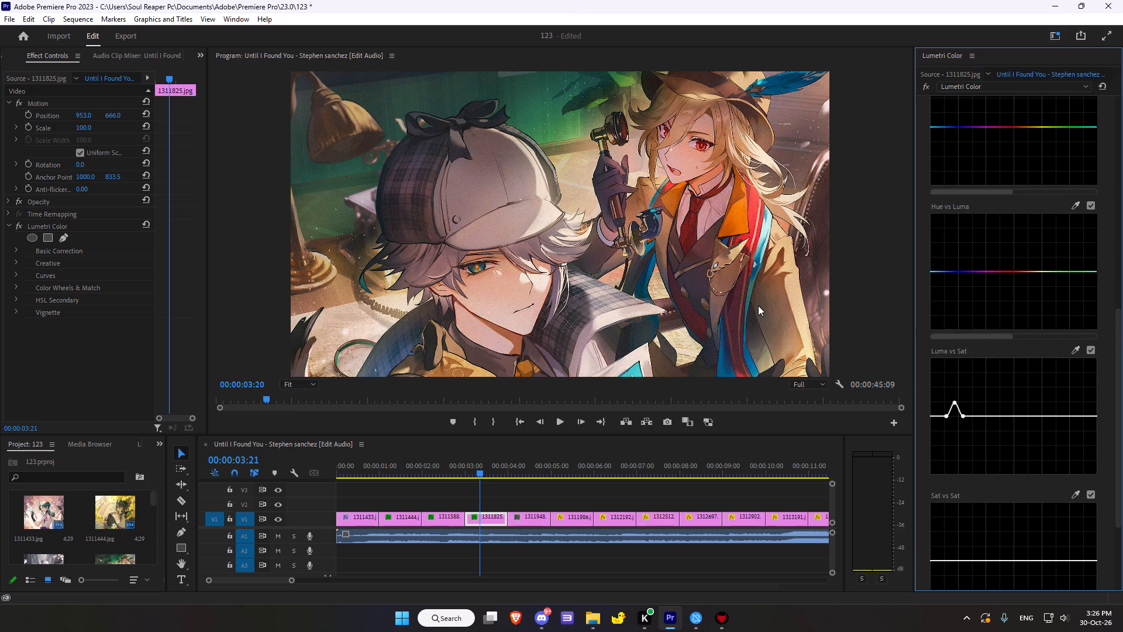
scroll(1074, 457, "down", 7)
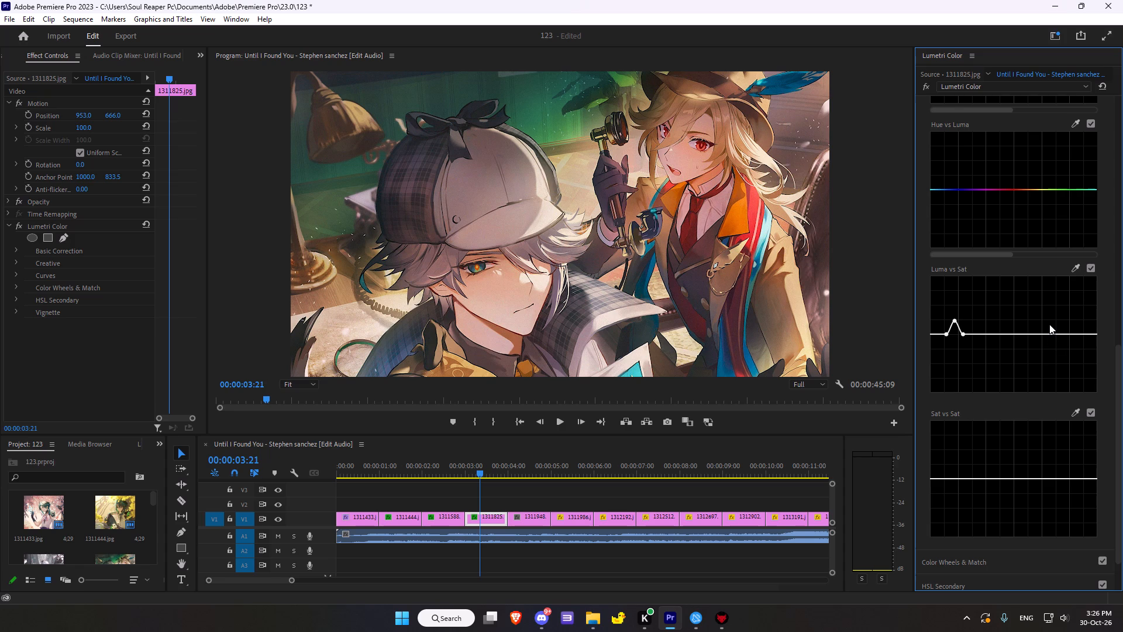
scroll(1042, 356, "down", 5)
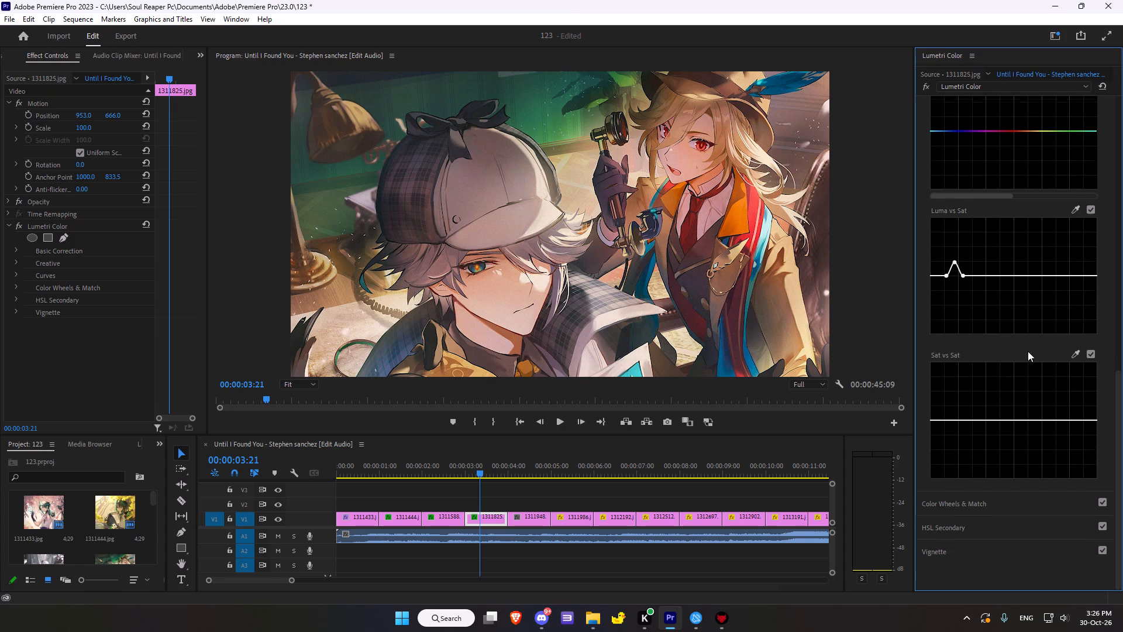
scroll(1021, 331, "down", 5)
left_click(929, 556)
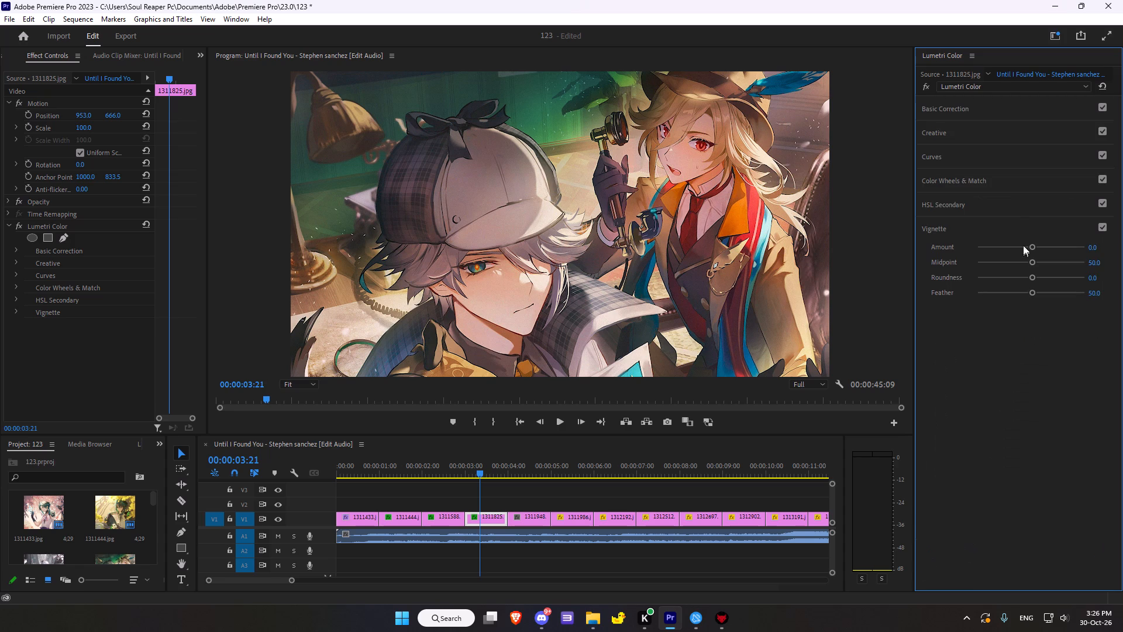
left_click_drag(1031, 244, 1017, 246)
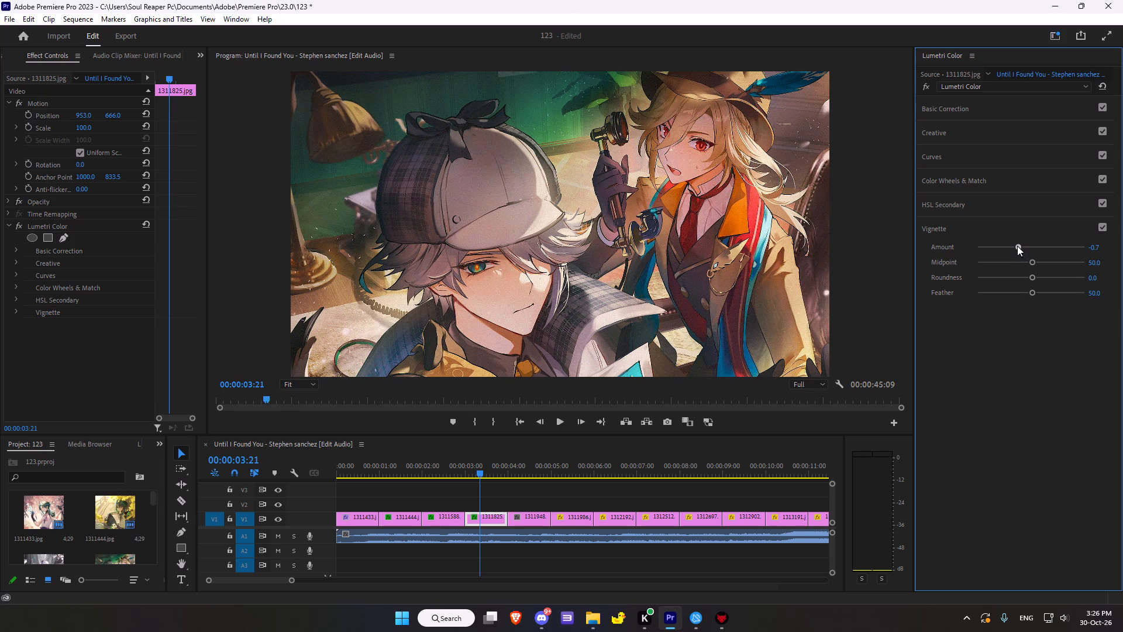
left_click_drag(1017, 246, 1017, 245)
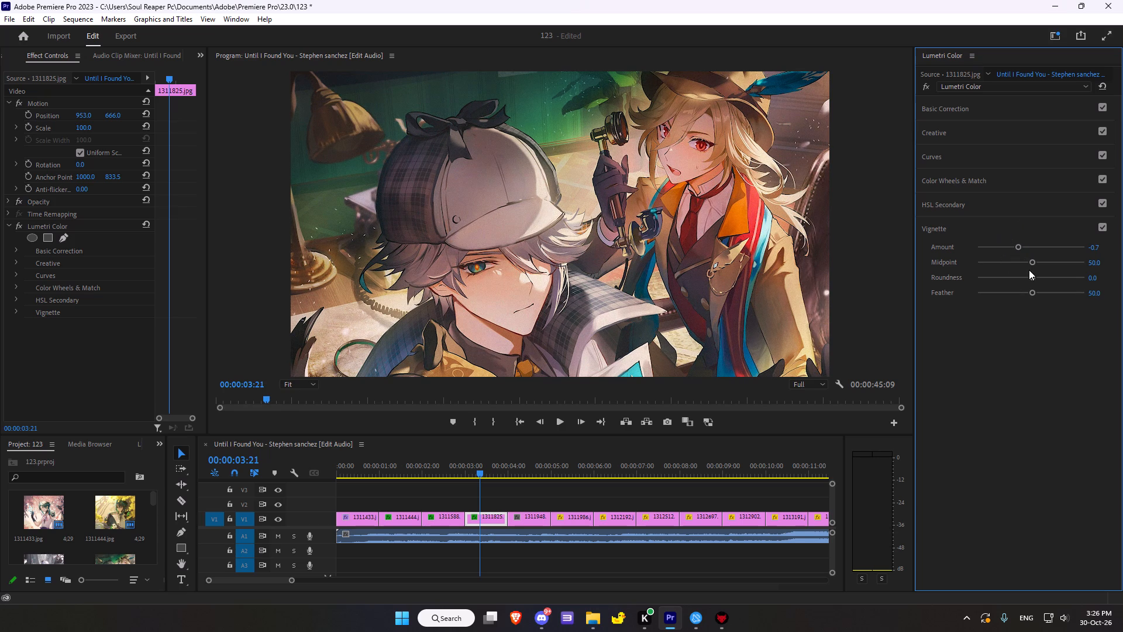
Shape the vignette on 1311825.jpg with midpoint 35.3, roundness -7.6 and feather 37.5.
left_click_drag(1029, 260, 1023, 262)
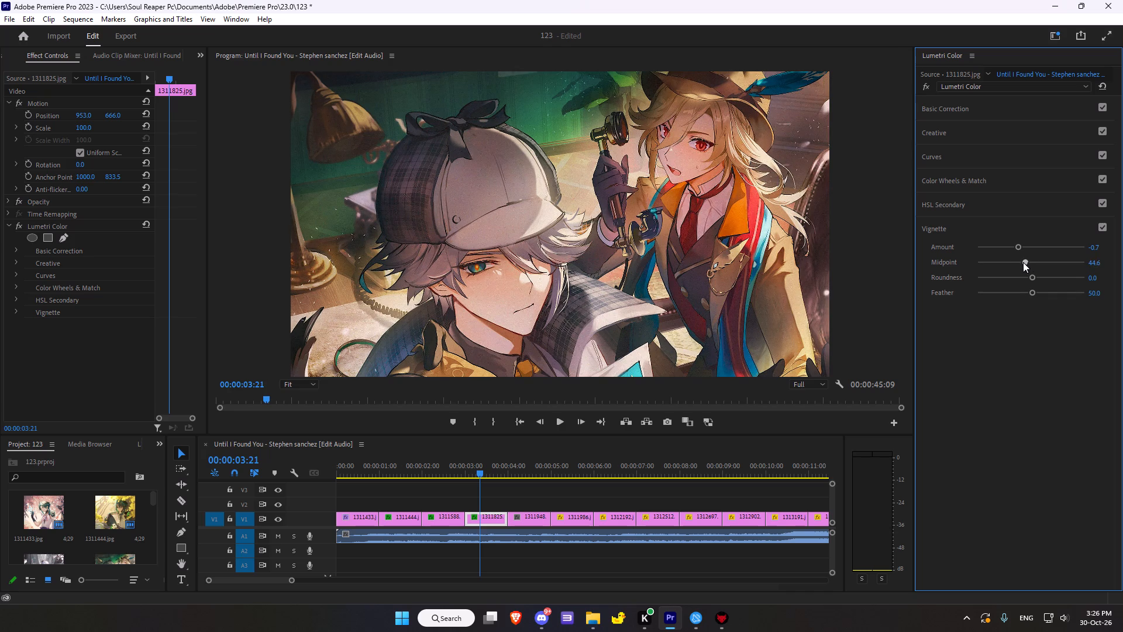
left_click_drag(1023, 262, 1014, 263)
left_click_drag(1029, 277, 992, 272)
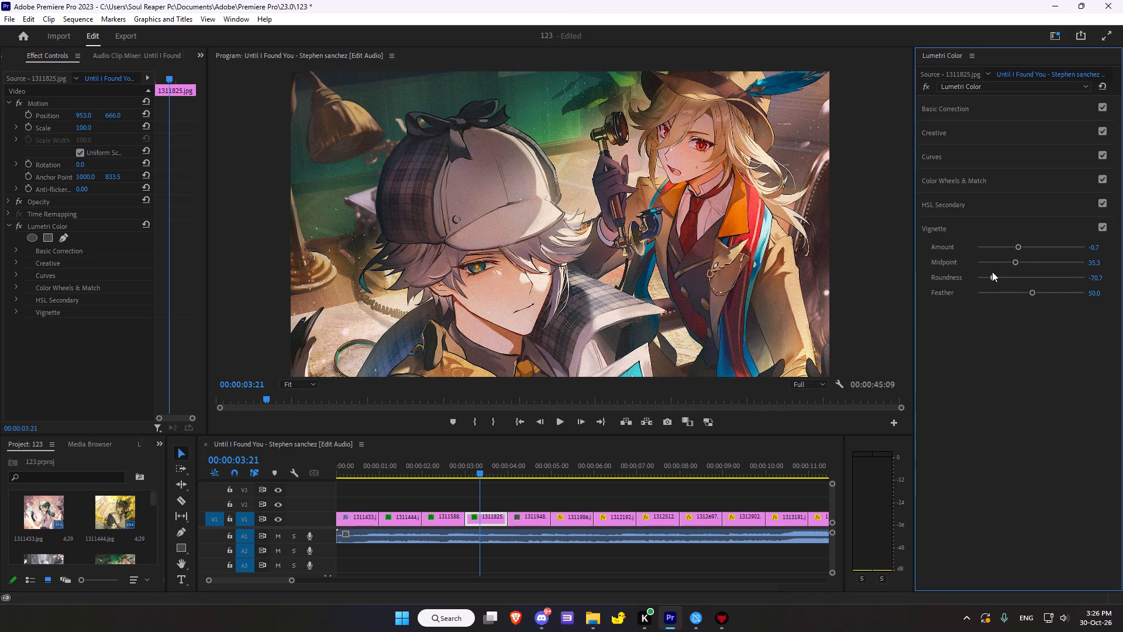
left_click_drag(992, 272, 1114, 259)
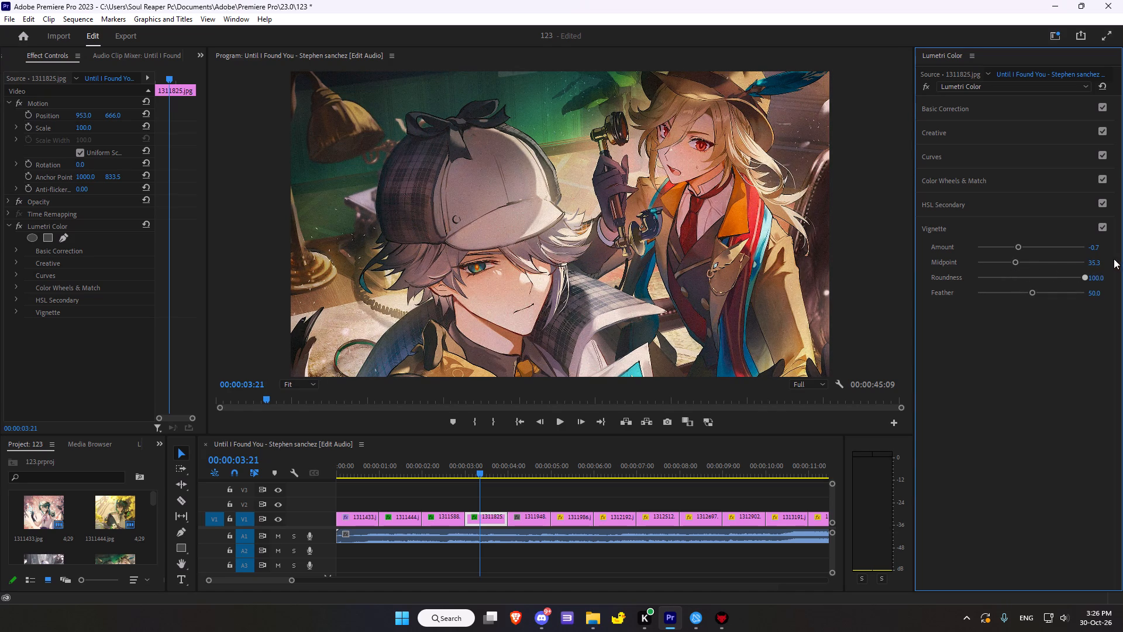
left_click_drag(1114, 259, 1026, 271)
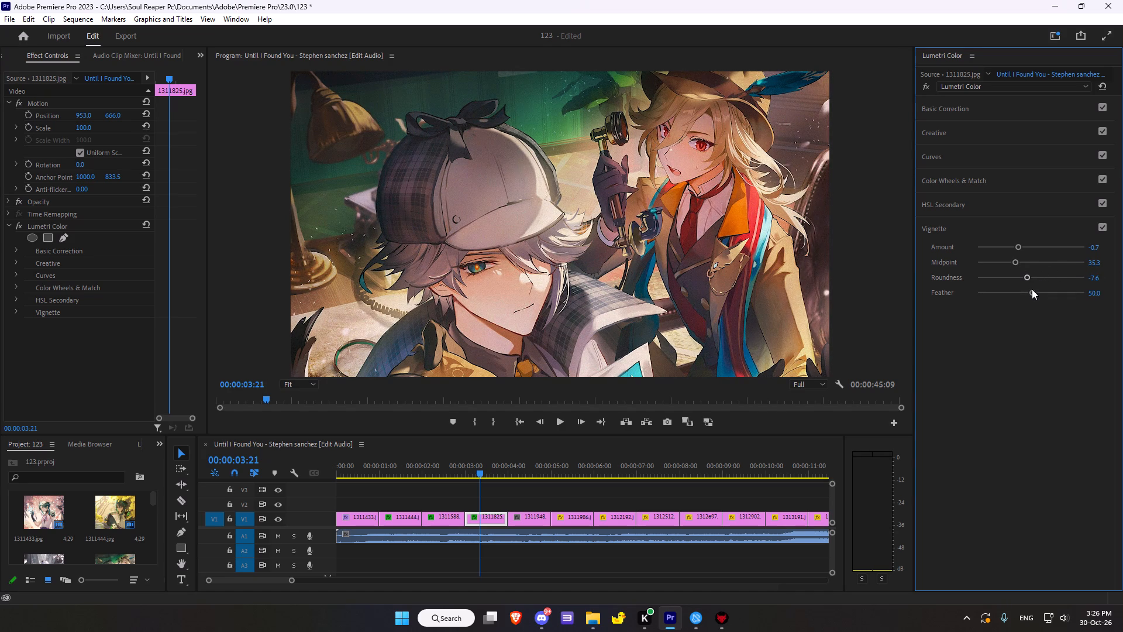
left_click_drag(1032, 289, 1017, 294)
Compare 1311825.jpg with the Lumetri Color effect switched off and on.
left_click(18, 231)
left_click(18, 231)
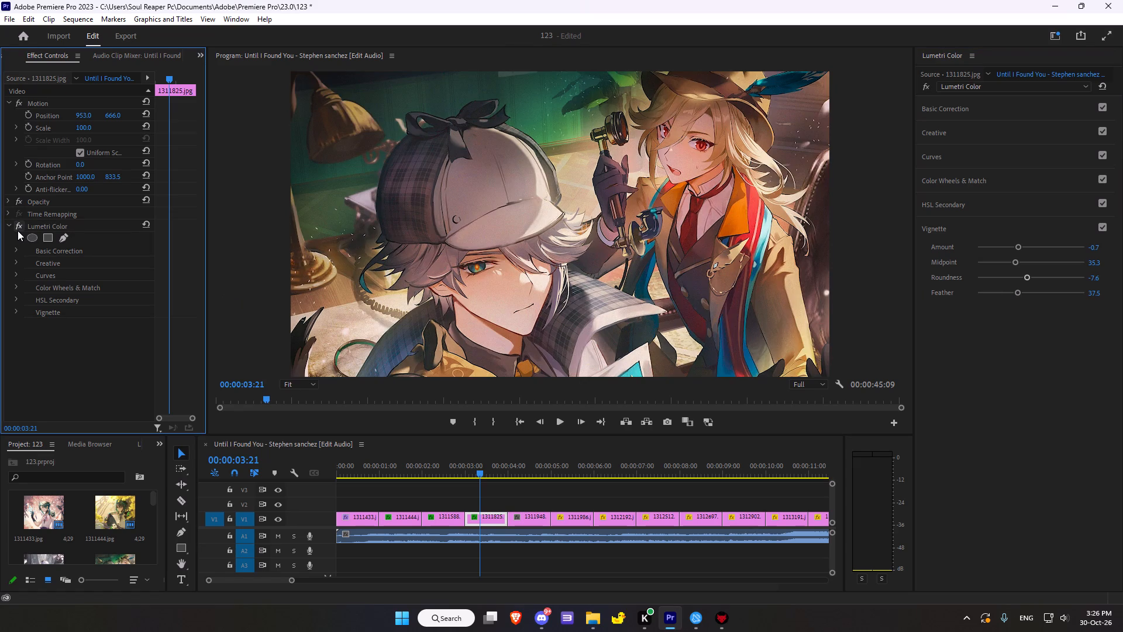
left_click(18, 231)
left_click(18, 231)
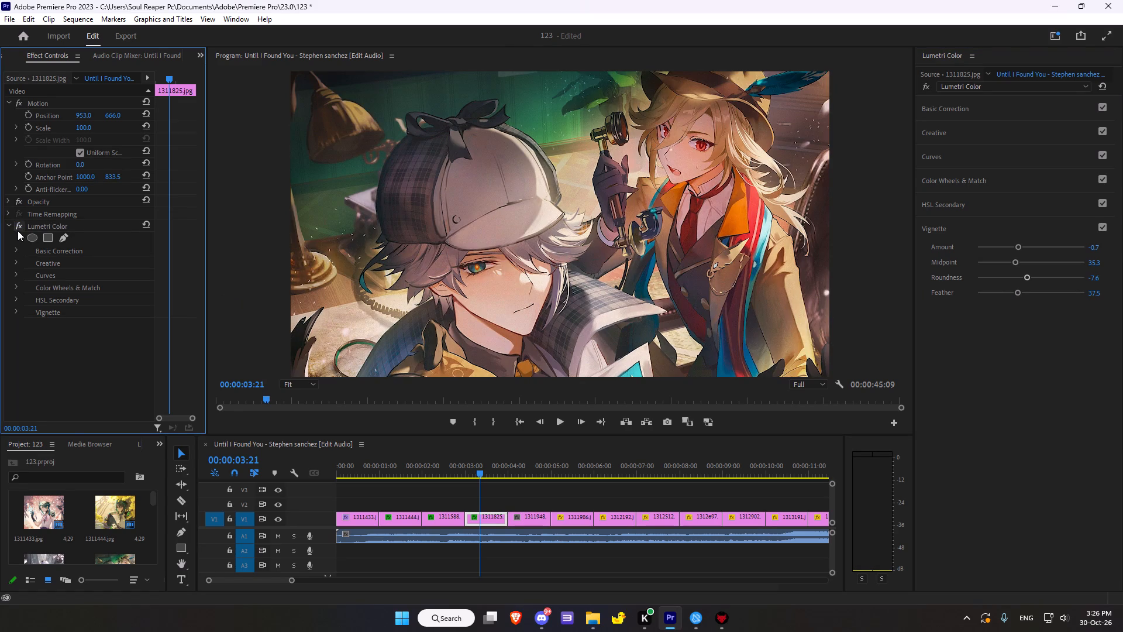
left_click(18, 231)
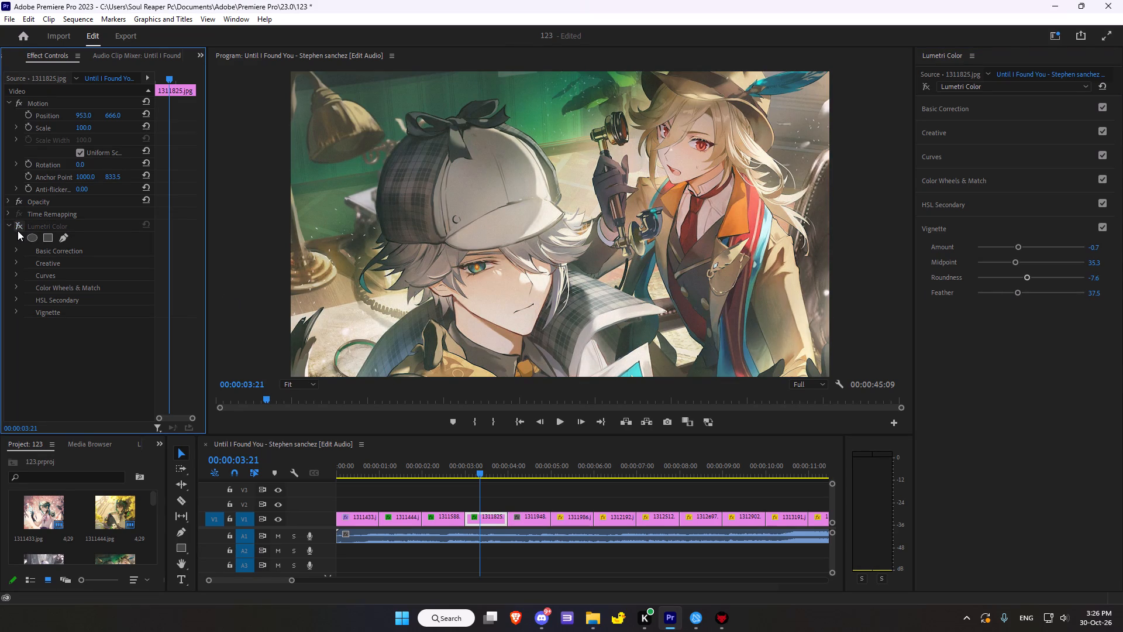
left_click(18, 230)
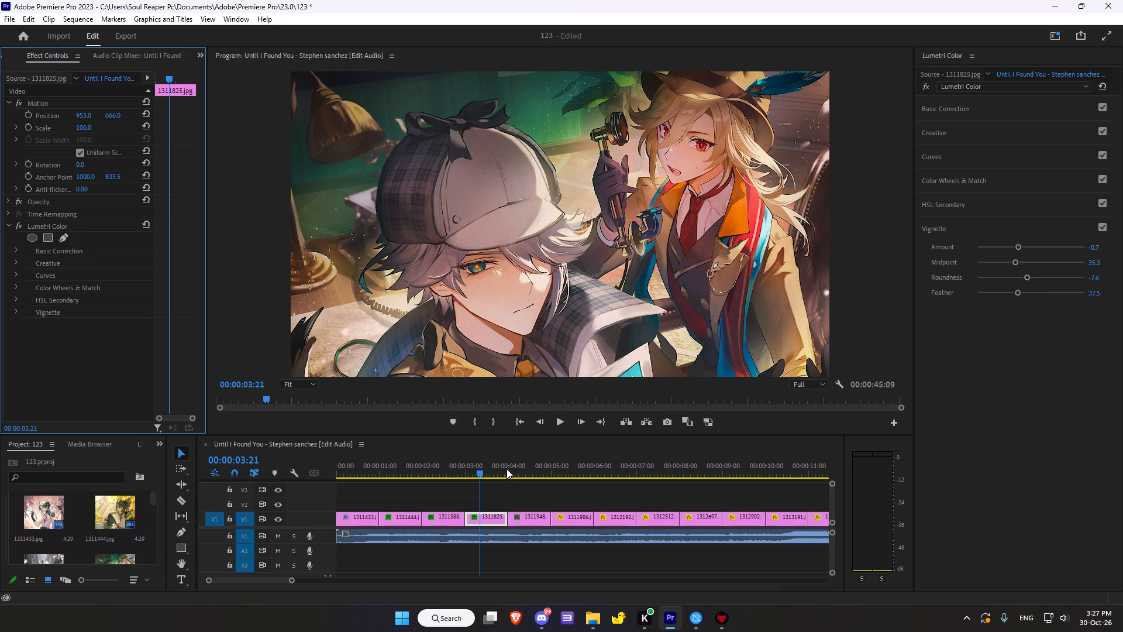
Move the playhead to 1311948.png at 00:00:04:20 and open its Basic Correction settings.
left_click(523, 463)
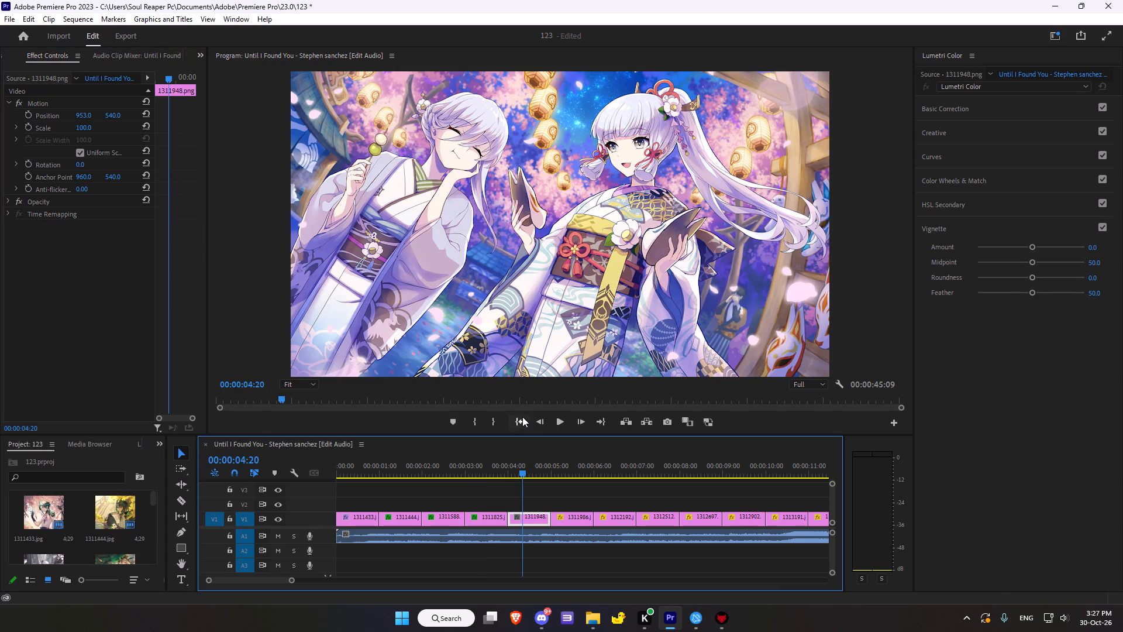
left_click(988, 110)
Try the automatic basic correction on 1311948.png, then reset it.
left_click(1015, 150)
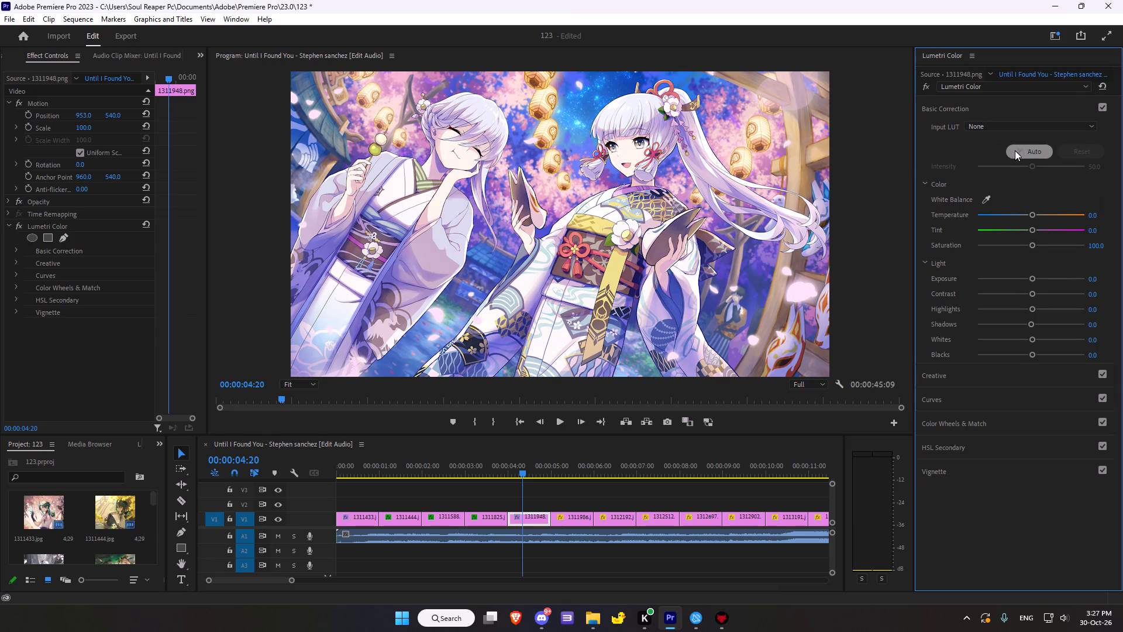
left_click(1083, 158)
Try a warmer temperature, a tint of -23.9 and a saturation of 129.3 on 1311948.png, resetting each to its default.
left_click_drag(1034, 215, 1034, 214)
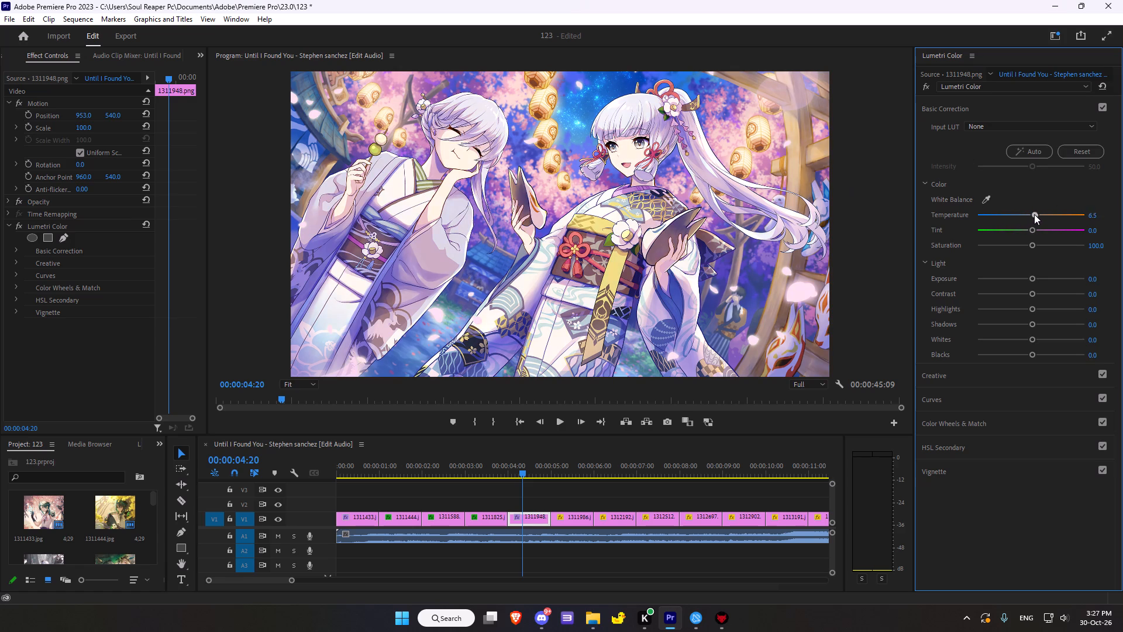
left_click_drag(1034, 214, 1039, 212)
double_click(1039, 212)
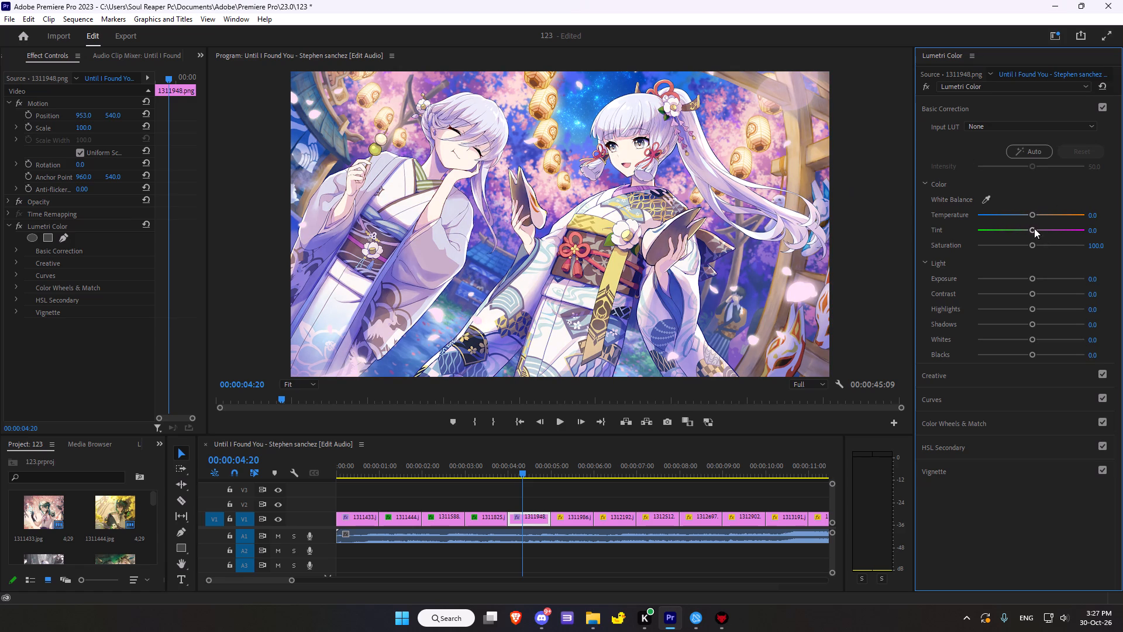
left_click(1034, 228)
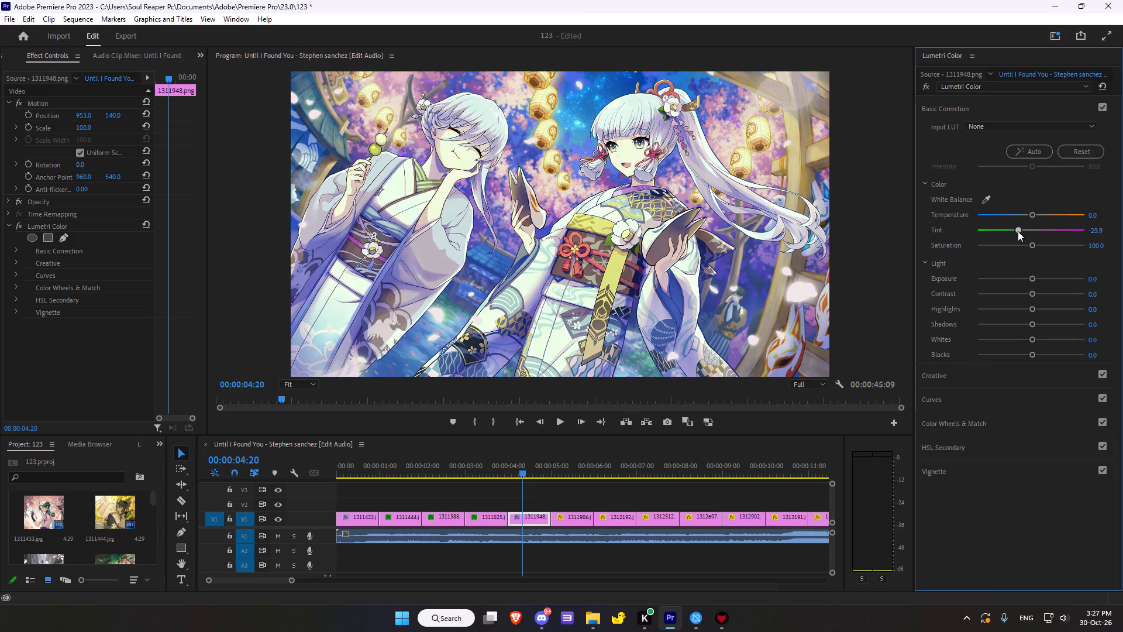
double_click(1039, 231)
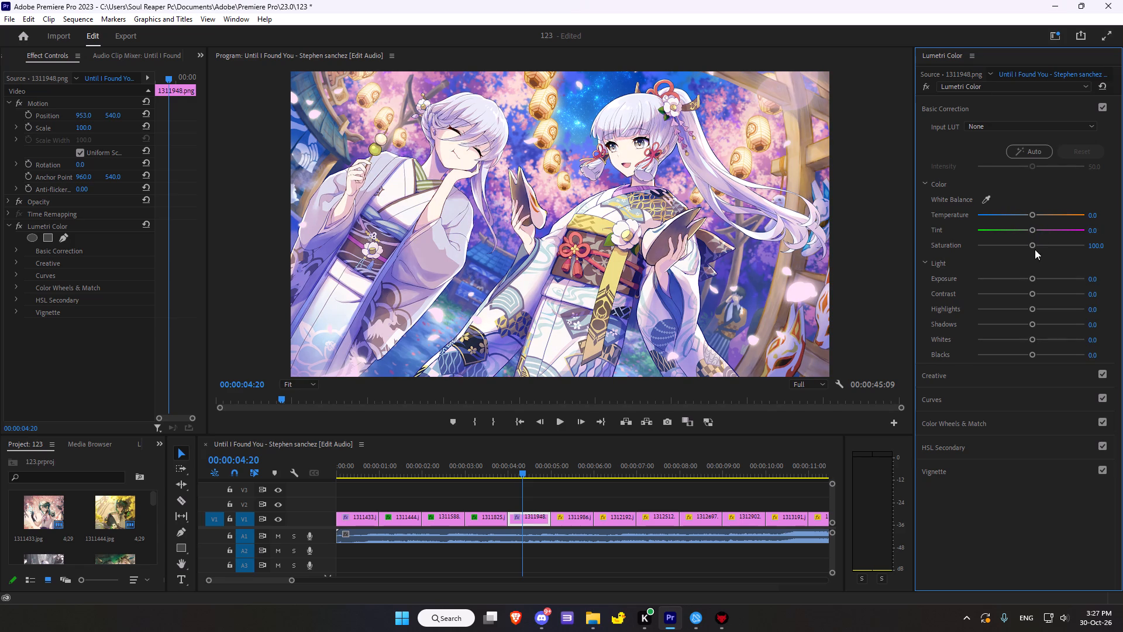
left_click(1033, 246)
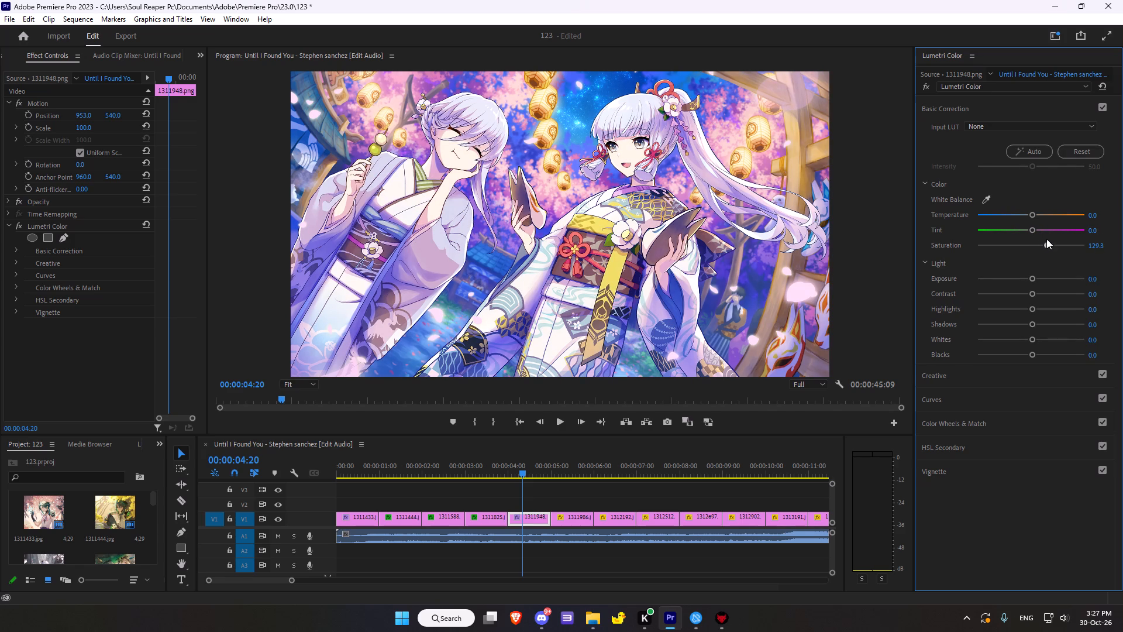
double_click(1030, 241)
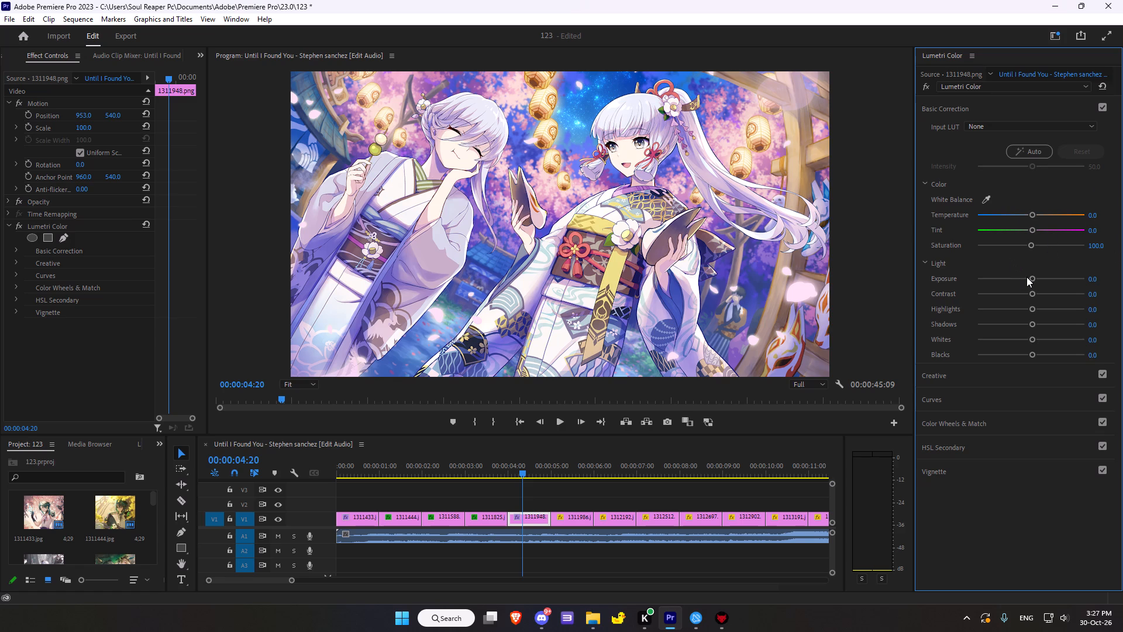
Lower the exposure of 1311948.png to -0.5.
left_click_drag(1026, 277, 1032, 277)
left_click_drag(1032, 277, 1025, 274)
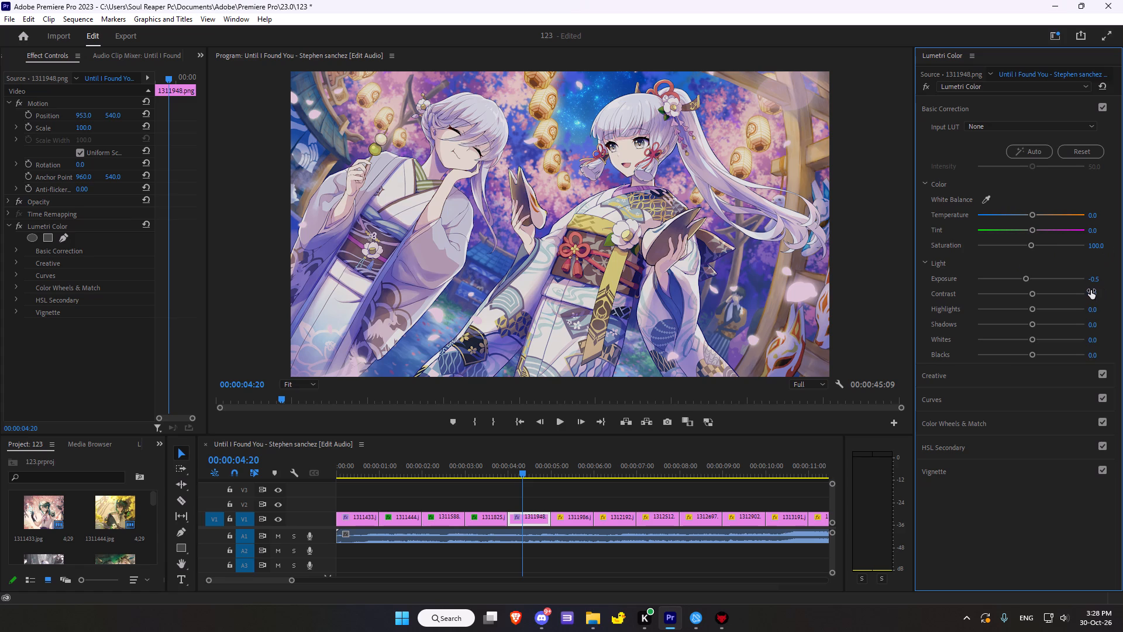
Lower the shadows of 1311948.png to -100.
scroll(1091, 291, "down", 3)
left_click_drag(1032, 322, 961, 320)
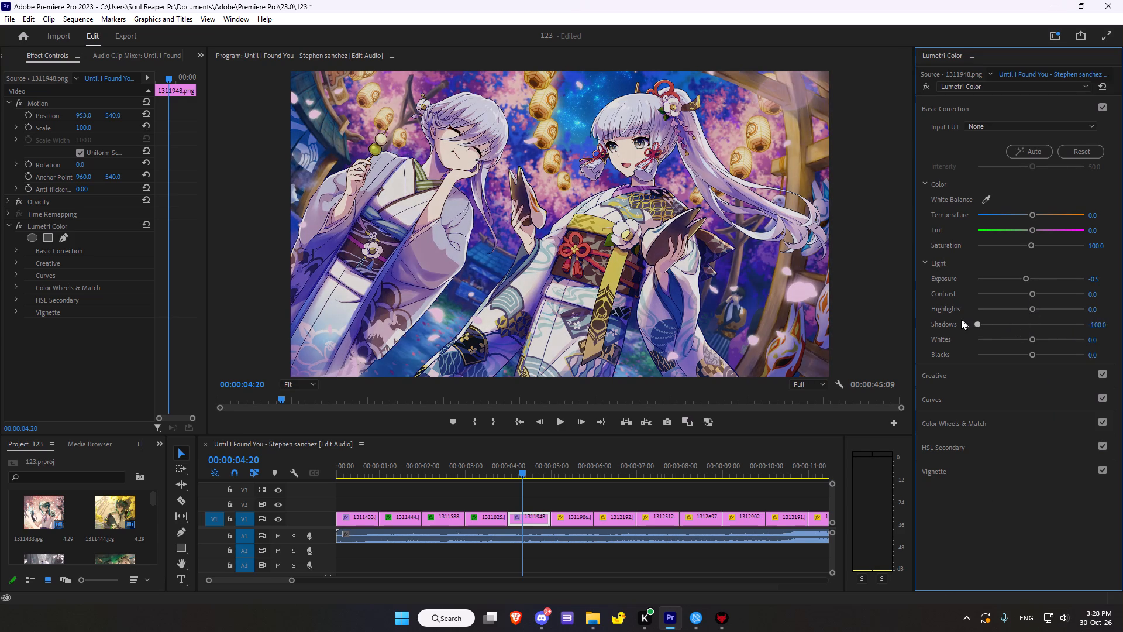
Reset the shadows of 1311948.png to the default and lower them to -89.1.
left_click_drag(961, 320, 963, 320)
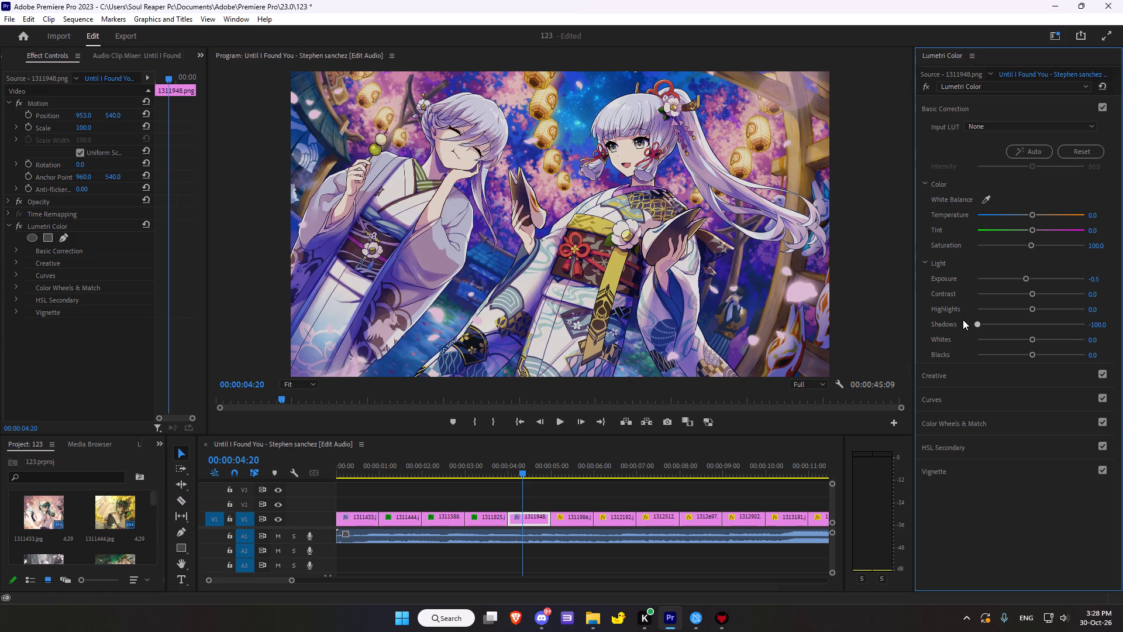
left_click_drag(963, 320, 1035, 331)
left_click(1031, 324)
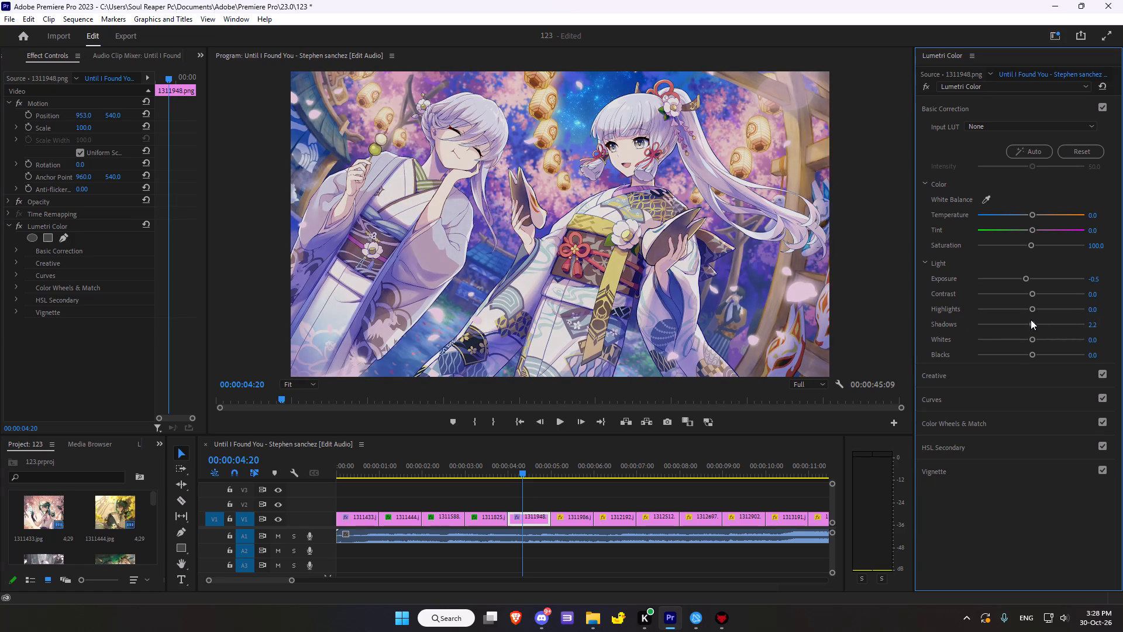
double_click(1031, 320)
double_click(1033, 322)
left_click_drag(1033, 322, 972, 325)
left_click_drag(972, 325, 965, 325)
left_click_drag(1034, 322, 988, 327)
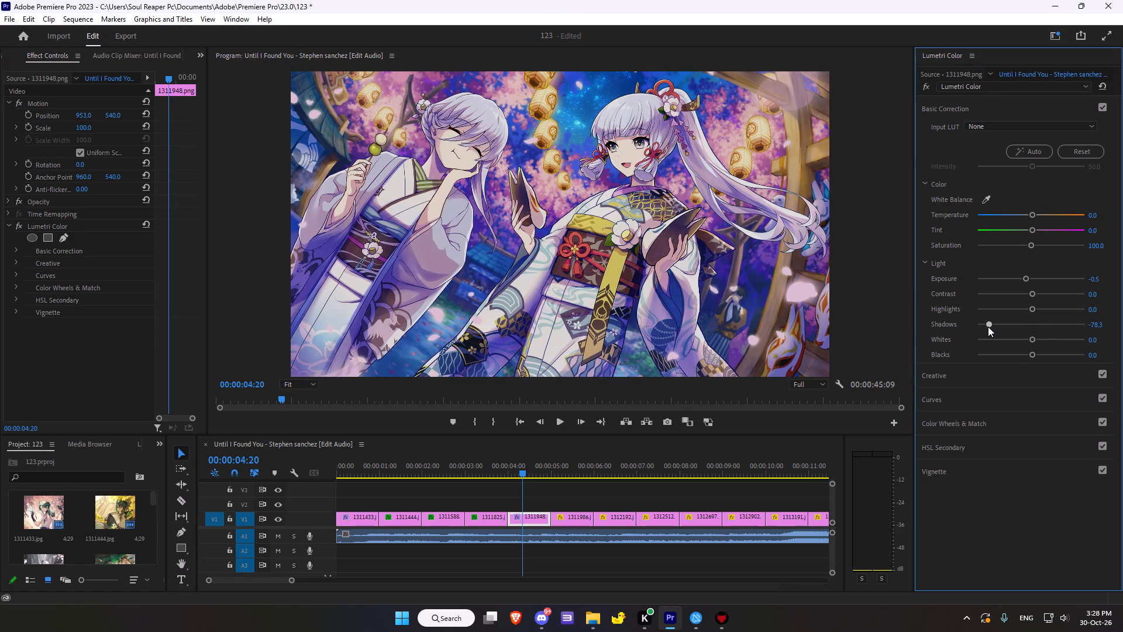
left_click_drag(988, 327, 983, 327)
left_click_drag(983, 327, 982, 327)
Lower the highlights of 1311948.png to -33.7.
left_click_drag(1034, 307, 1016, 310)
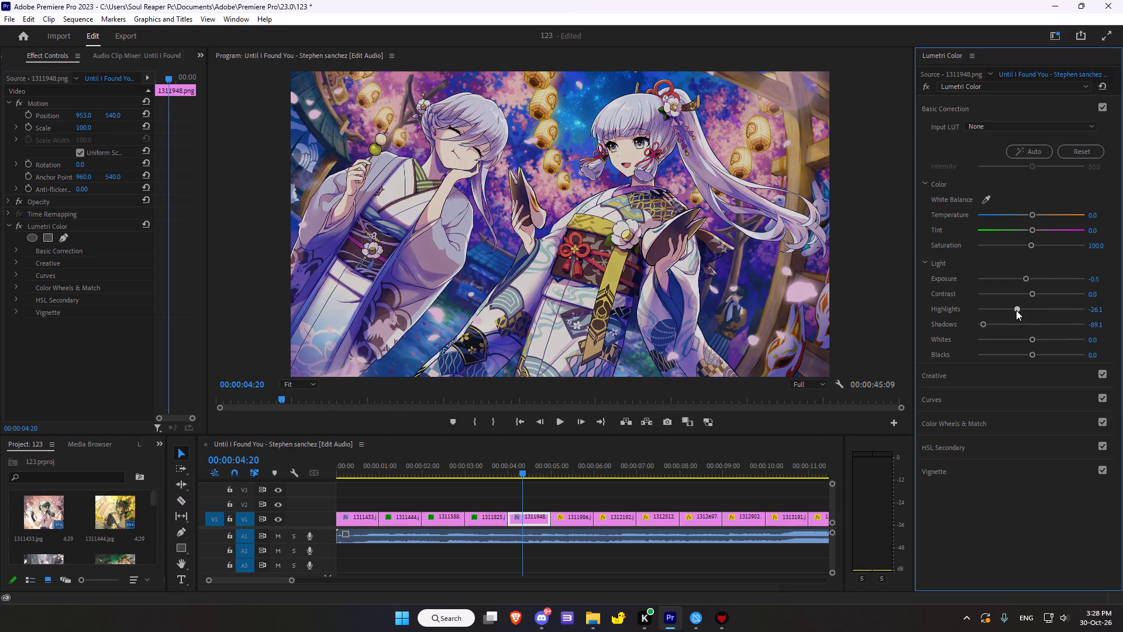
left_click_drag(1016, 310, 1018, 309)
left_click_drag(1018, 309, 1012, 310)
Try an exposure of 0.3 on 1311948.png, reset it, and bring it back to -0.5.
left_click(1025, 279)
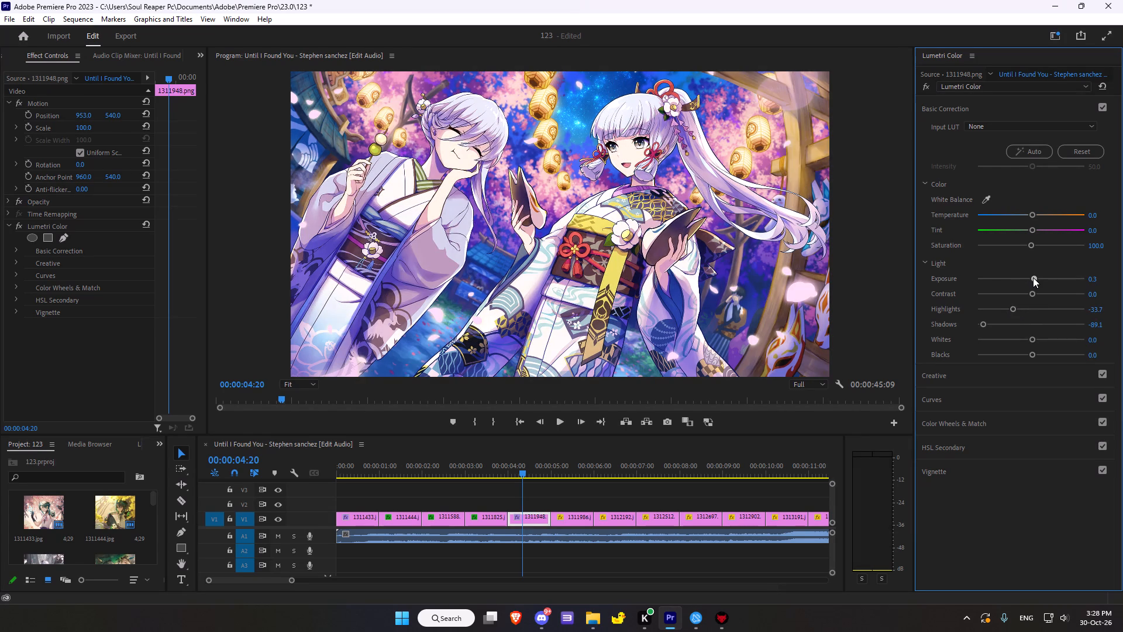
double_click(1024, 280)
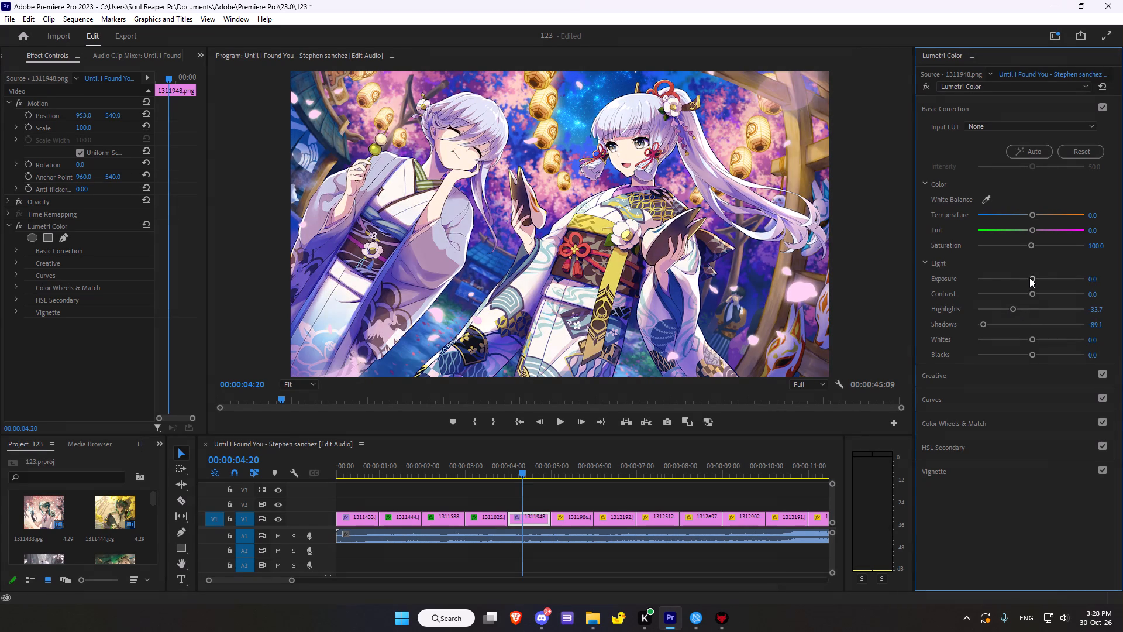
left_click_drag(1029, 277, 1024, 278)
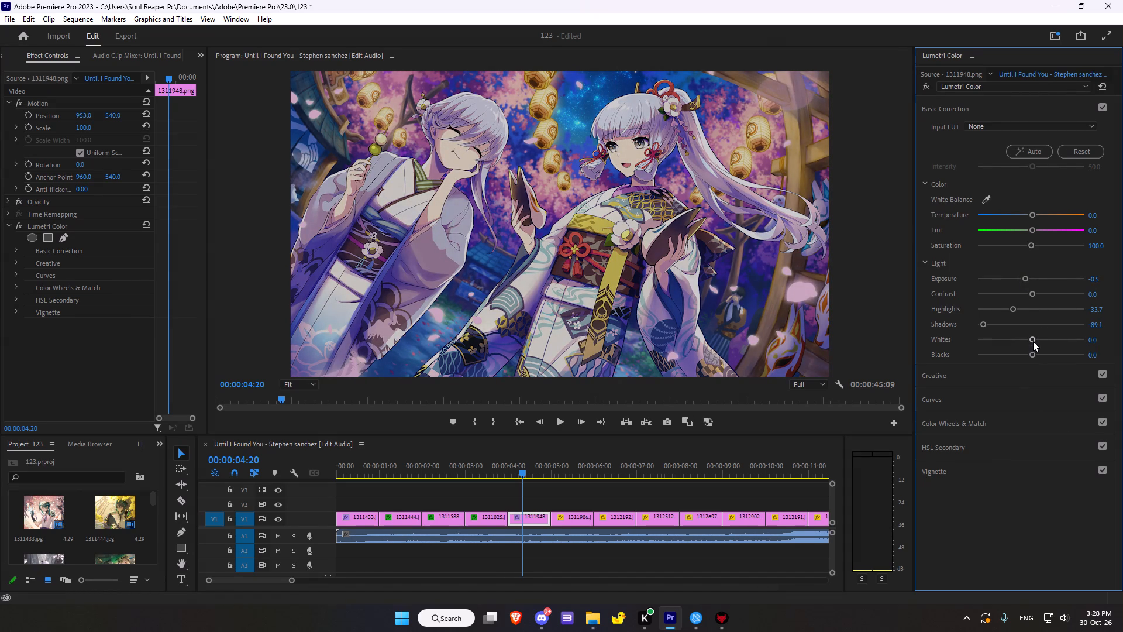
Lower the whites of 1311948.png to -9.8 and, after trying lower blacks, raise the blacks above zero.
left_click_drag(1031, 339, 1025, 336)
left_click_drag(1031, 352, 1021, 348)
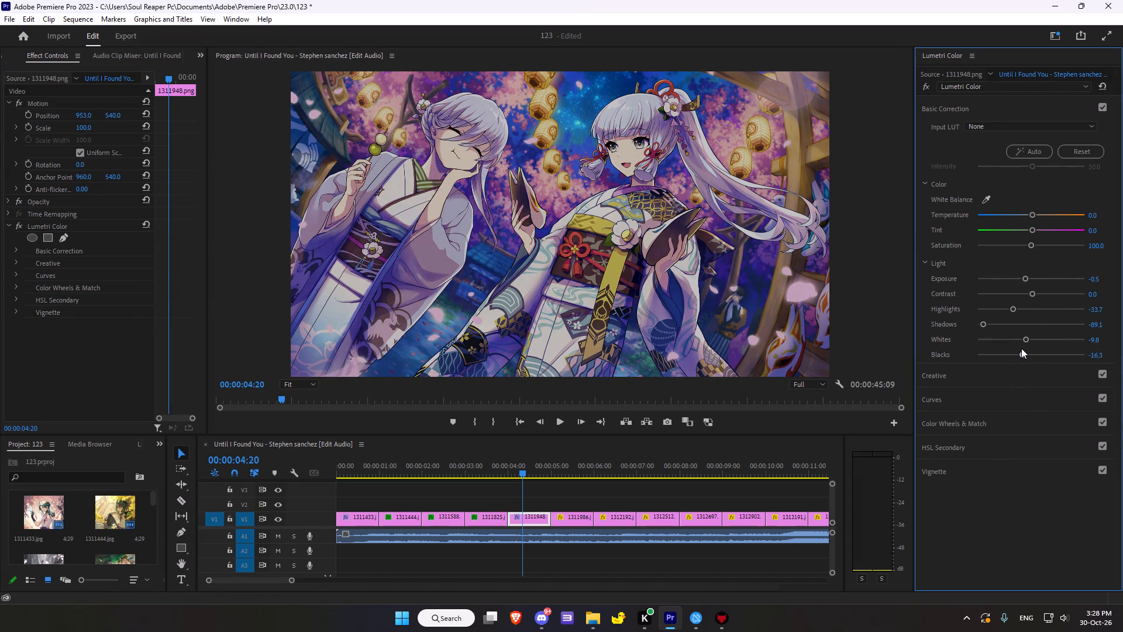
left_click_drag(1021, 348, 1023, 349)
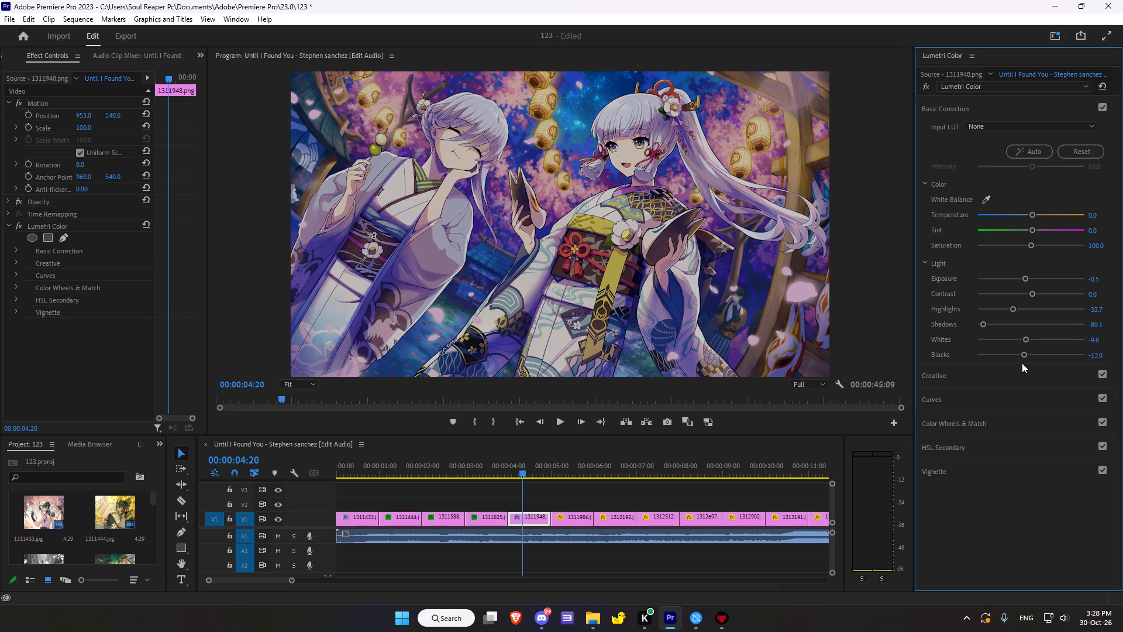
left_click_drag(1025, 357, 1032, 353)
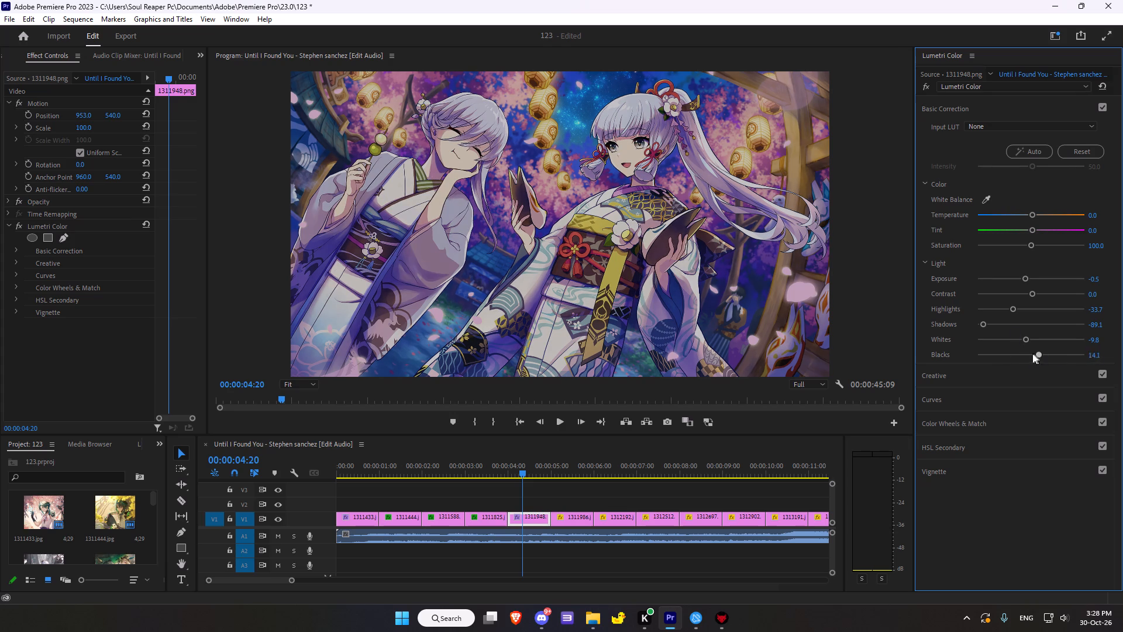
left_click_drag(1032, 353, 1065, 355)
left_click_drag(1065, 355, 1042, 361)
left_click_drag(1042, 361, 1052, 359)
Set the Creative sharpening of 1311948.png to 67.4, leaving the shadow tint reset to neutral.
double_click(998, 377)
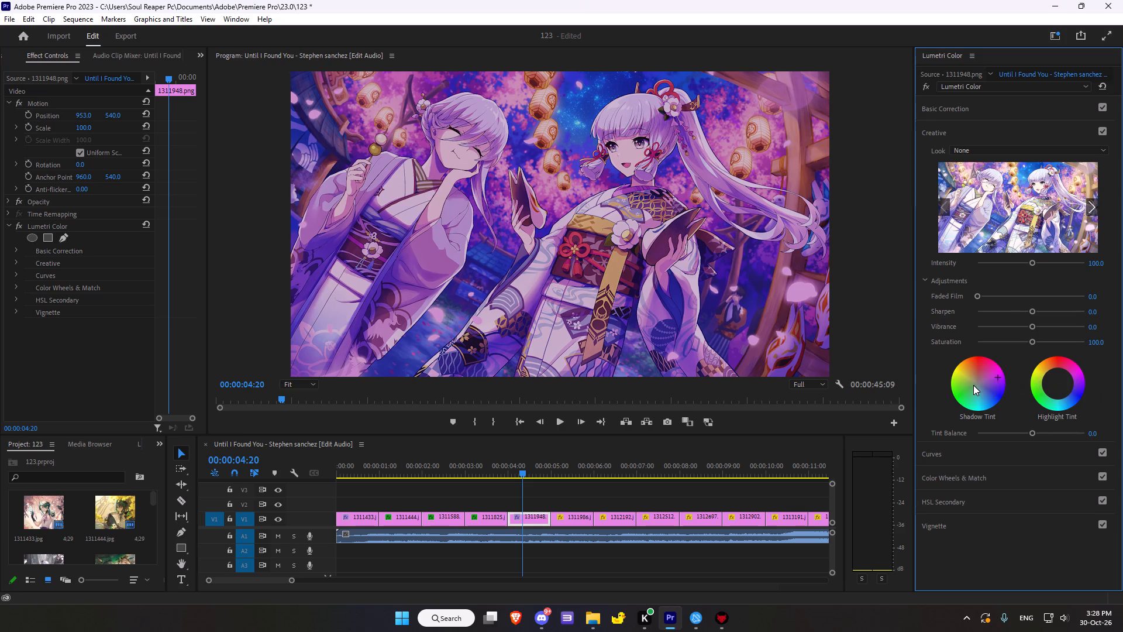
double_click(973, 385)
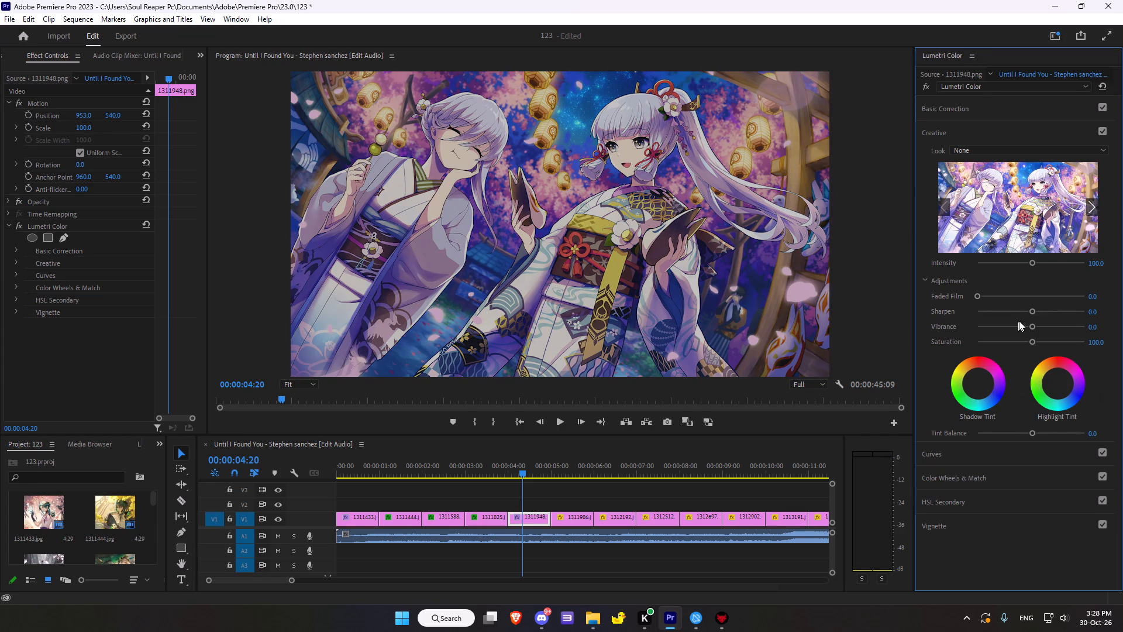
left_click_drag(1031, 307, 1069, 308)
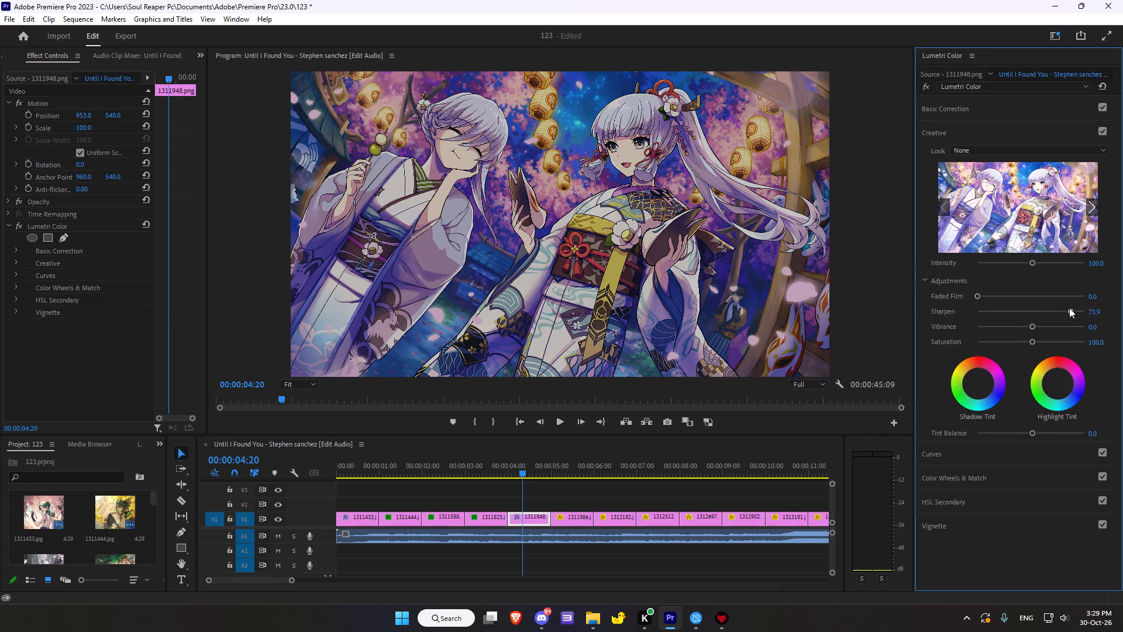
left_click_drag(1069, 308, 1066, 308)
Enlarge the Program monitor area by reducing the timeline's height and narrowing the Effect Controls.
left_click(608, 433)
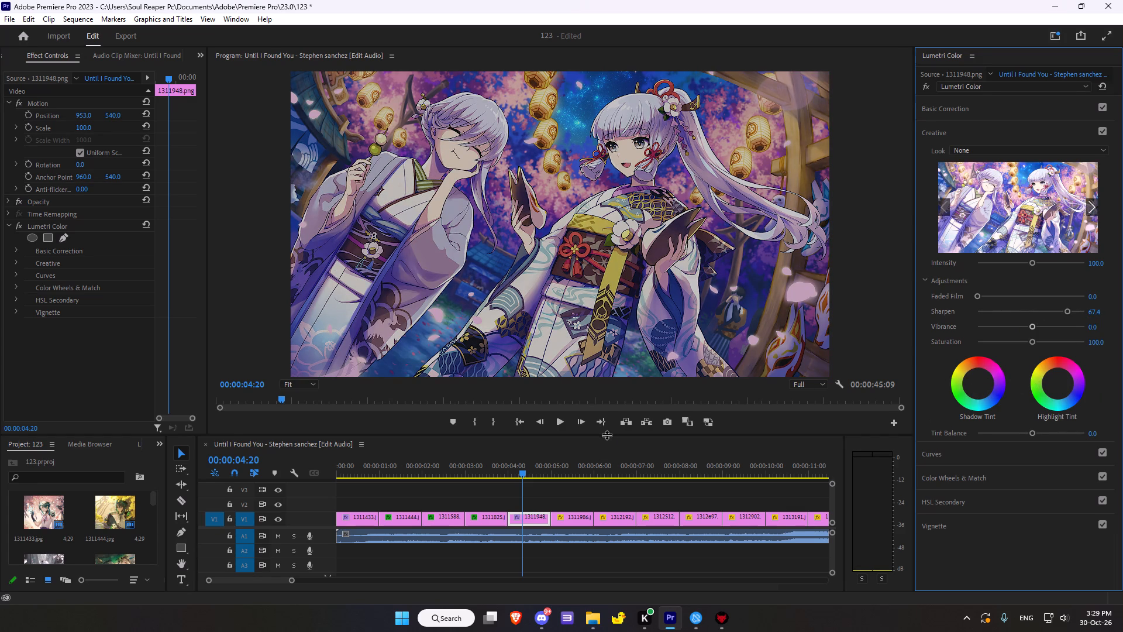
left_click_drag(607, 435, 604, 499)
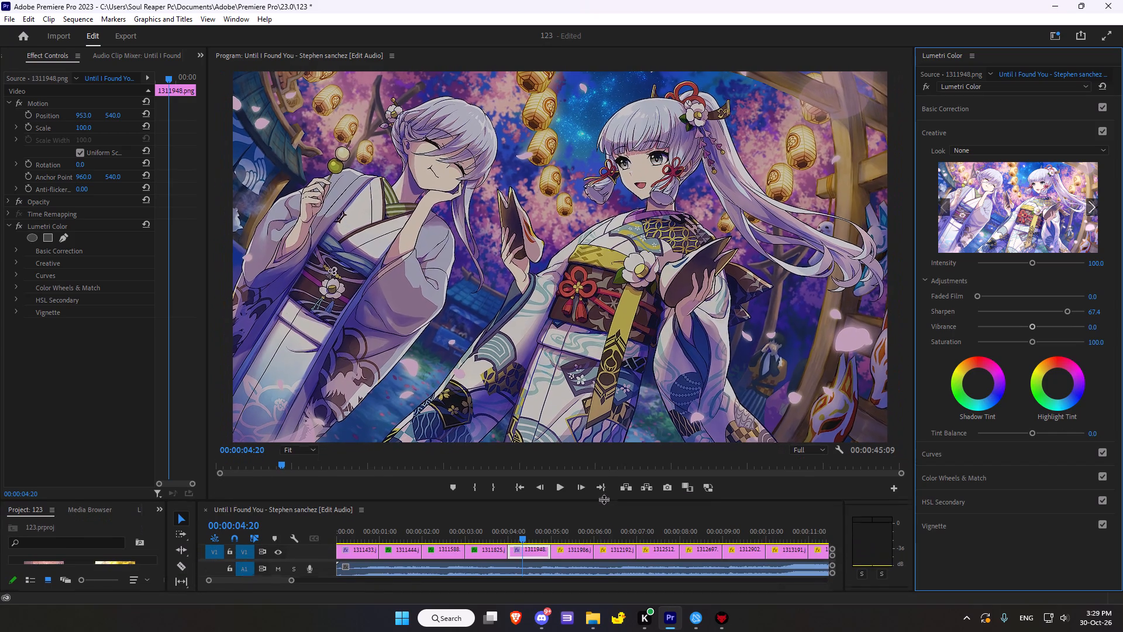
left_click_drag(604, 499, 604, 499)
left_click_drag(208, 238, 148, 245)
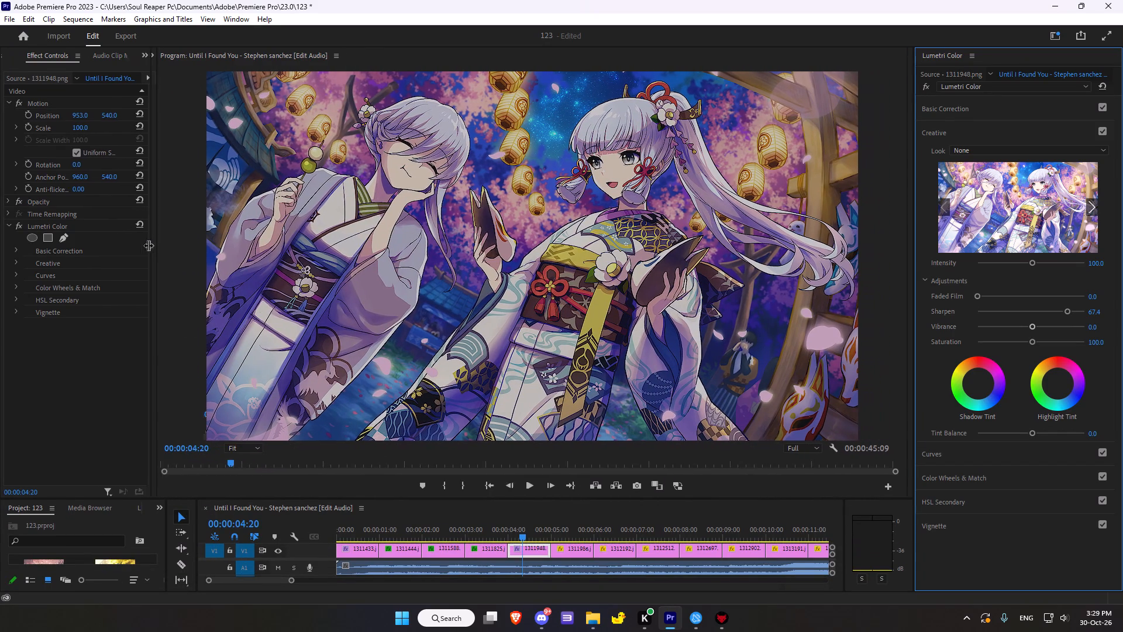
left_click_drag(148, 245, 80, 242)
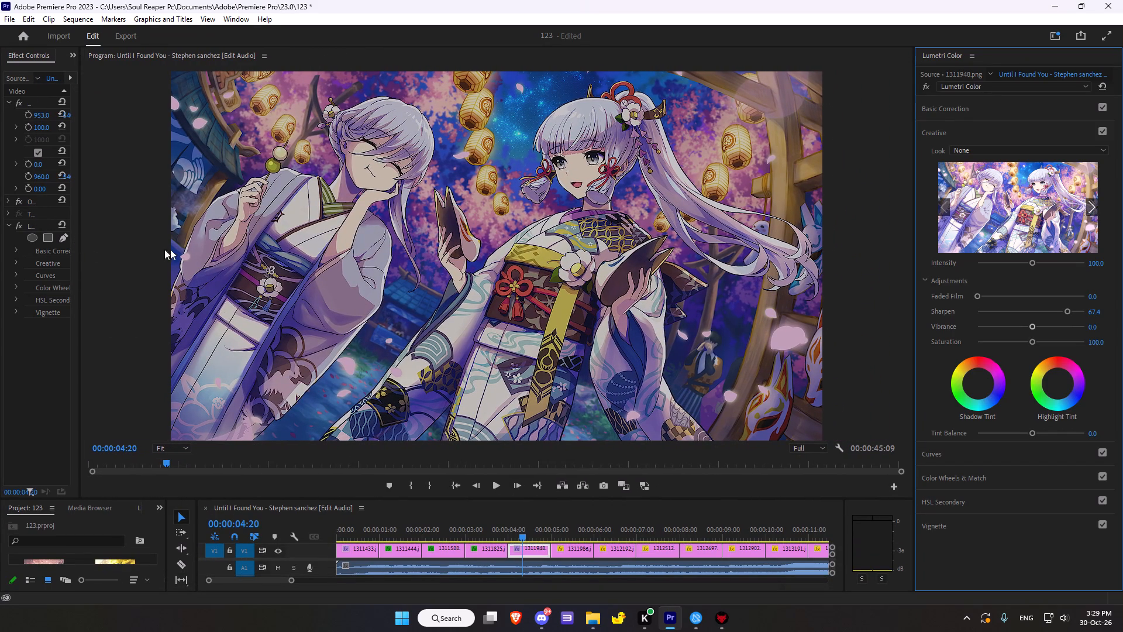
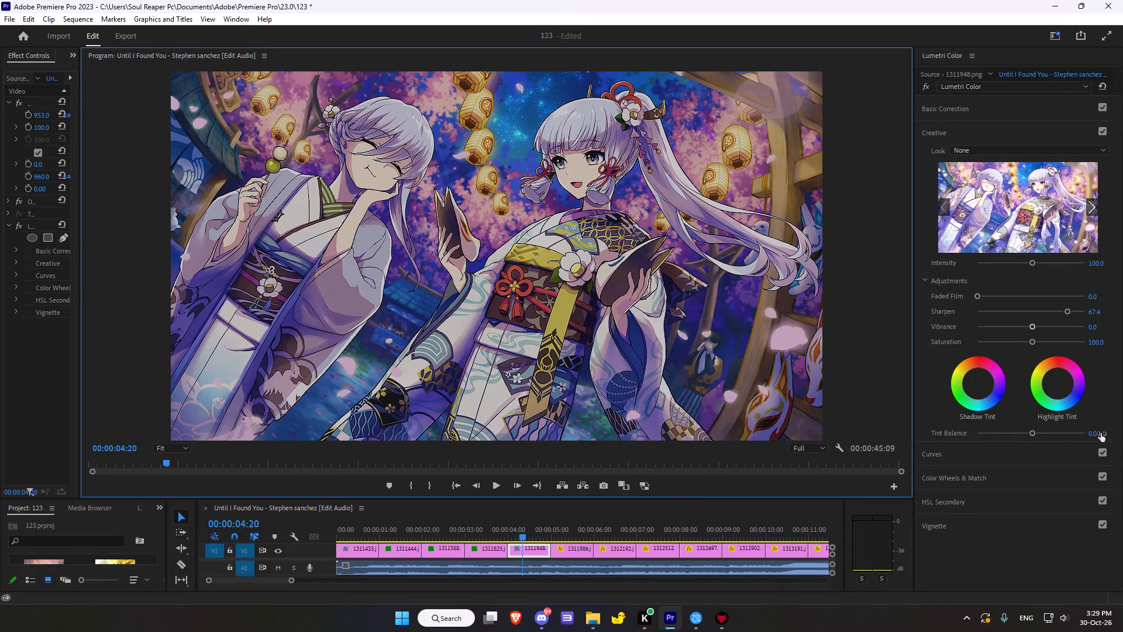
Set the Creative vibrance of 1311948.png to 40.2 and its saturation to 101.1.
left_click_drag(1035, 329, 1059, 327)
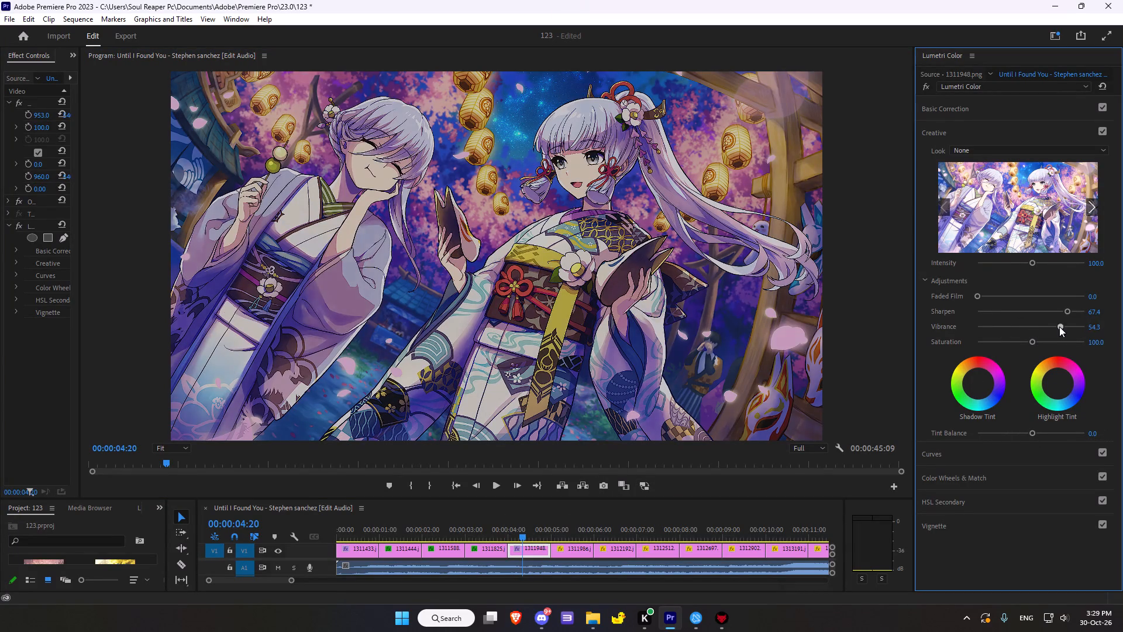
left_click_drag(1059, 327, 1003, 328)
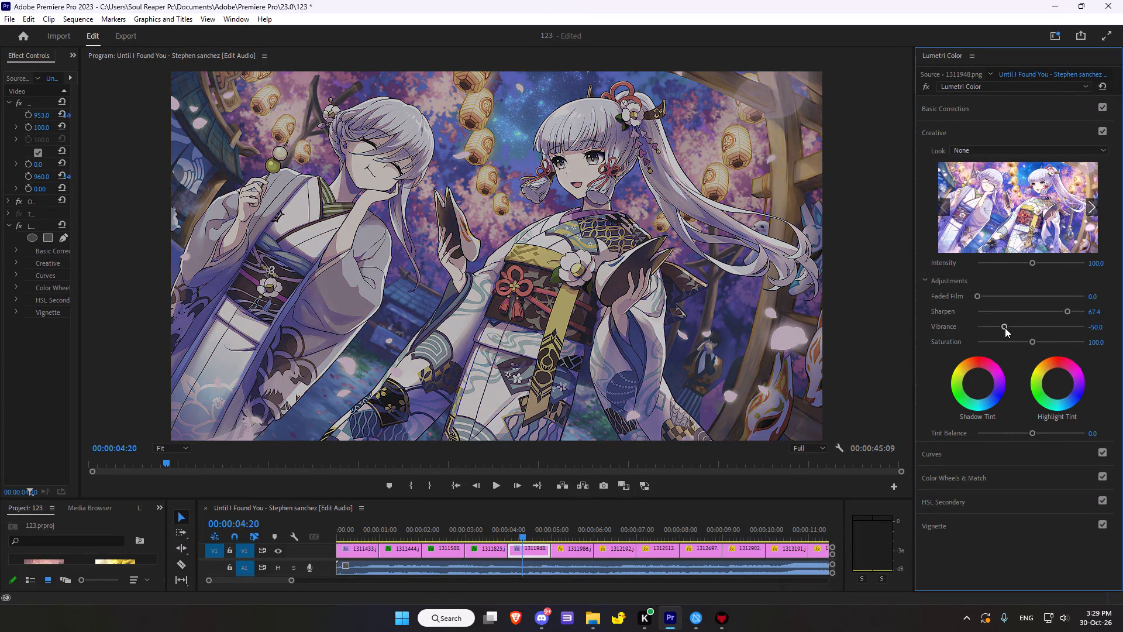
left_click_drag(1005, 327, 1052, 332)
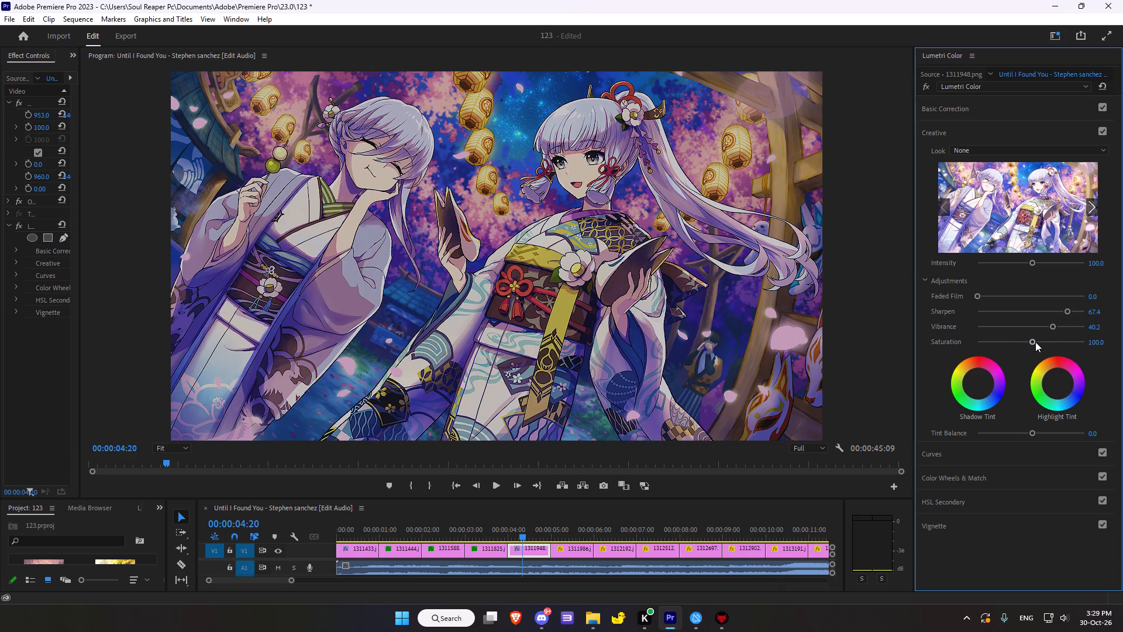
left_click(1033, 342)
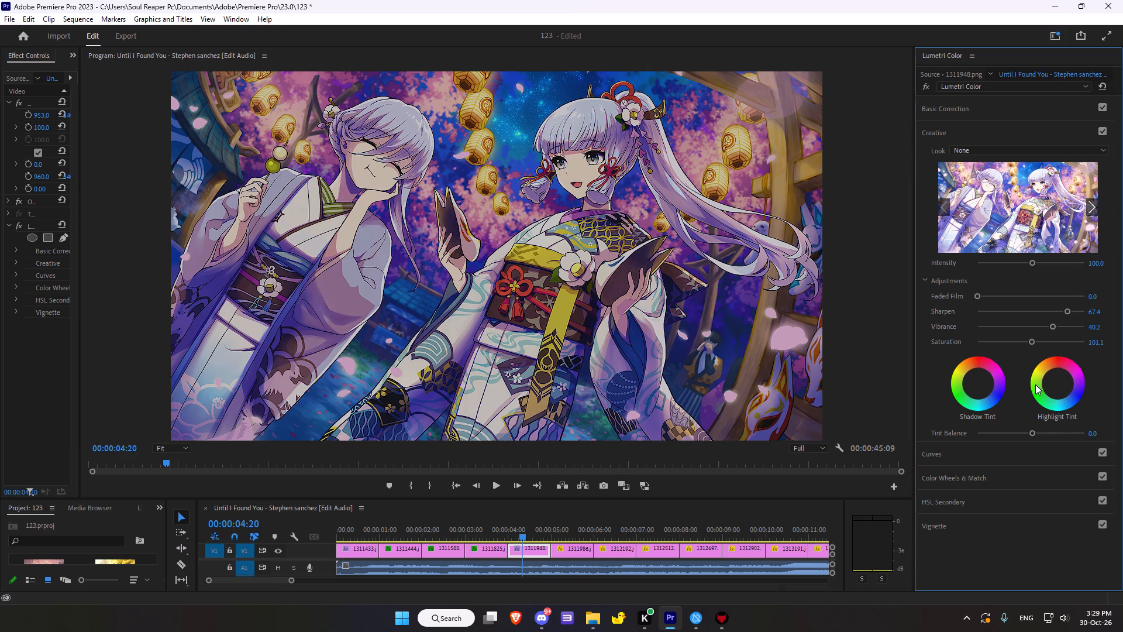
Try a lower tint balance on 1311948.png and bring it up to the high end of its range.
scroll(980, 340, "down", 4)
left_click_drag(1033, 431, 992, 440)
left_click_drag(998, 432, 1087, 433)
scroll(1035, 439, "down", 5)
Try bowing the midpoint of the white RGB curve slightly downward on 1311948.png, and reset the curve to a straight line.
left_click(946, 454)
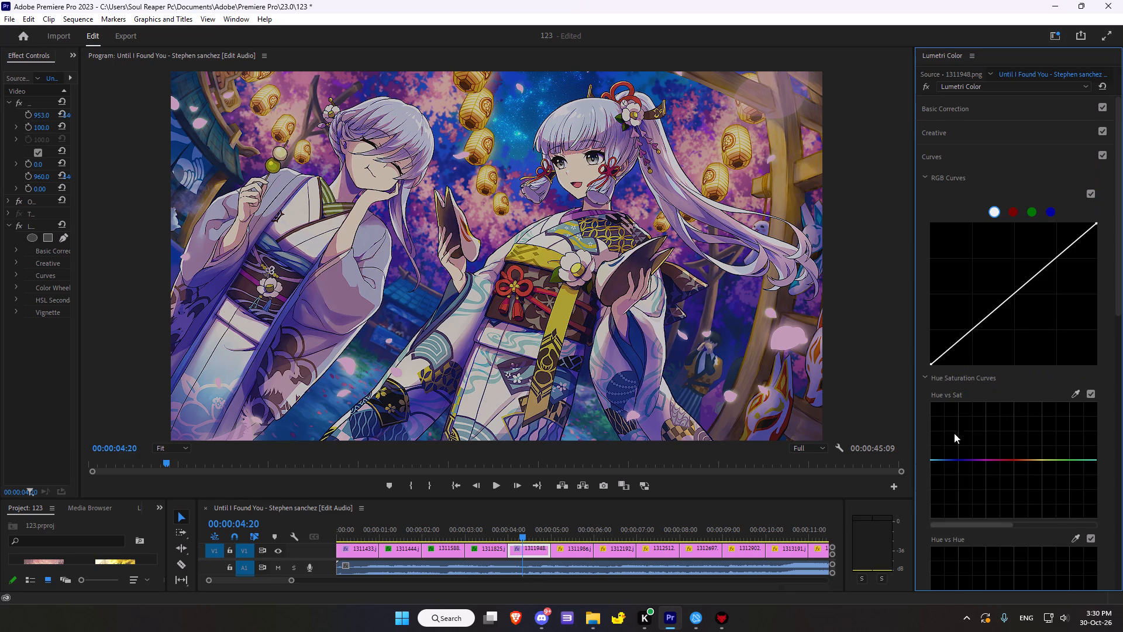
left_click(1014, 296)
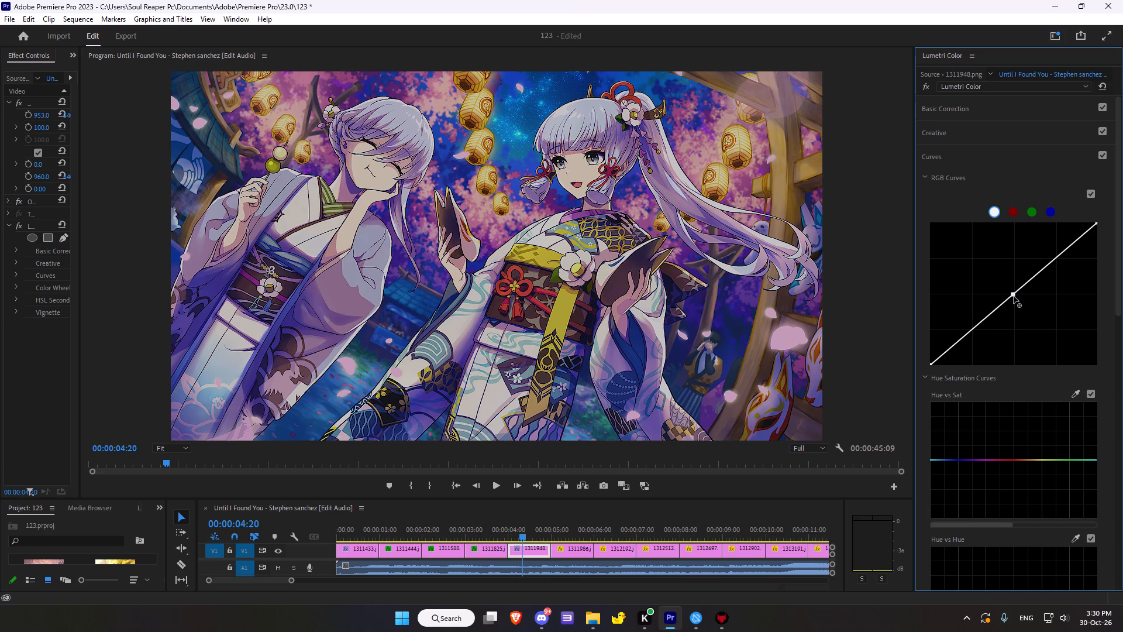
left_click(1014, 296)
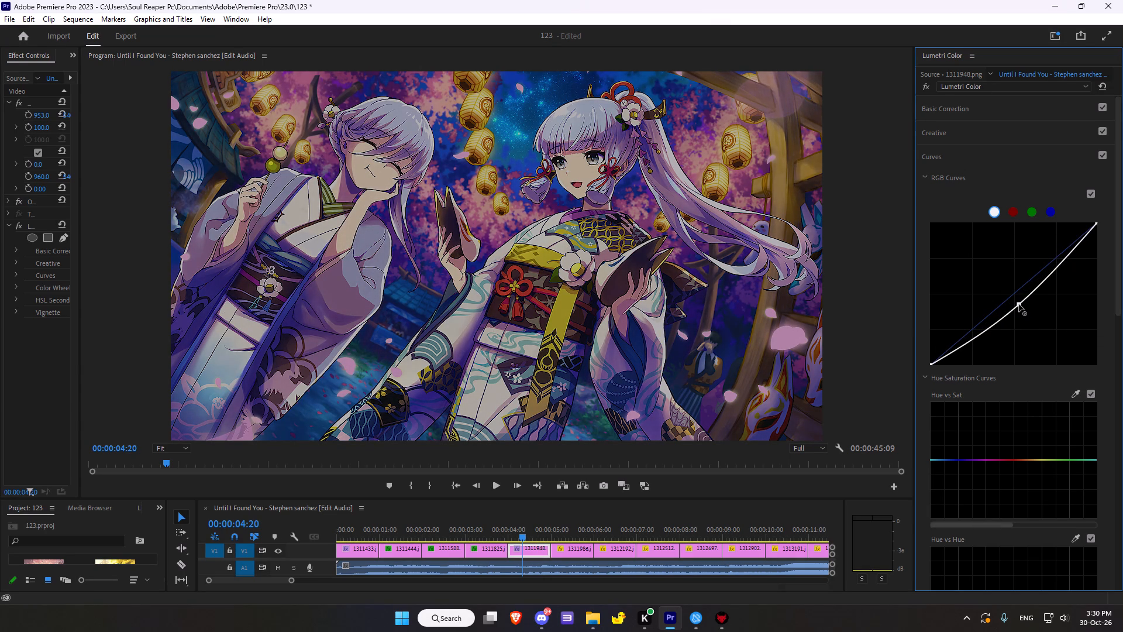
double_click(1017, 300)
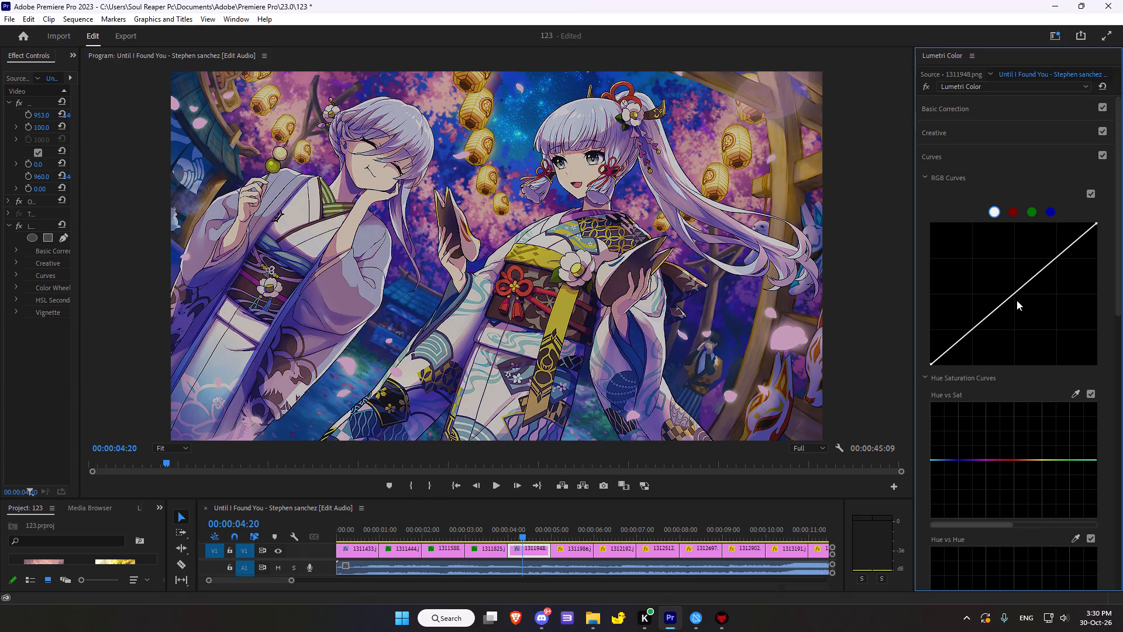
Sample the red hair ornament for the Hue vs Sat curve and raise the red saturation to a moderate peak.
scroll(1012, 362, "down", 4)
left_click(1073, 344)
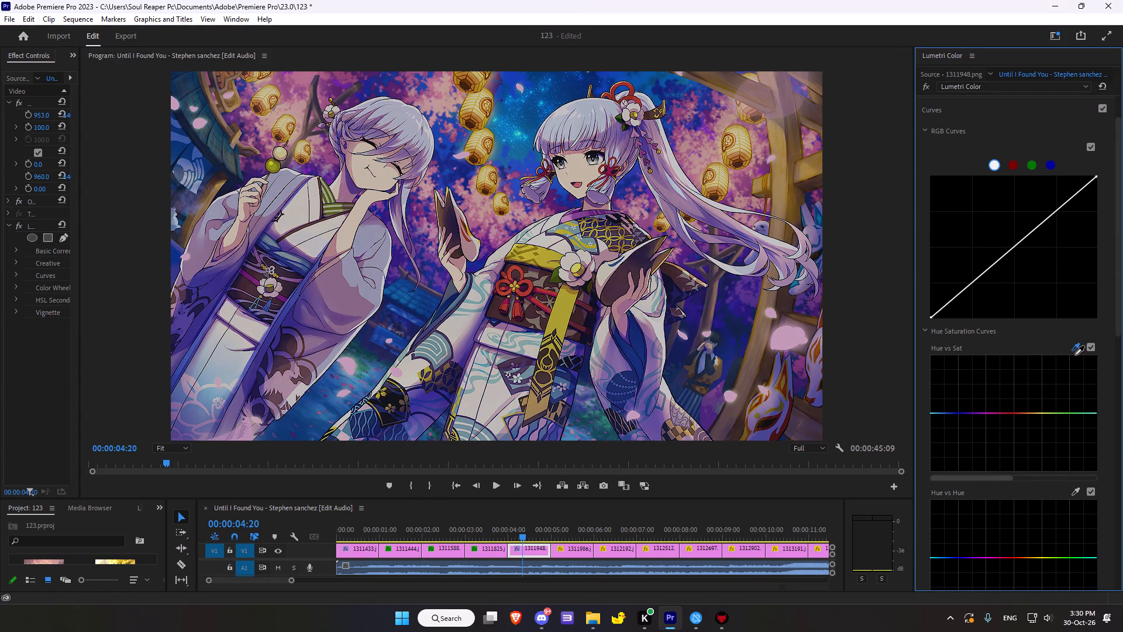
left_click(632, 91)
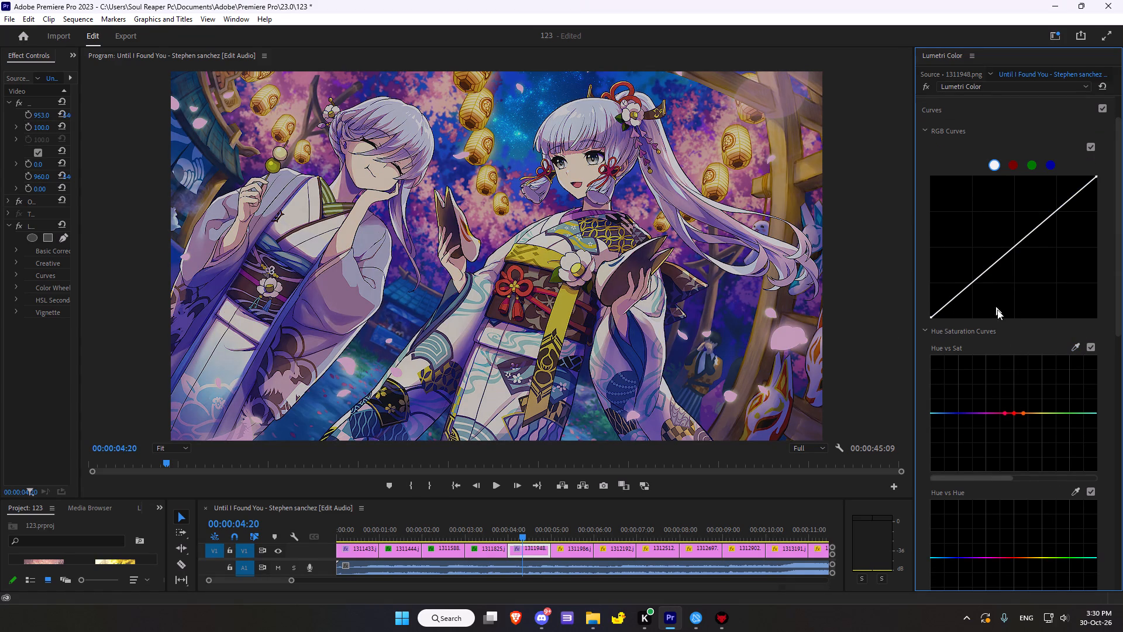
left_click_drag(1014, 413, 1003, 351)
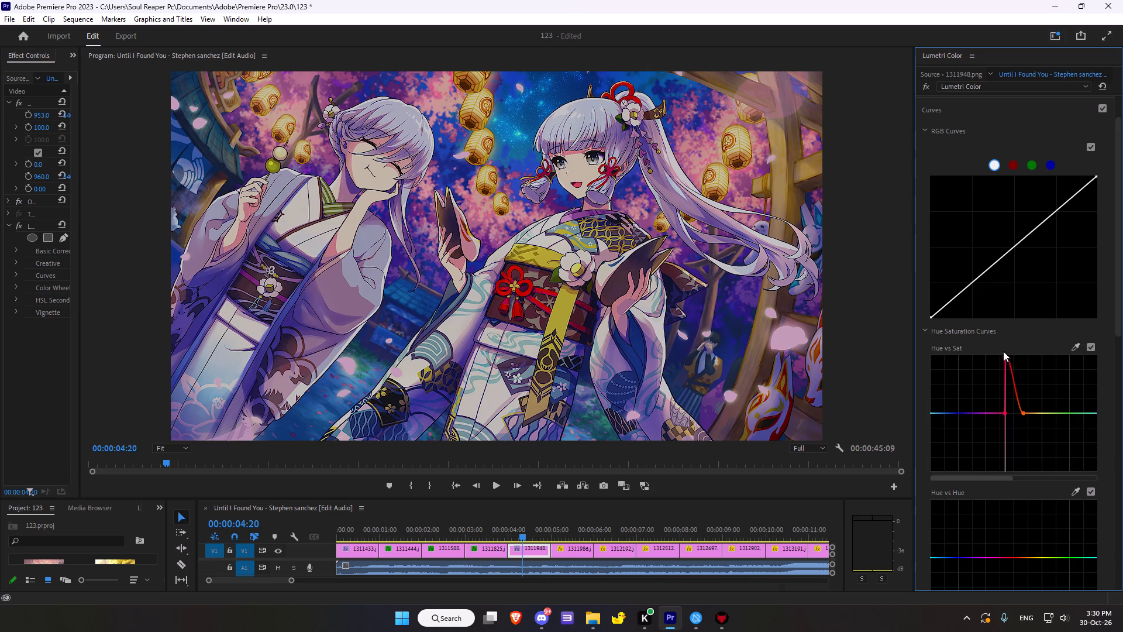
left_click_drag(1003, 351, 1014, 386)
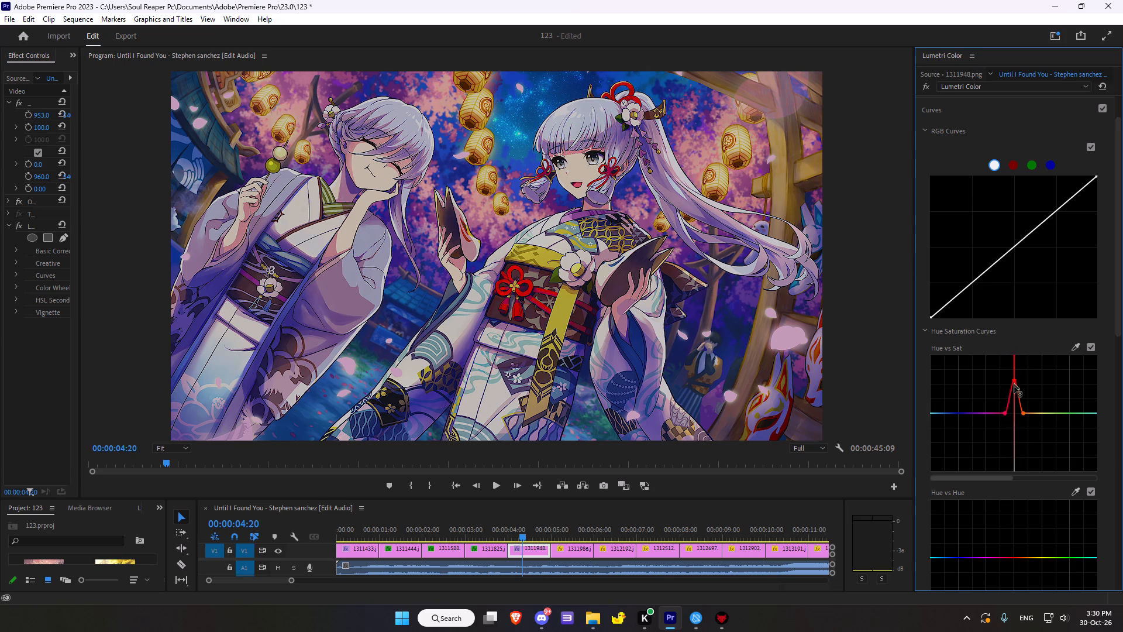
left_click_drag(1014, 386, 1017, 391)
Sample the yellow sash for the Hue vs Sat curve and raise the yellow saturation to the top of the graph.
left_click(1074, 339)
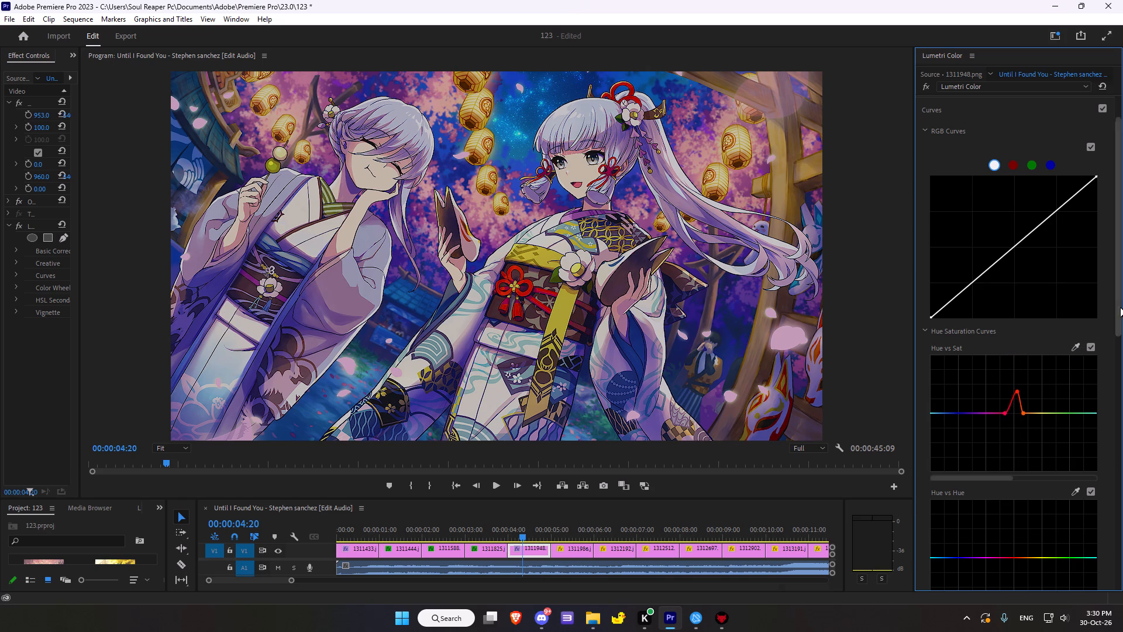
left_click(1073, 345)
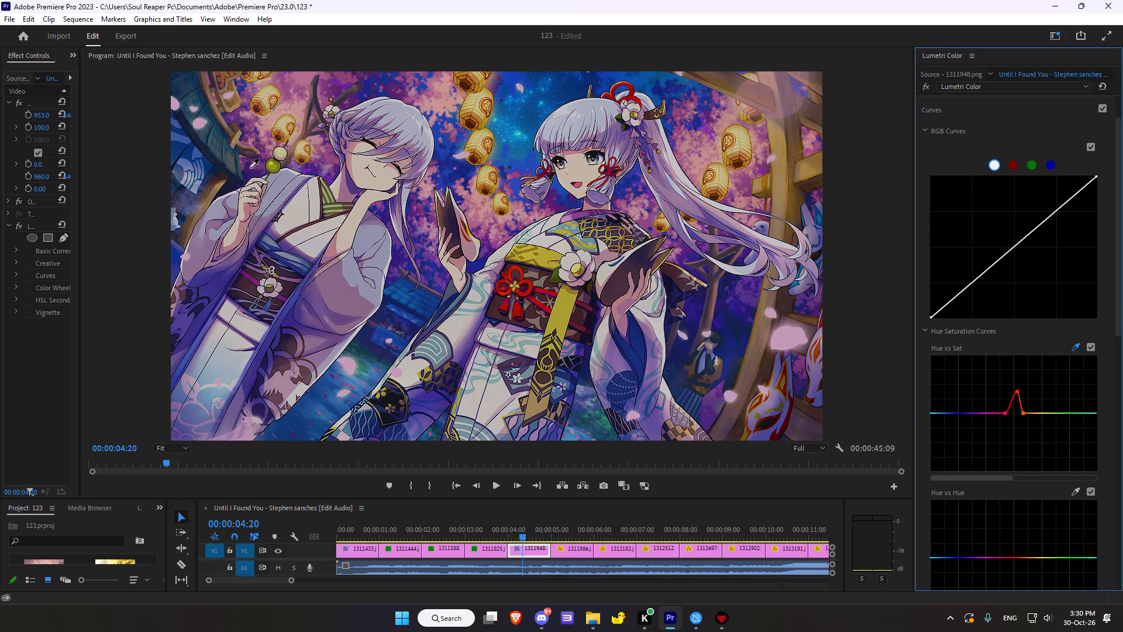
left_click(563, 314)
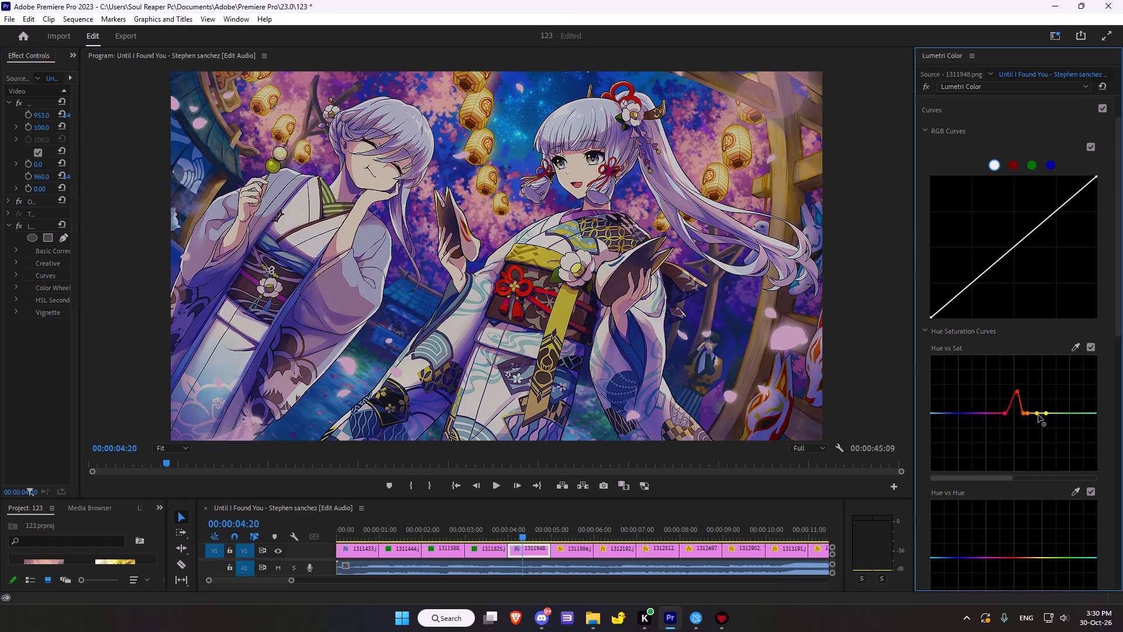
left_click_drag(1038, 415, 1048, 397)
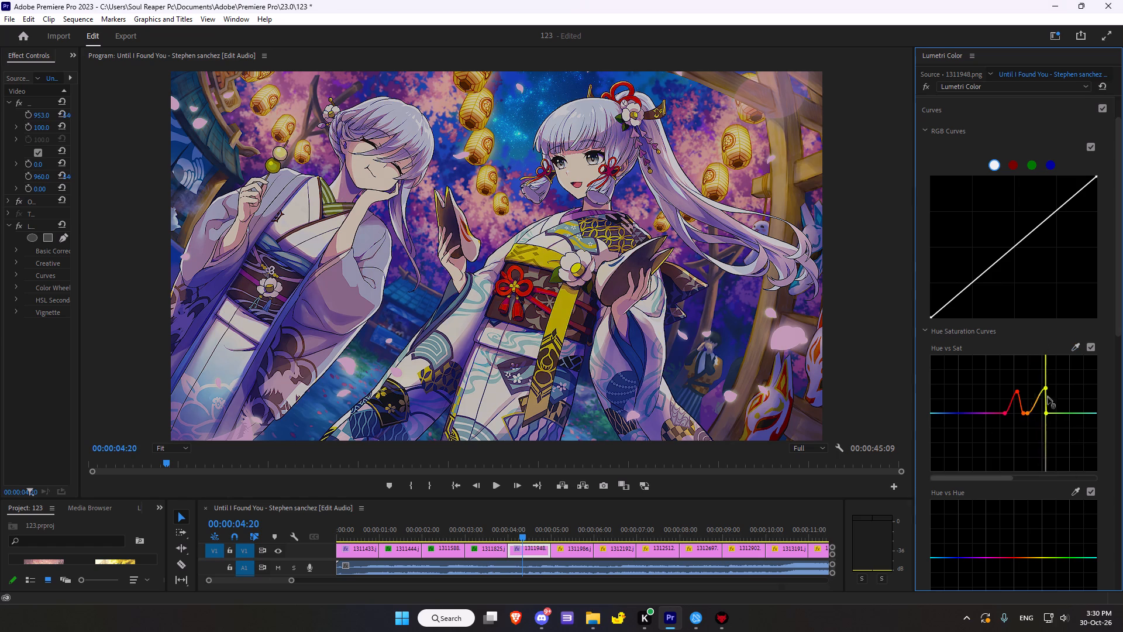
left_click_drag(1048, 397, 1035, 314)
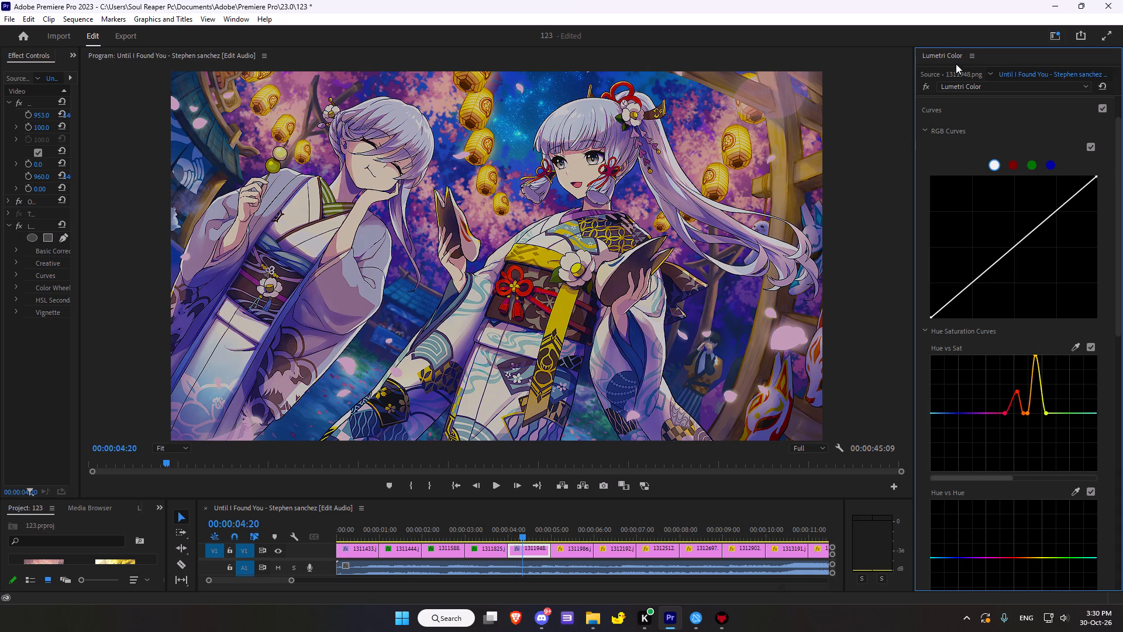
Compare 1311948.png with and without its Lumetri Color effect, leaving the effect enabled.
left_click(925, 88)
left_click(925, 88)
triple_click(925, 88)
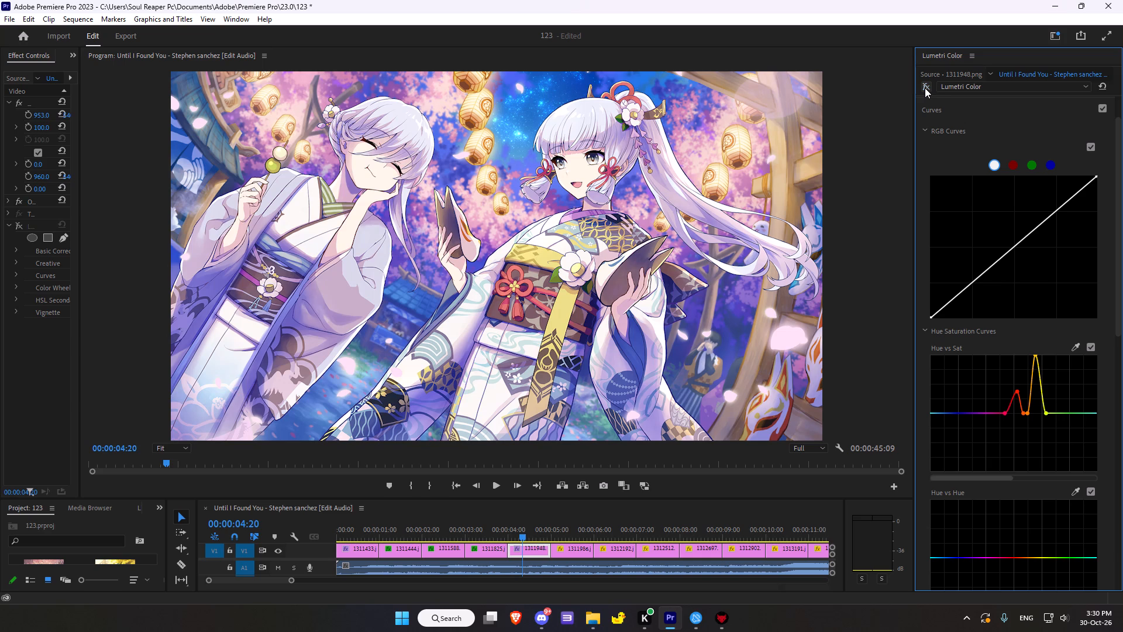
left_click(925, 88)
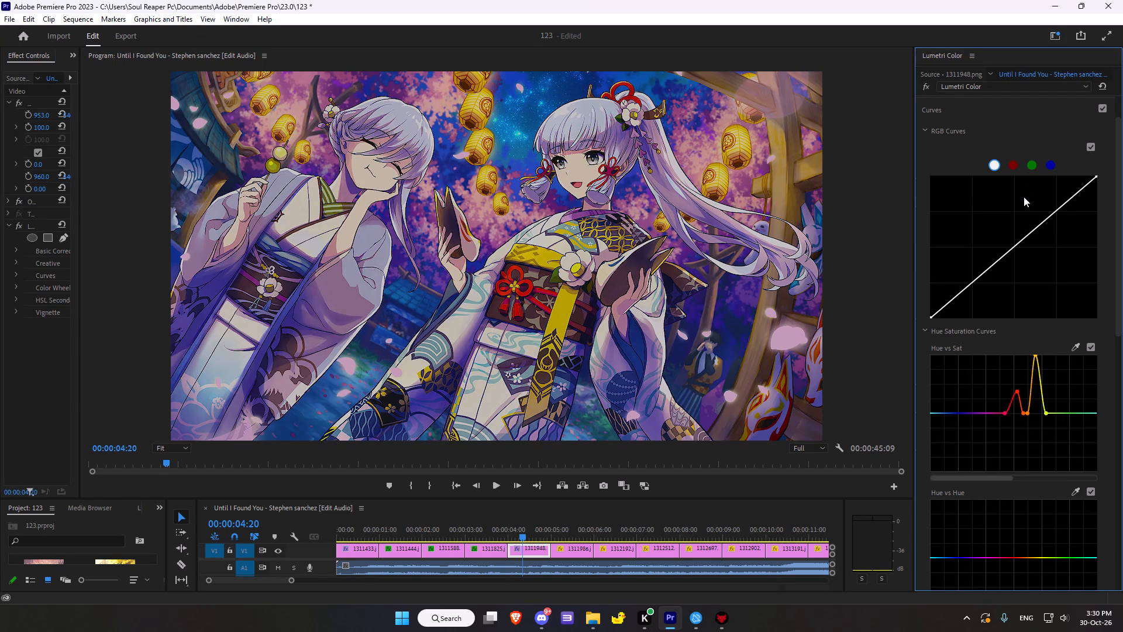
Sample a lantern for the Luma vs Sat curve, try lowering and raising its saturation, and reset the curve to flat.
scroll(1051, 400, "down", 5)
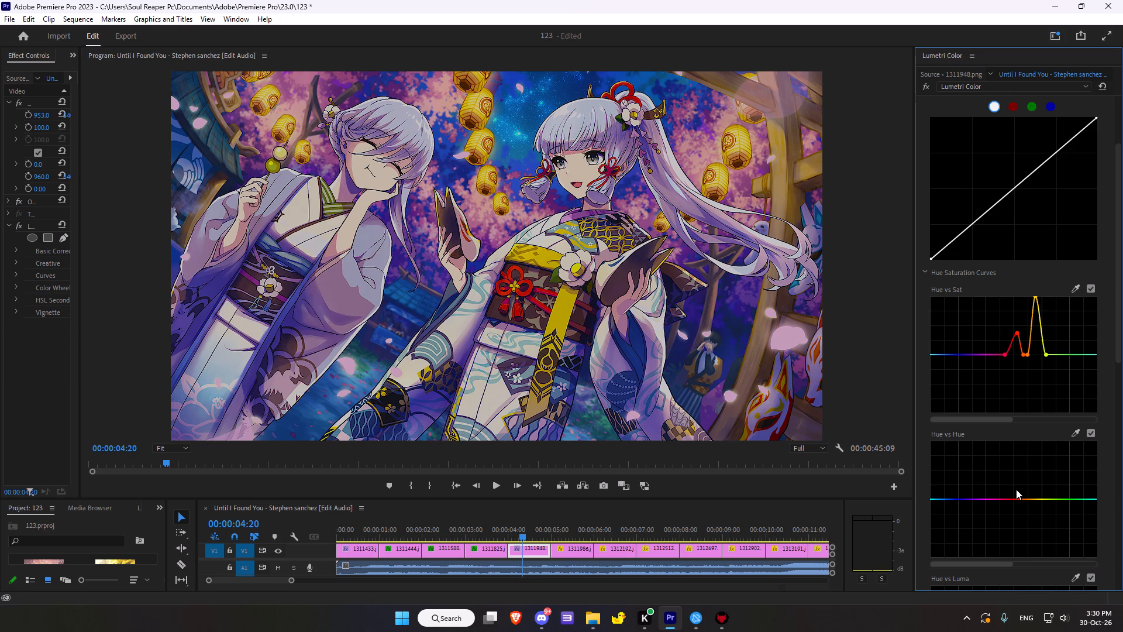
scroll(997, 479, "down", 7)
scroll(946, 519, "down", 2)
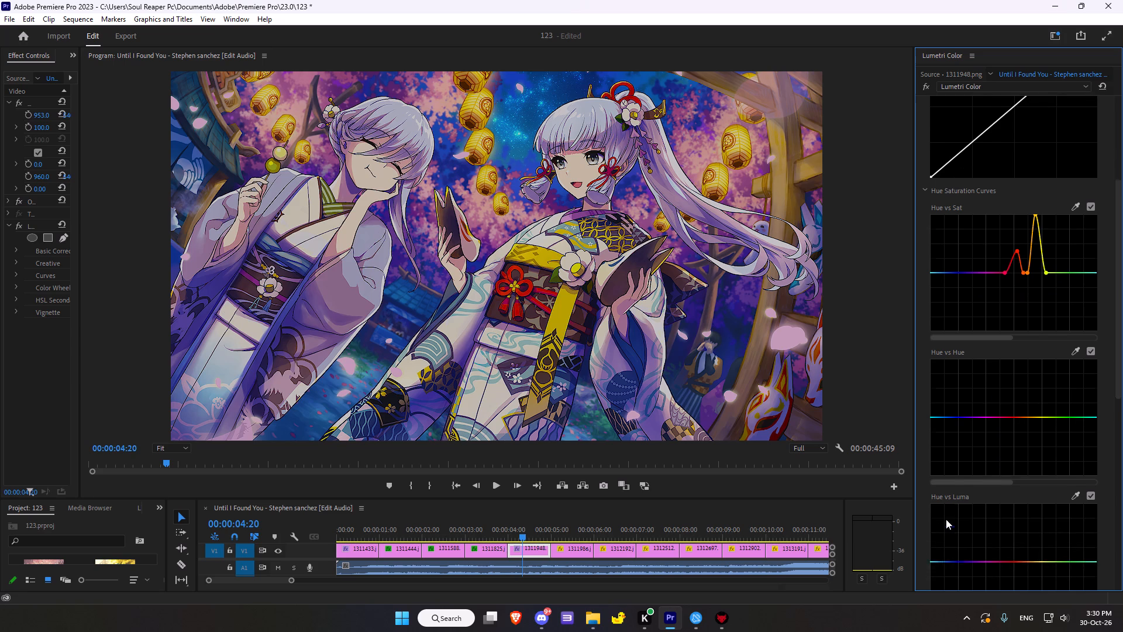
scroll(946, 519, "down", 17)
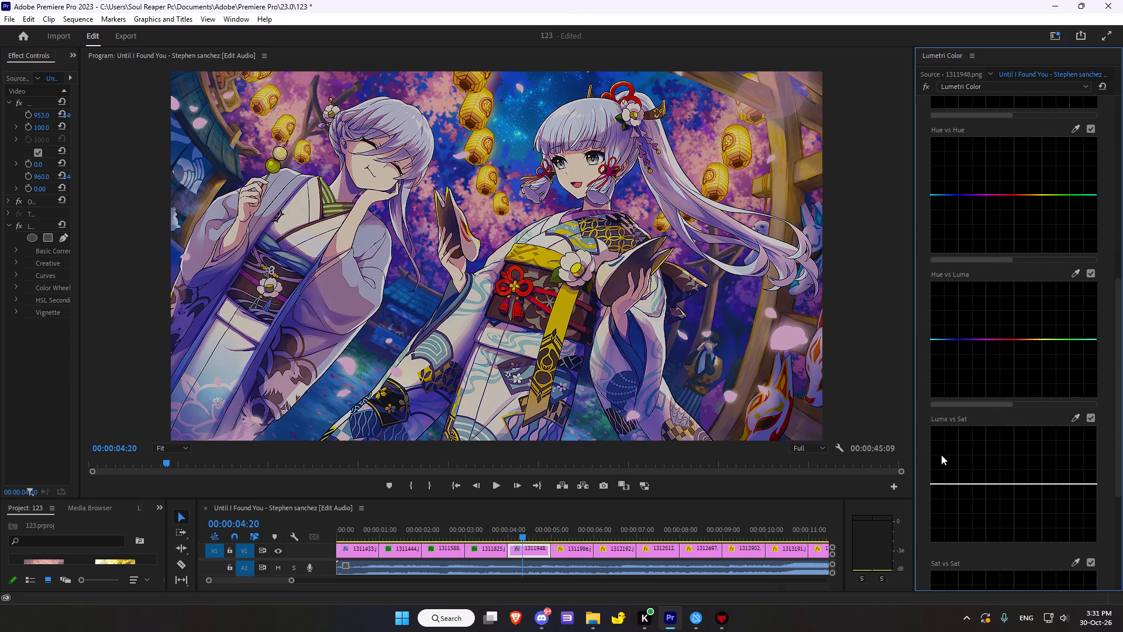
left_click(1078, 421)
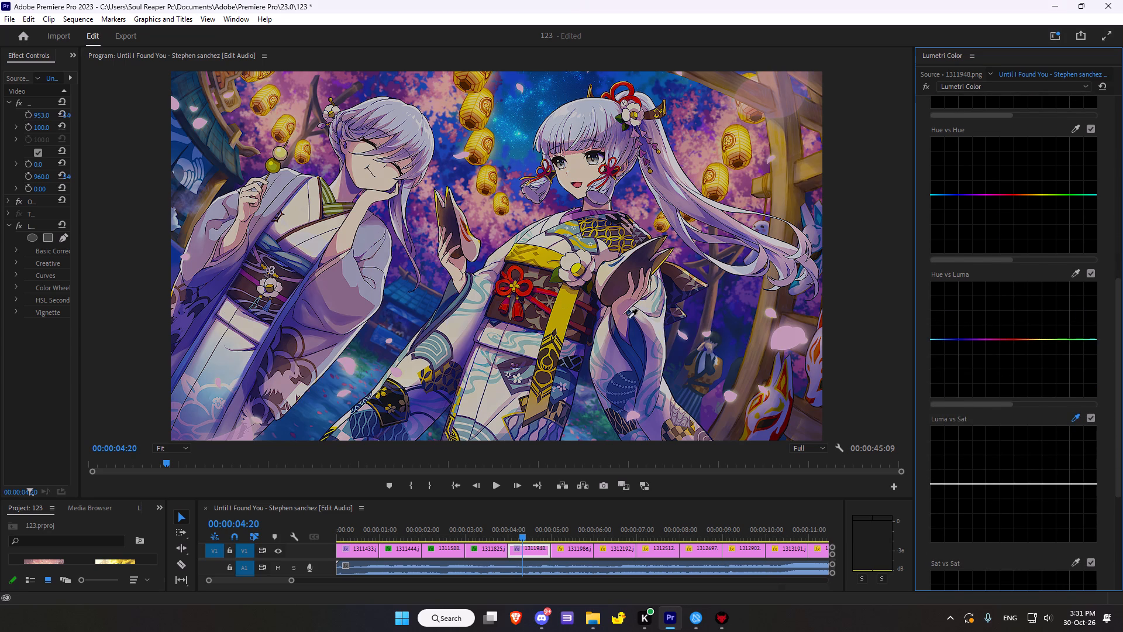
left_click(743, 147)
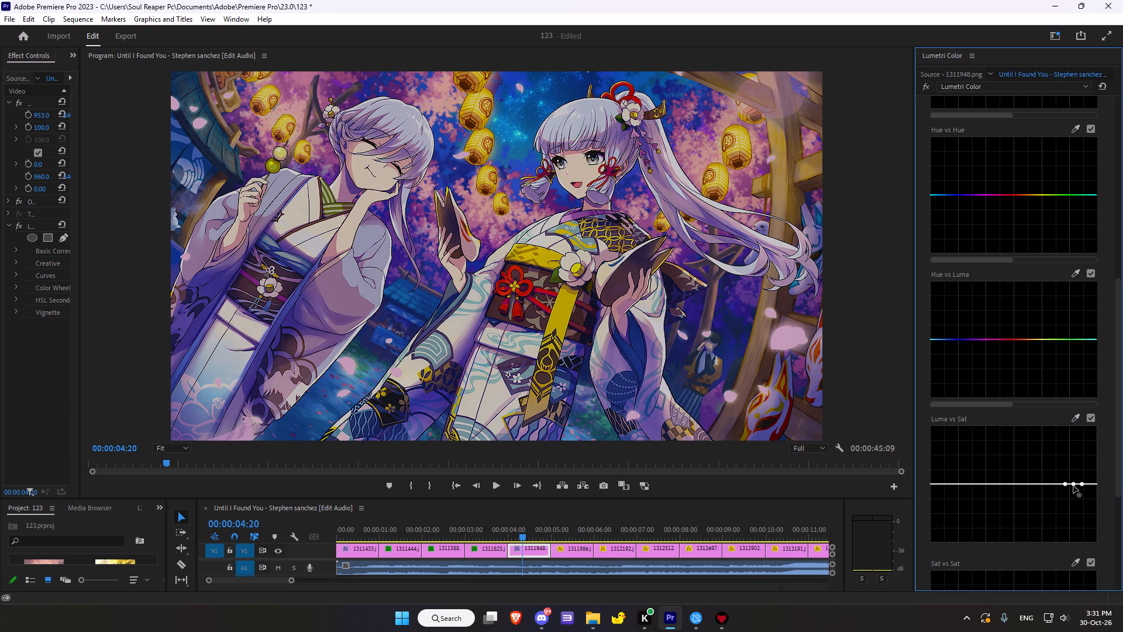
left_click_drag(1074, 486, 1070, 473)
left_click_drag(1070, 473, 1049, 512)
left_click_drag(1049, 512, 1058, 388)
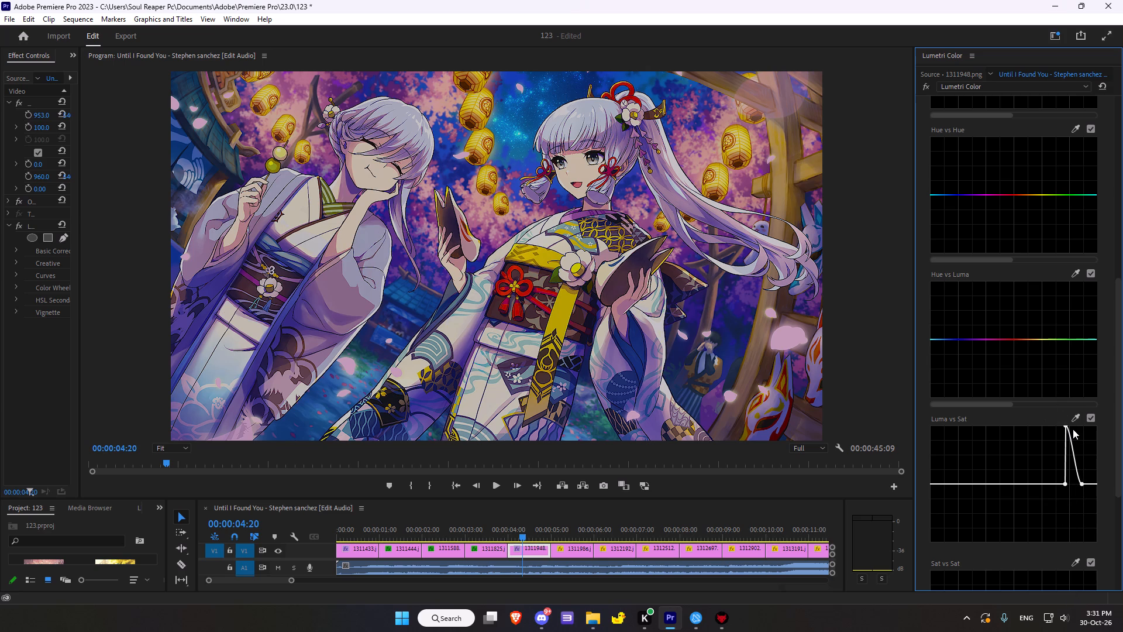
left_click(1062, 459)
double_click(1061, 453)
Look through the Hue Saturation Curves of 1311948.png, from Sat vs Sat back up to Hue vs Sat.
scroll(983, 429, "down", 19)
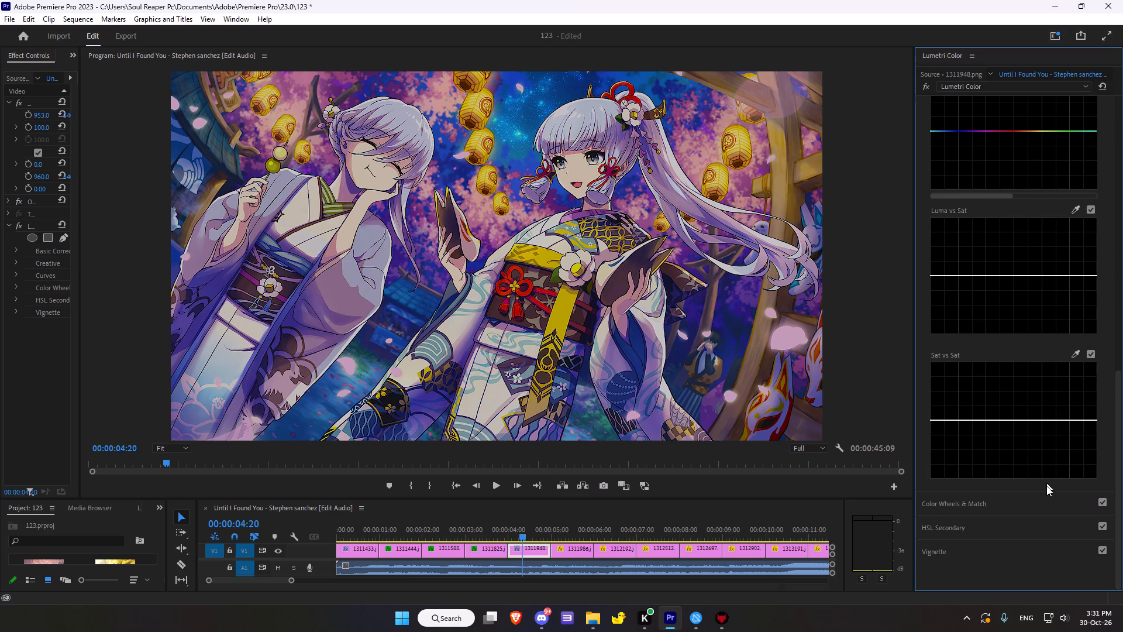
scroll(922, 377, "down", 4)
scroll(923, 358, "up", 3)
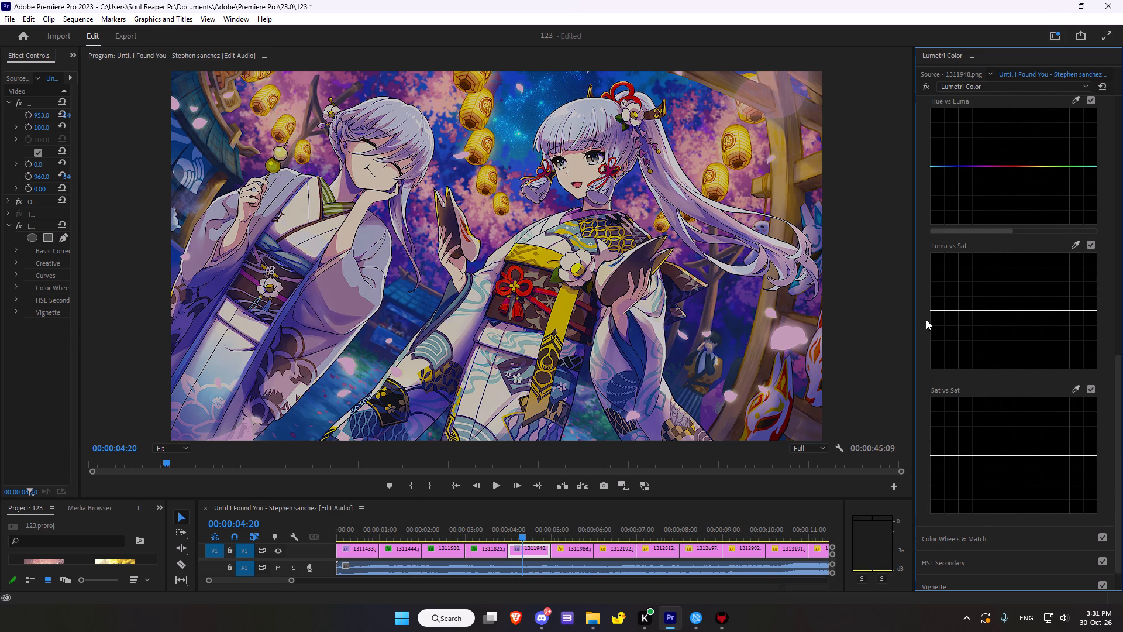
scroll(926, 320, "up", 7)
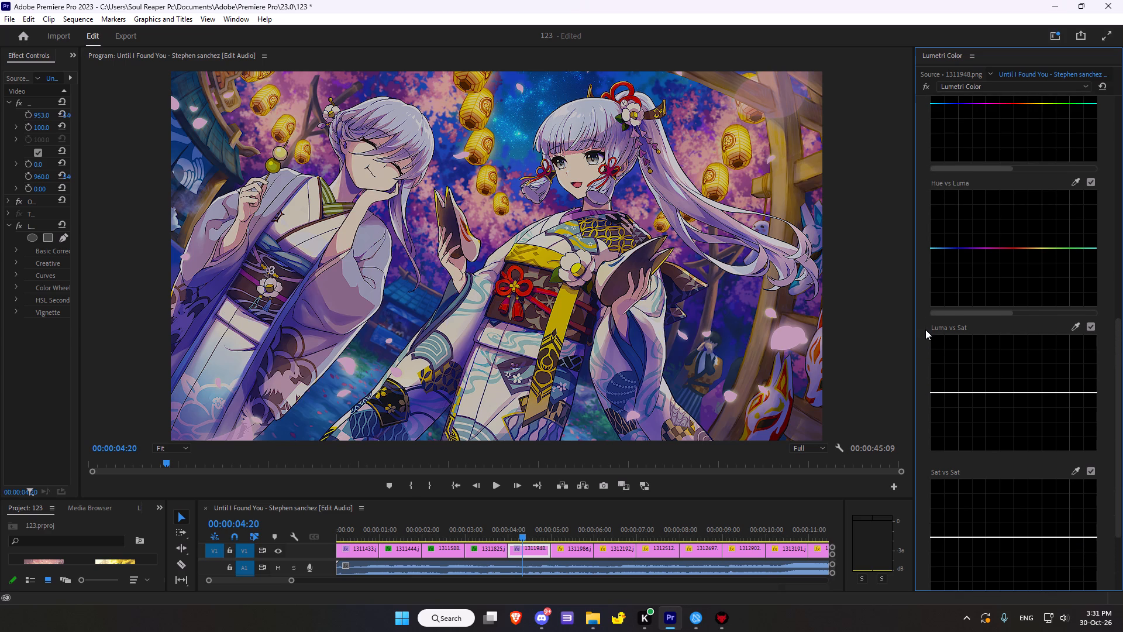
scroll(925, 328, "up", 9)
right_click_drag(930, 345, 936, 287)
scroll(932, 336, "up", 8)
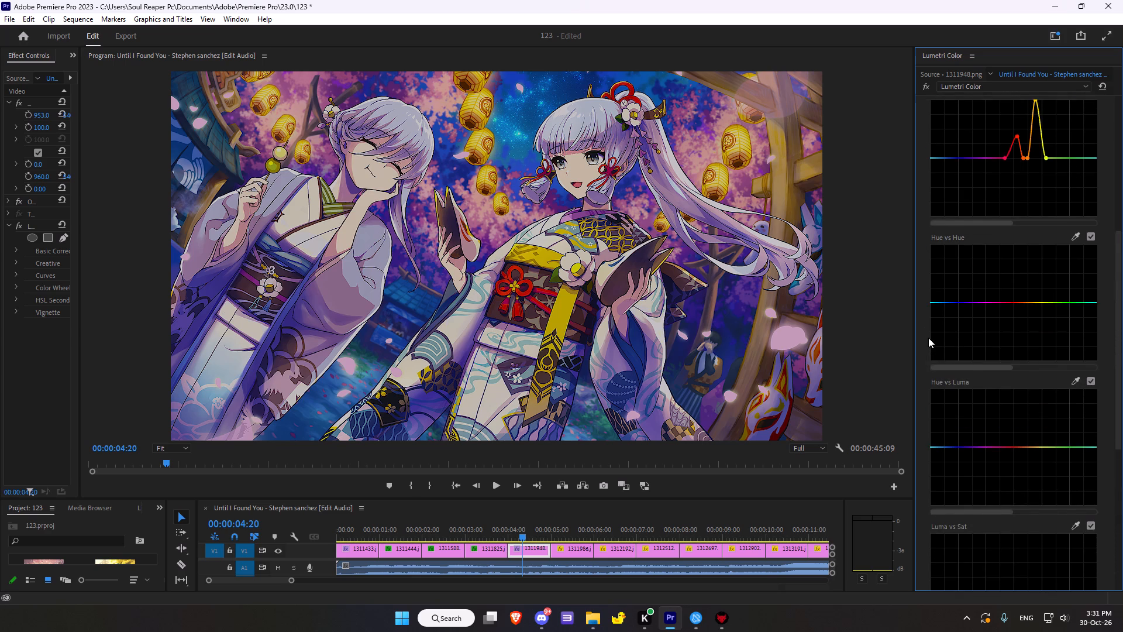
scroll(928, 339, "down", 1)
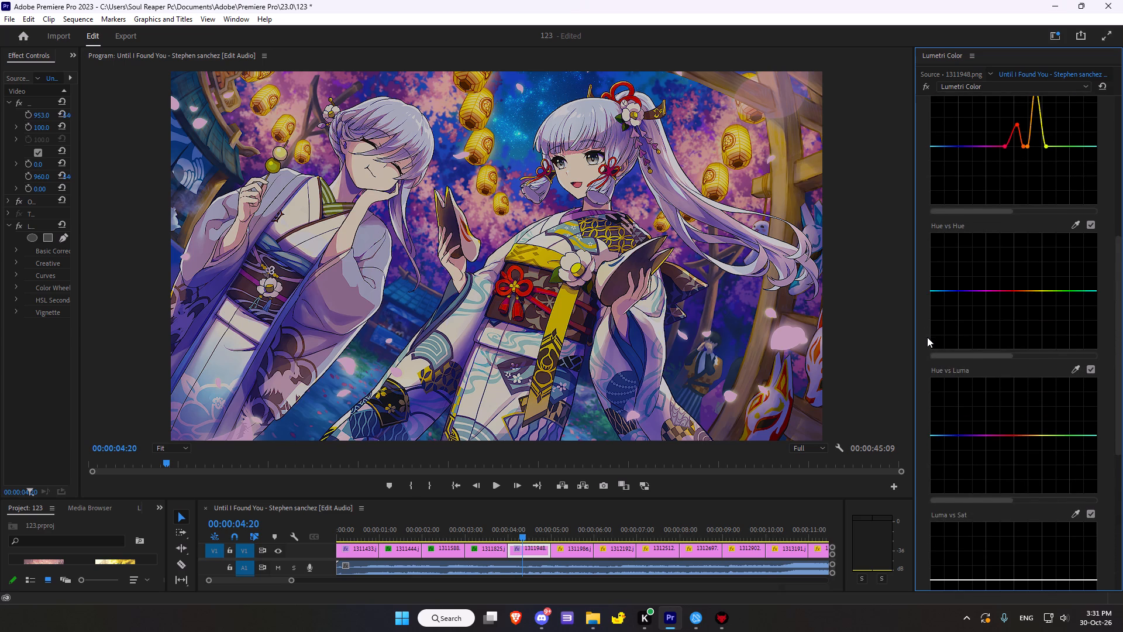
Look through the Hue Saturation Curves of 1311948.png from Hue vs Hue down to Sat vs Sat.
scroll(928, 331, "down", 13)
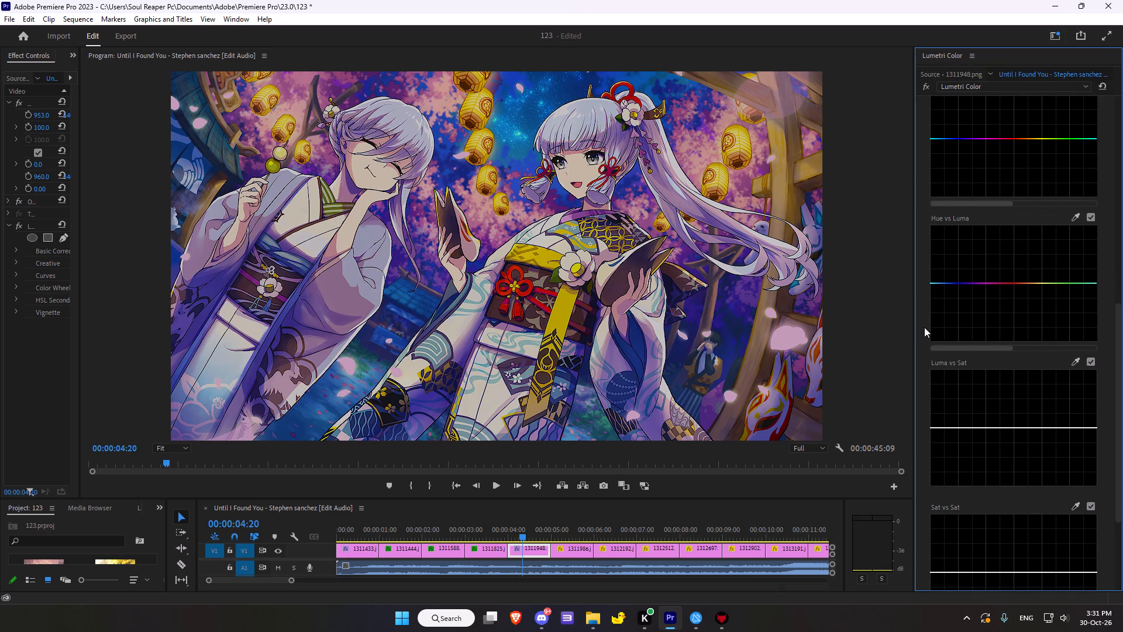
scroll(924, 327, "down", 3)
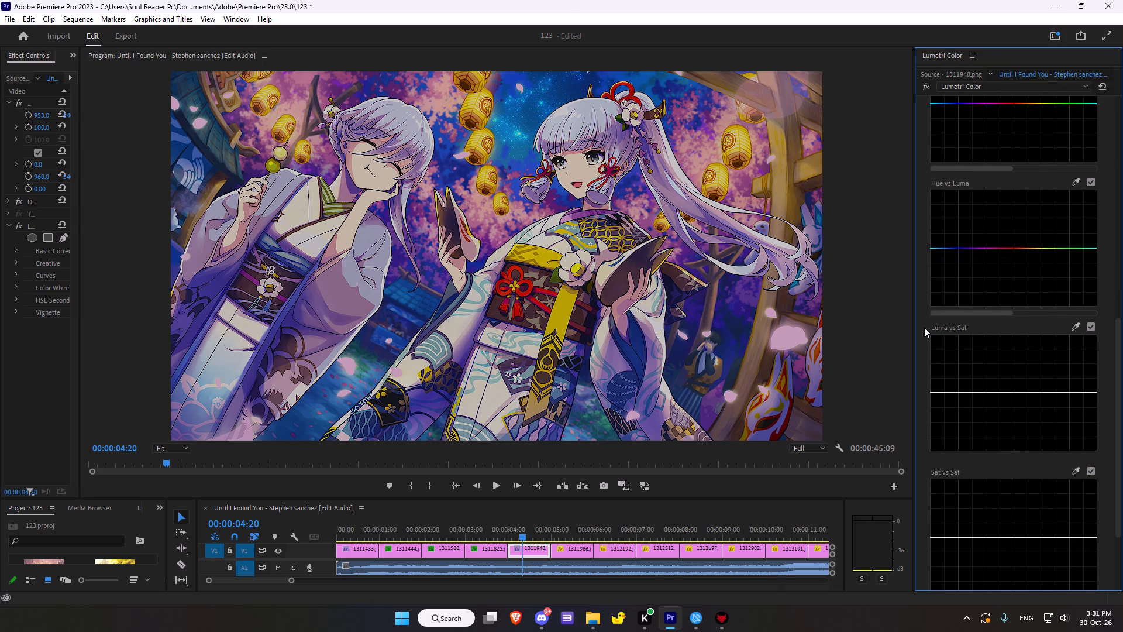
scroll(924, 327, "down", 2)
scroll(924, 327, "up", 3)
scroll(924, 327, "down", 6)
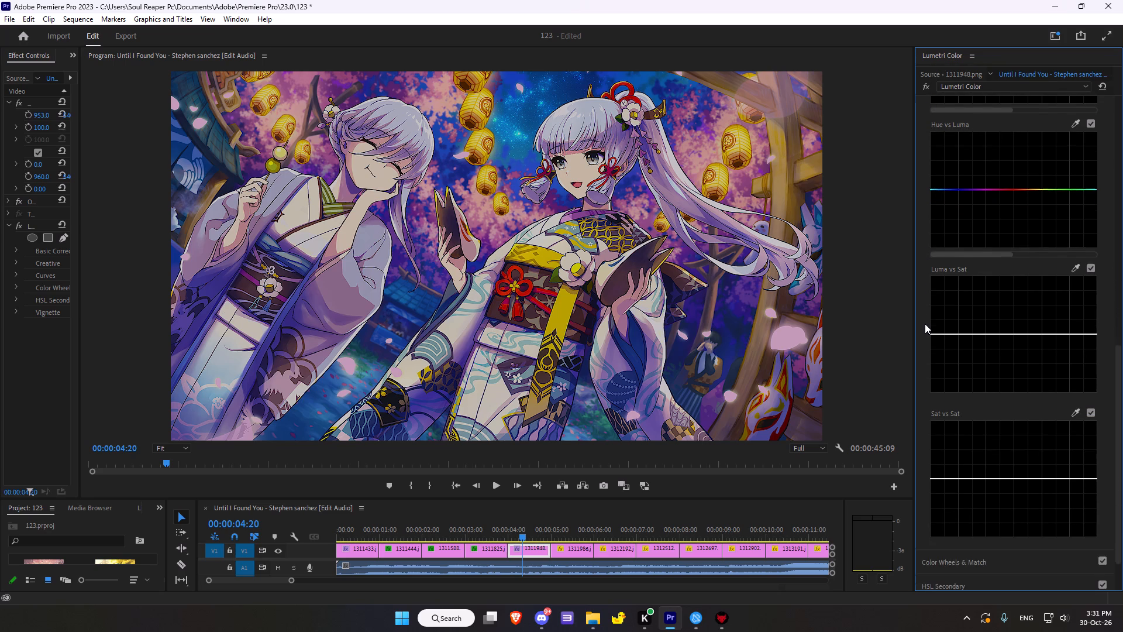
scroll(925, 324, "down", 7)
Adjust the Midtones and Shadows color wheels of 1311948.png, keeping both tints close to neutral.
left_click(960, 494)
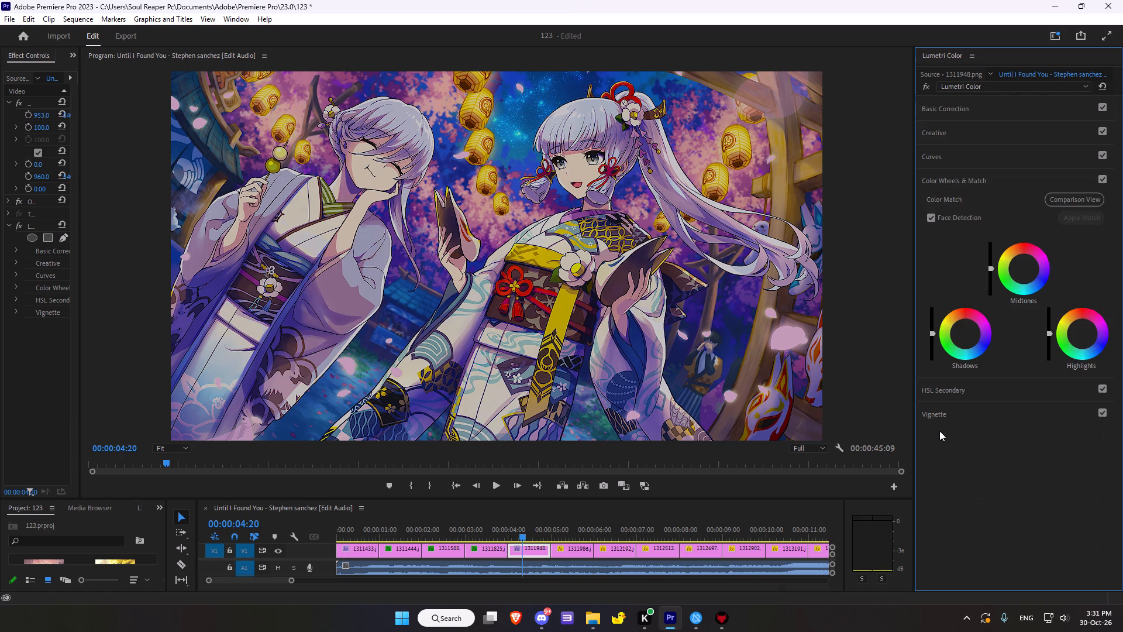
left_click_drag(1024, 266, 982, 196)
left_click_drag(963, 332, 963, 338)
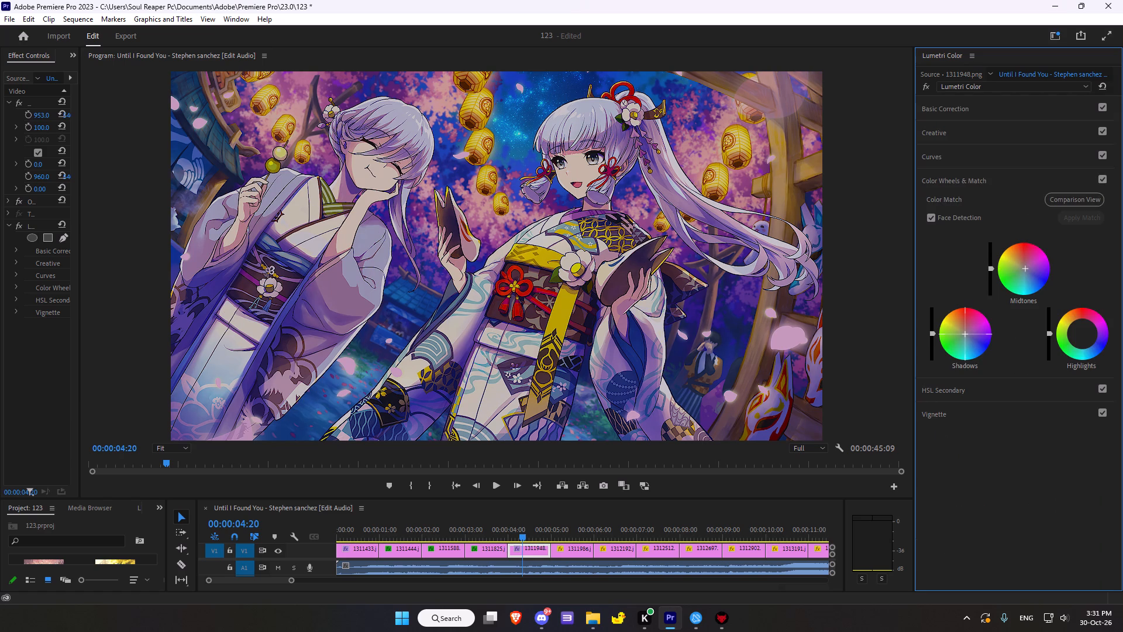
left_click_drag(963, 338, 1037, 270)
left_click_drag(1037, 270, 985, 339)
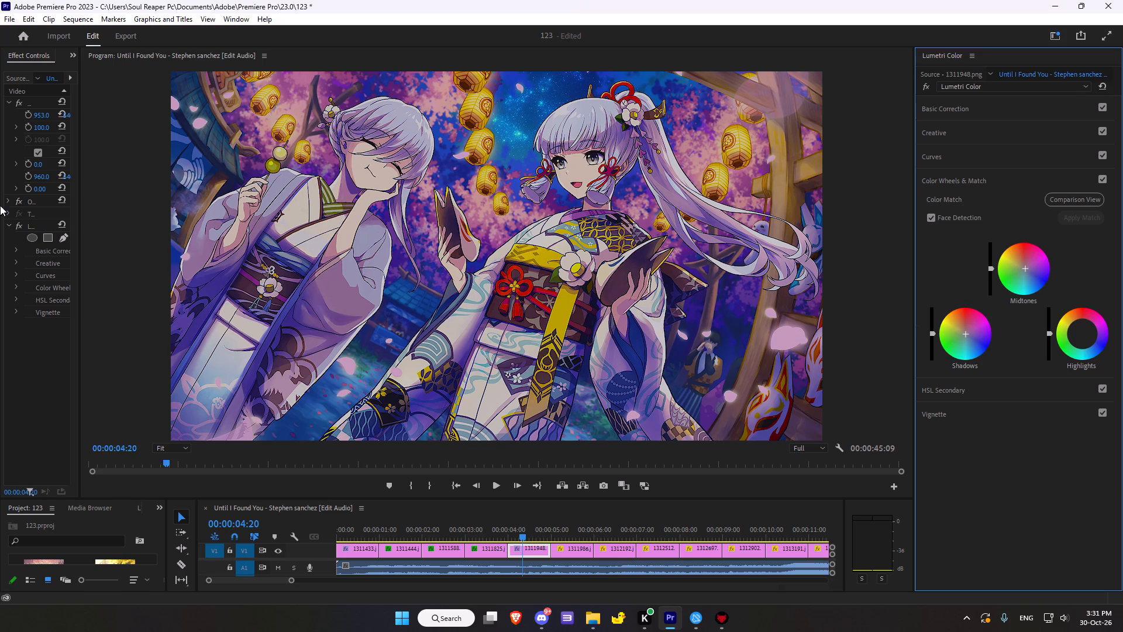
Compare 1311948.png with and without its Lumetri Color effect, leaving the effect enabled.
left_click(18, 226)
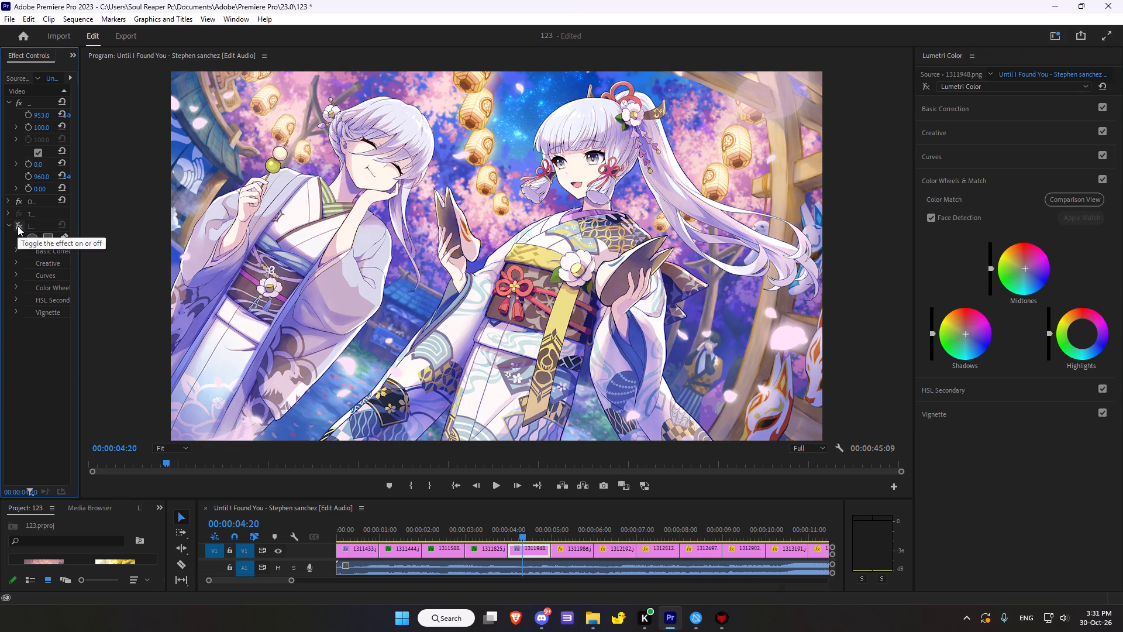
left_click(18, 226)
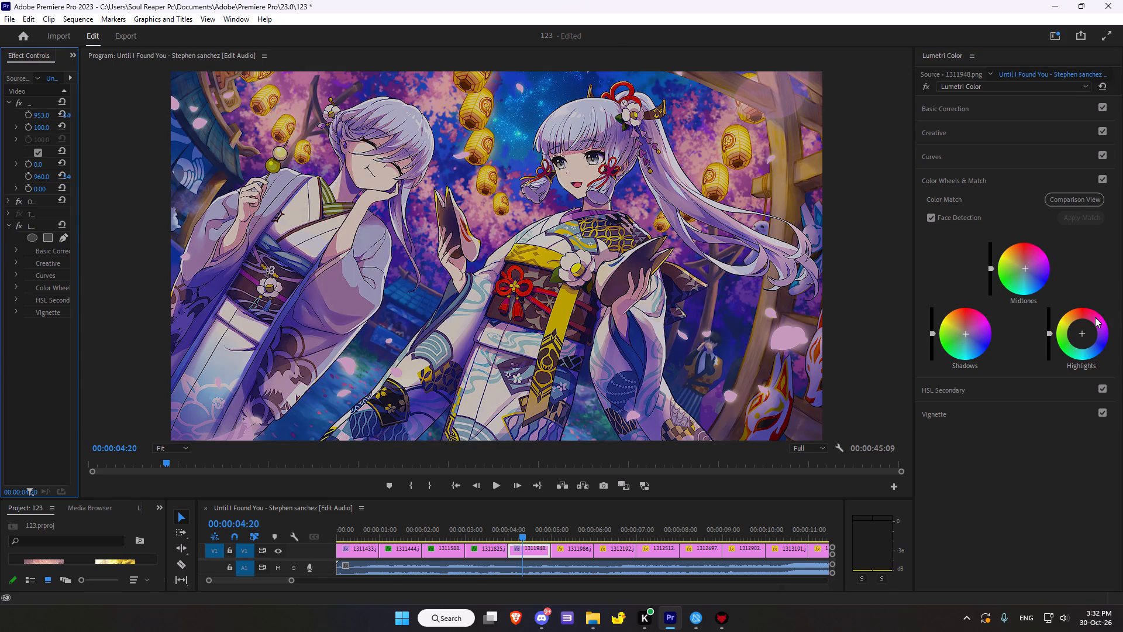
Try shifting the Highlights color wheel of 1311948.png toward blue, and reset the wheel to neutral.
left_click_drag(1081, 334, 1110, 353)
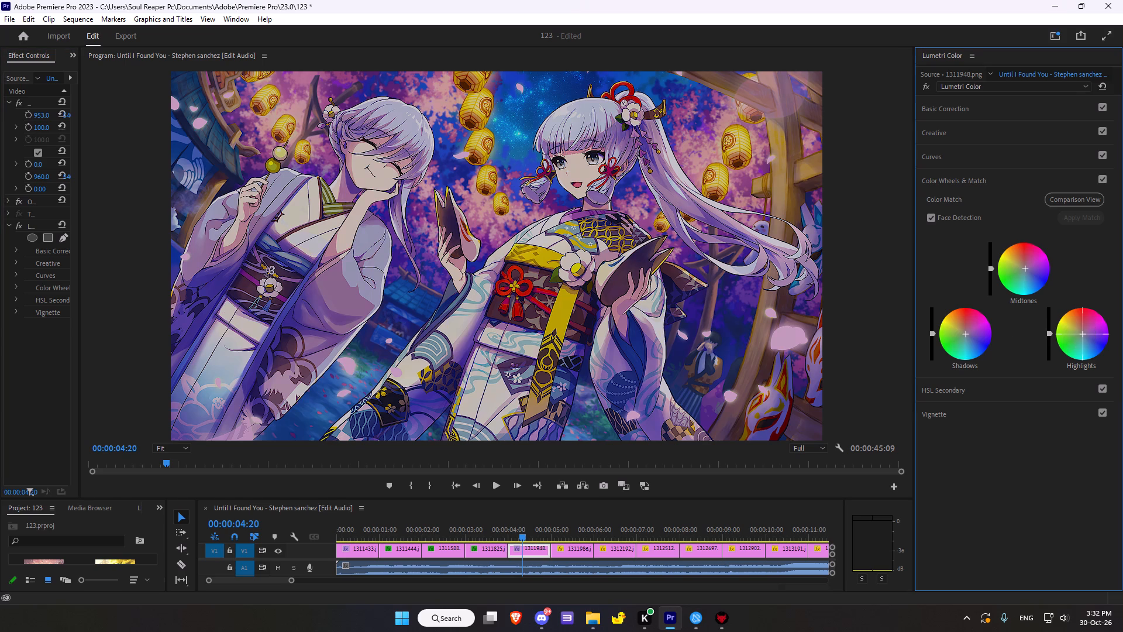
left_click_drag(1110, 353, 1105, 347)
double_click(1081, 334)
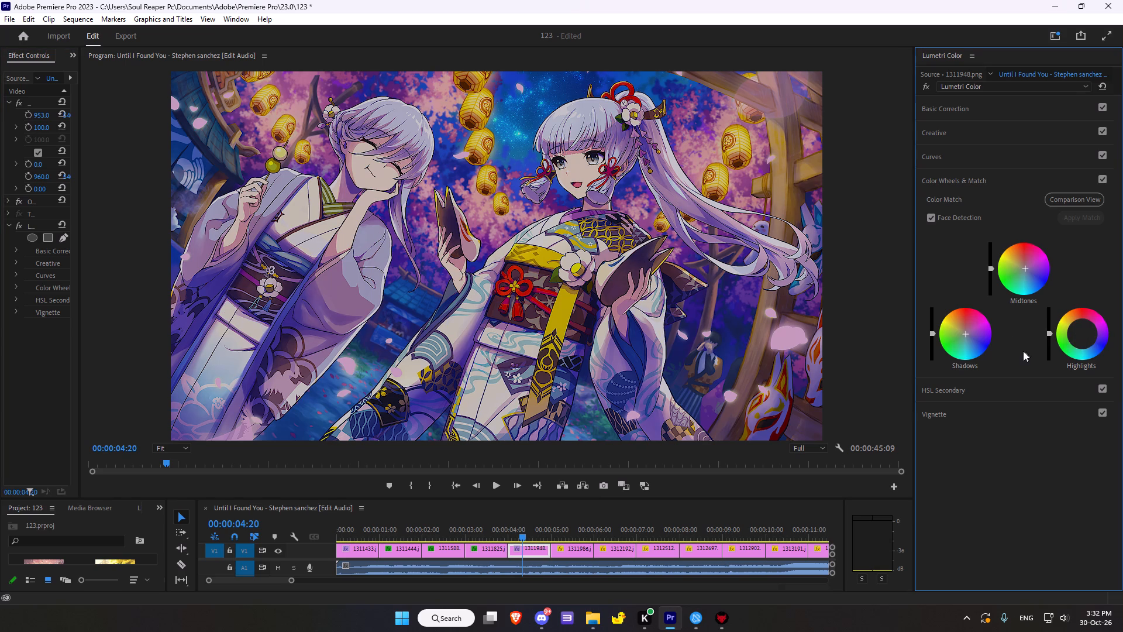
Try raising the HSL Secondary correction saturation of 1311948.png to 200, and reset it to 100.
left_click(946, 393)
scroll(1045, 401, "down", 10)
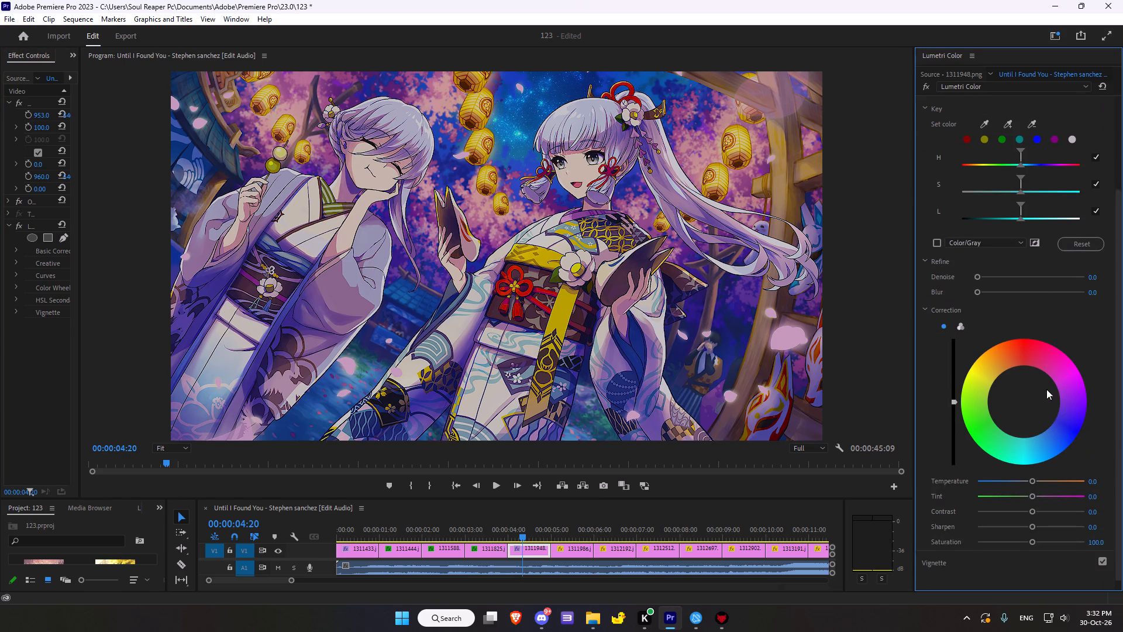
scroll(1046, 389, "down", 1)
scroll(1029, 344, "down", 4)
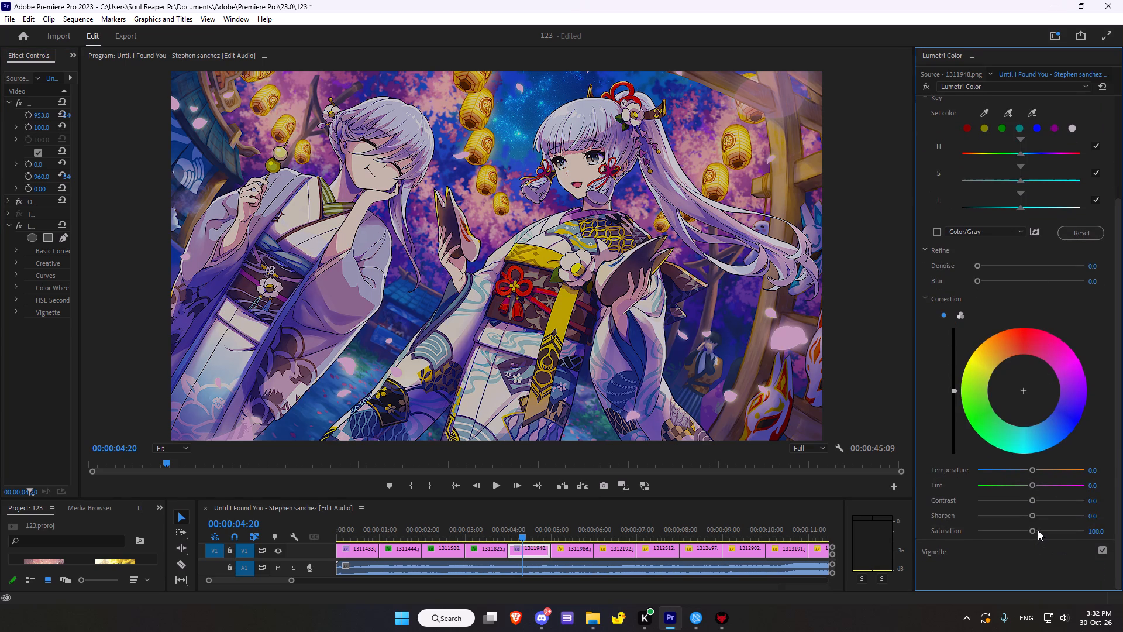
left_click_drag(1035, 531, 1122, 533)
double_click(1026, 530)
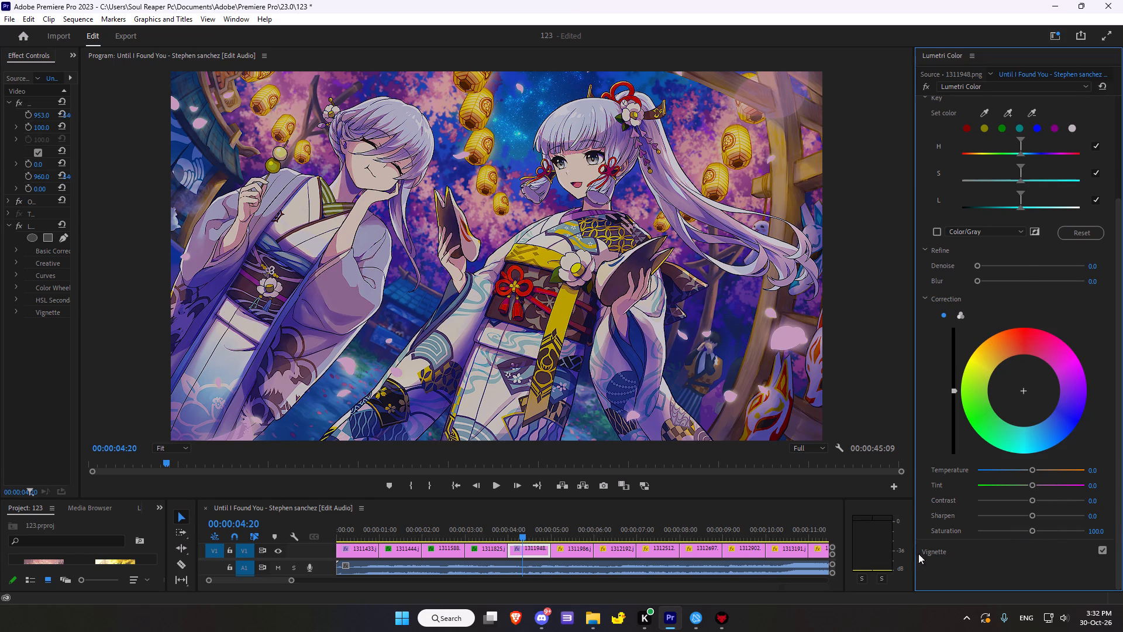
Add a vignette to 1311948.png with amount -0.9, midpoint 39.1, roundness 21.7 and feather 42.9.
left_click(919, 553)
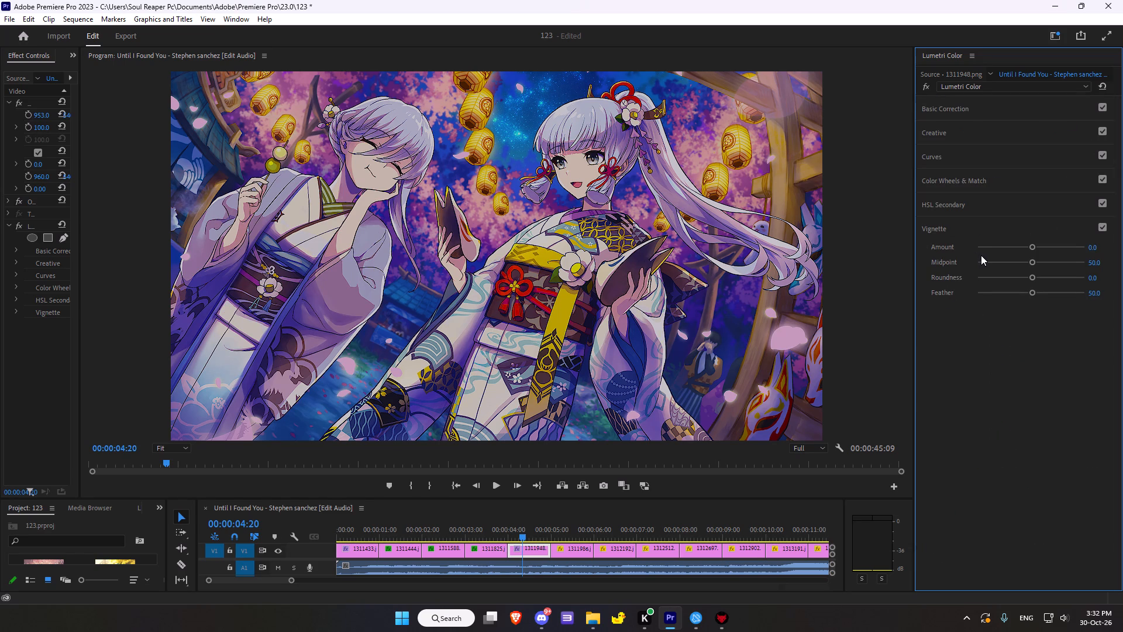
left_click_drag(1031, 246, 1017, 248)
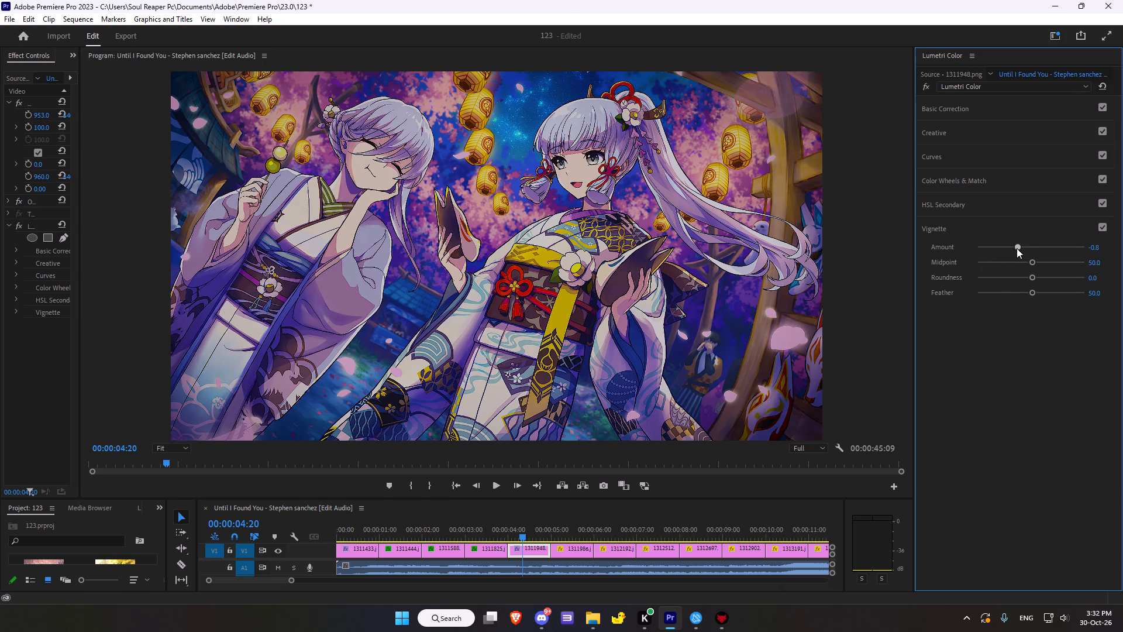
left_click_drag(1017, 248, 1014, 248)
left_click_drag(1028, 260, 1018, 264)
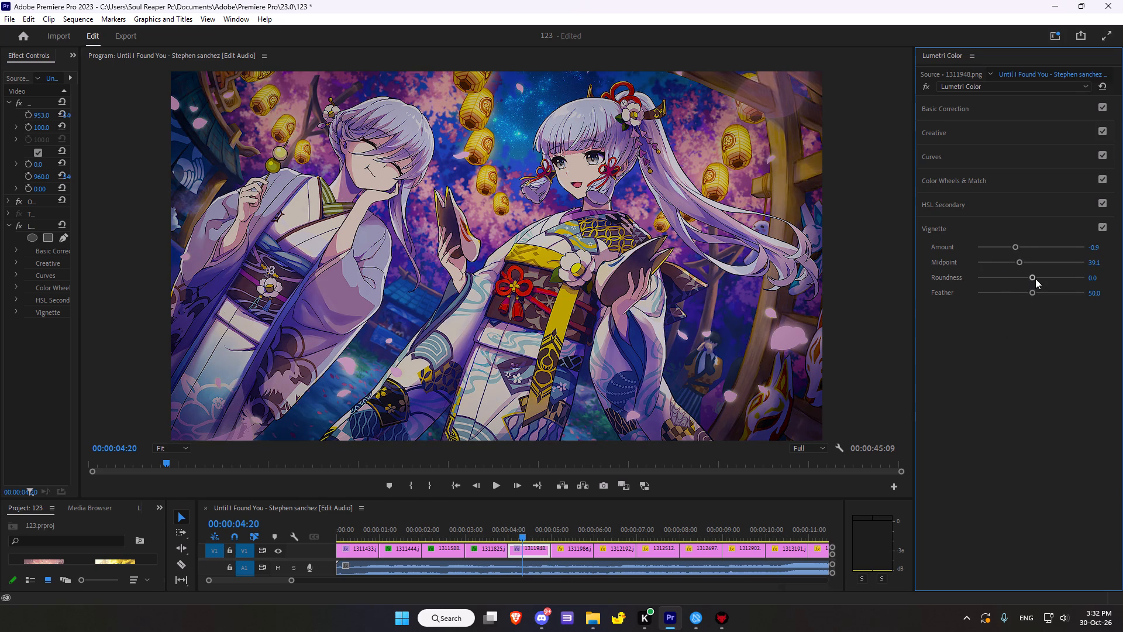
left_click_drag(1035, 279, 1042, 276)
left_click_drag(1033, 294, 1024, 294)
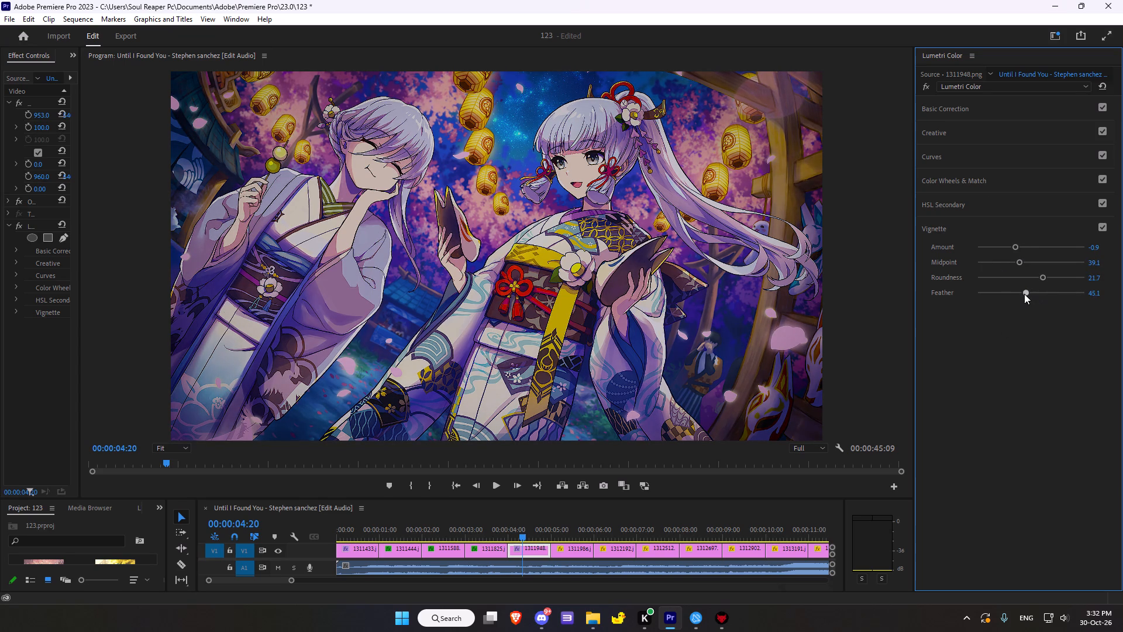
left_click_drag(1024, 294, 1022, 294)
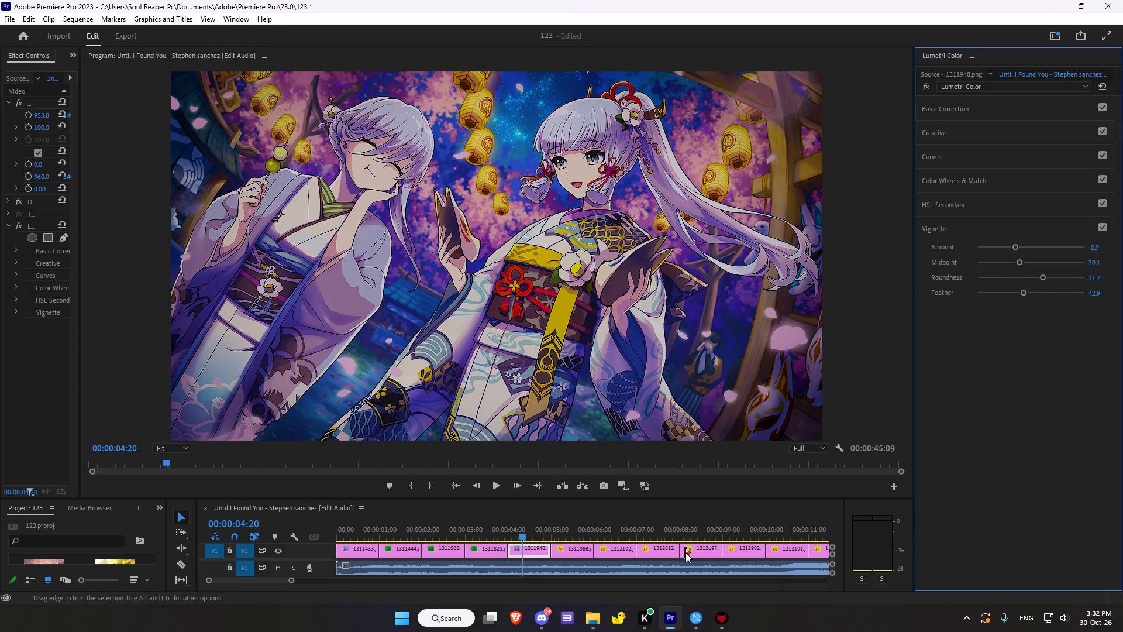
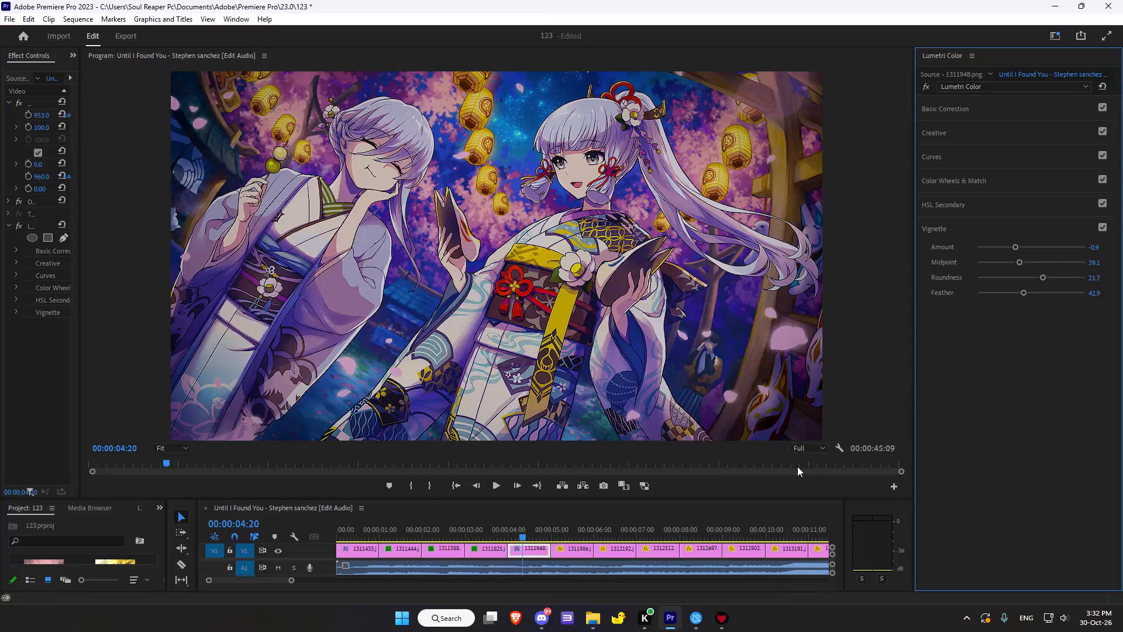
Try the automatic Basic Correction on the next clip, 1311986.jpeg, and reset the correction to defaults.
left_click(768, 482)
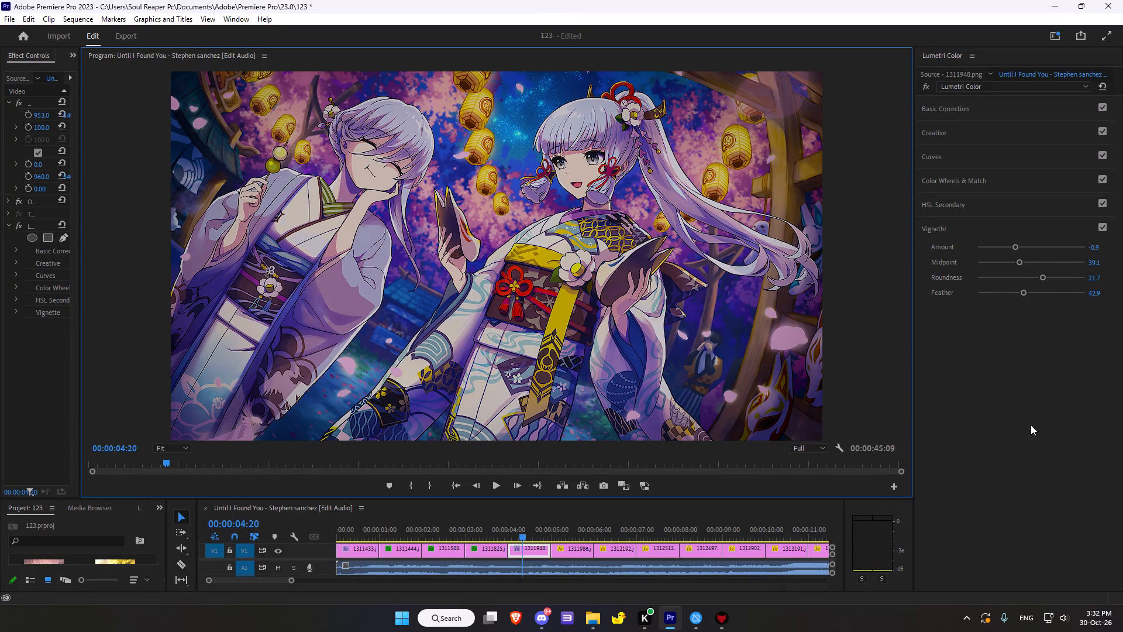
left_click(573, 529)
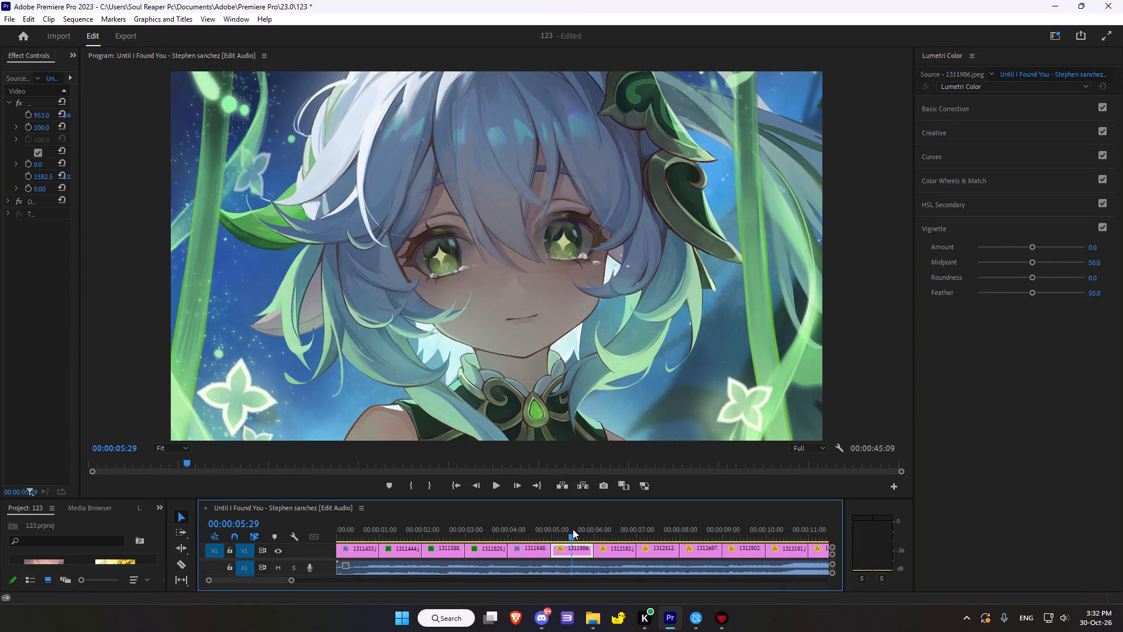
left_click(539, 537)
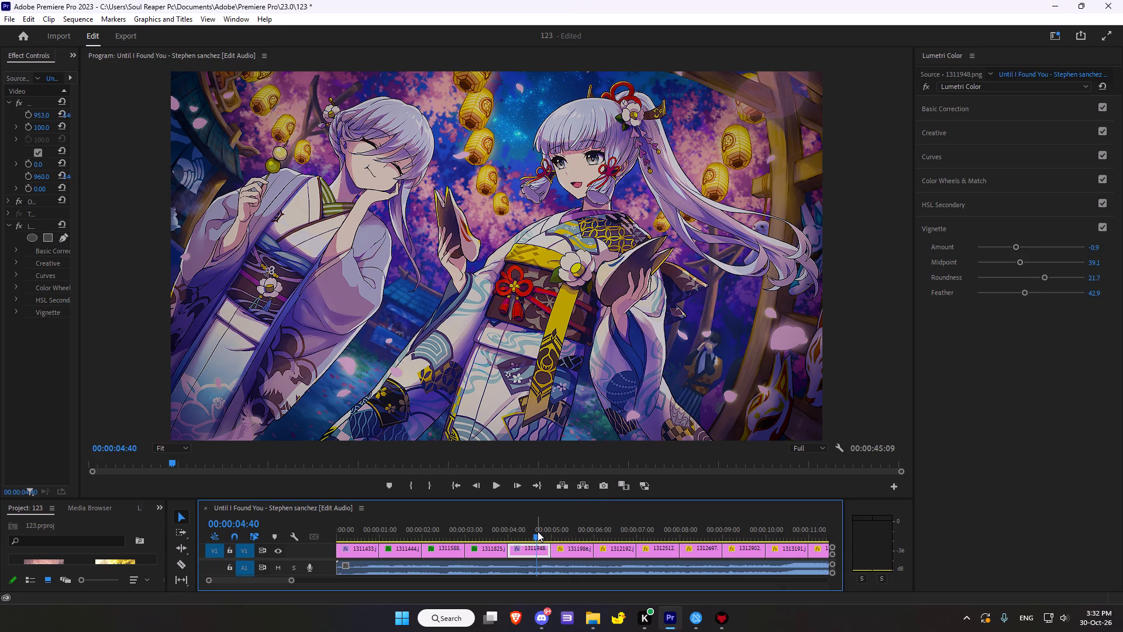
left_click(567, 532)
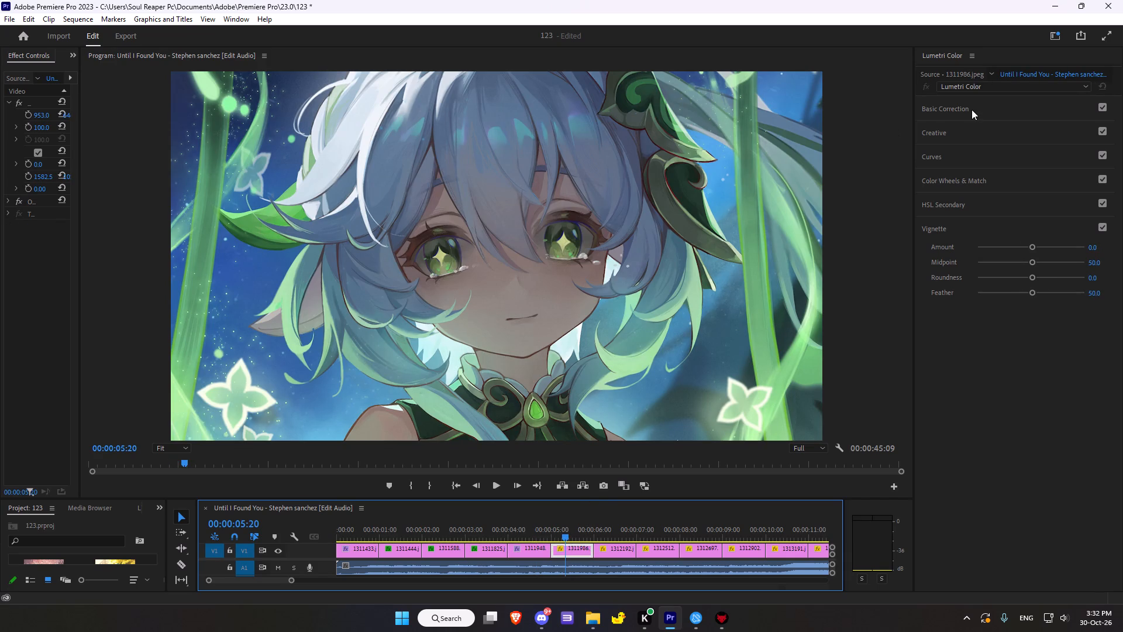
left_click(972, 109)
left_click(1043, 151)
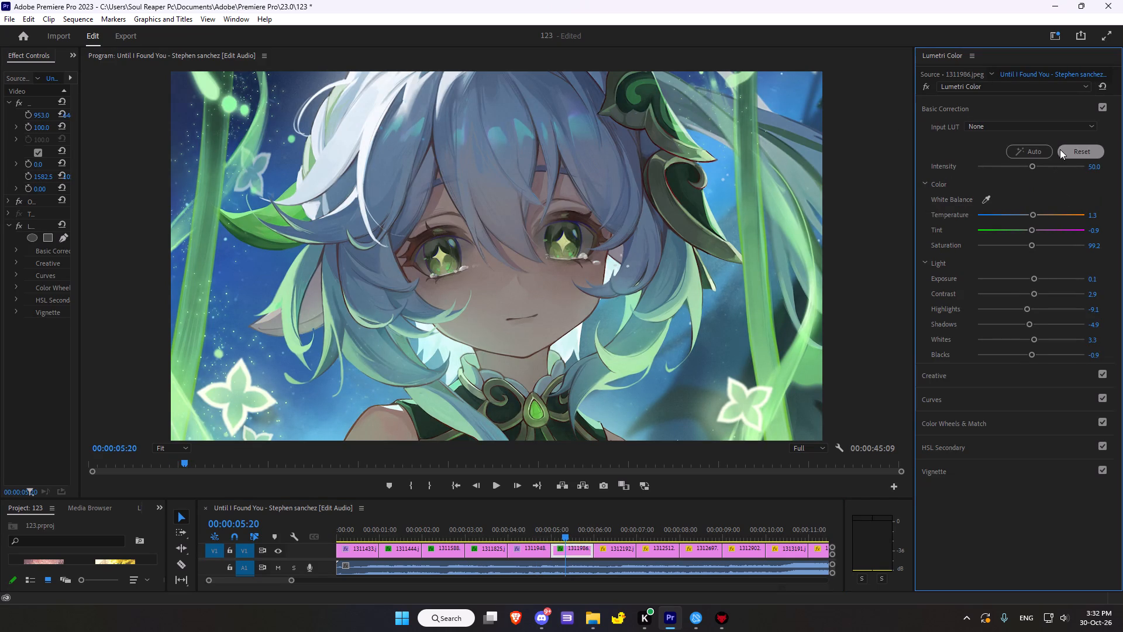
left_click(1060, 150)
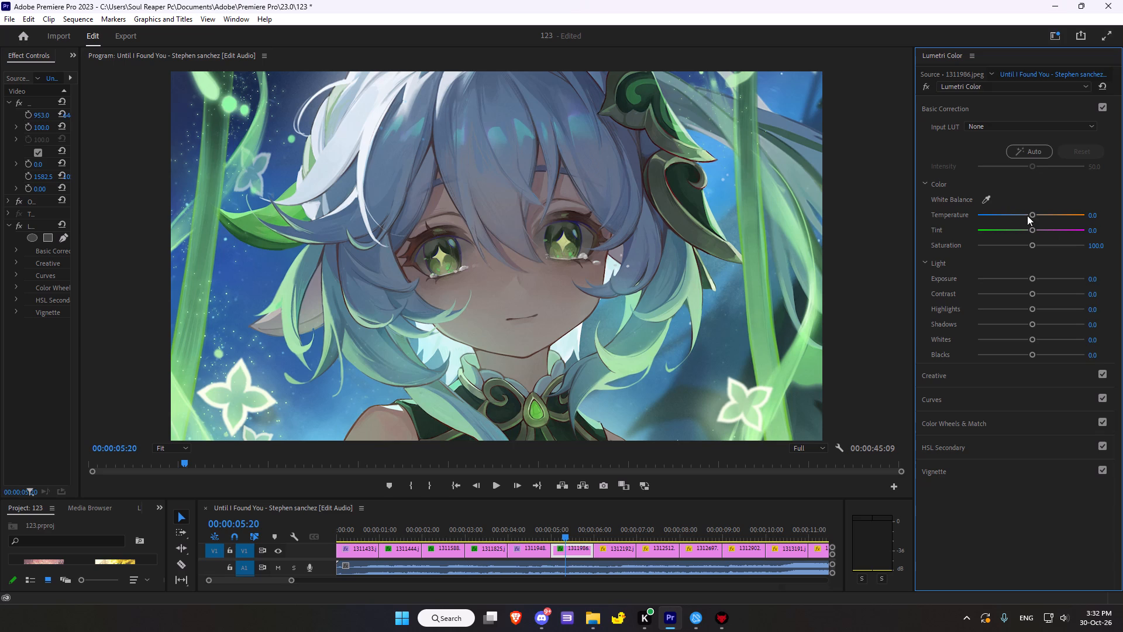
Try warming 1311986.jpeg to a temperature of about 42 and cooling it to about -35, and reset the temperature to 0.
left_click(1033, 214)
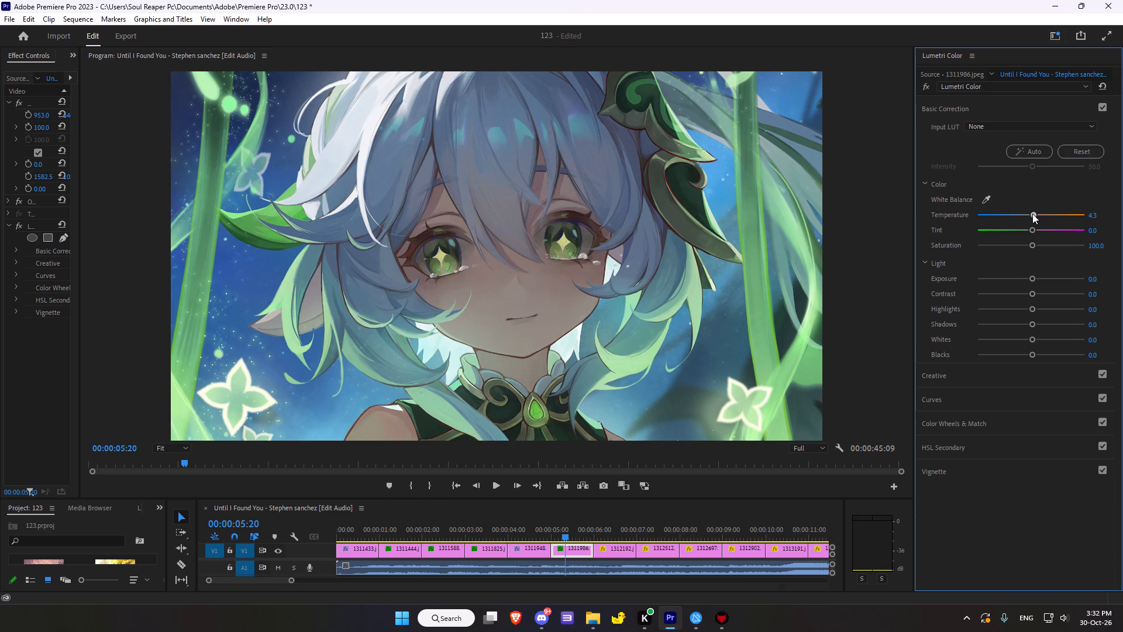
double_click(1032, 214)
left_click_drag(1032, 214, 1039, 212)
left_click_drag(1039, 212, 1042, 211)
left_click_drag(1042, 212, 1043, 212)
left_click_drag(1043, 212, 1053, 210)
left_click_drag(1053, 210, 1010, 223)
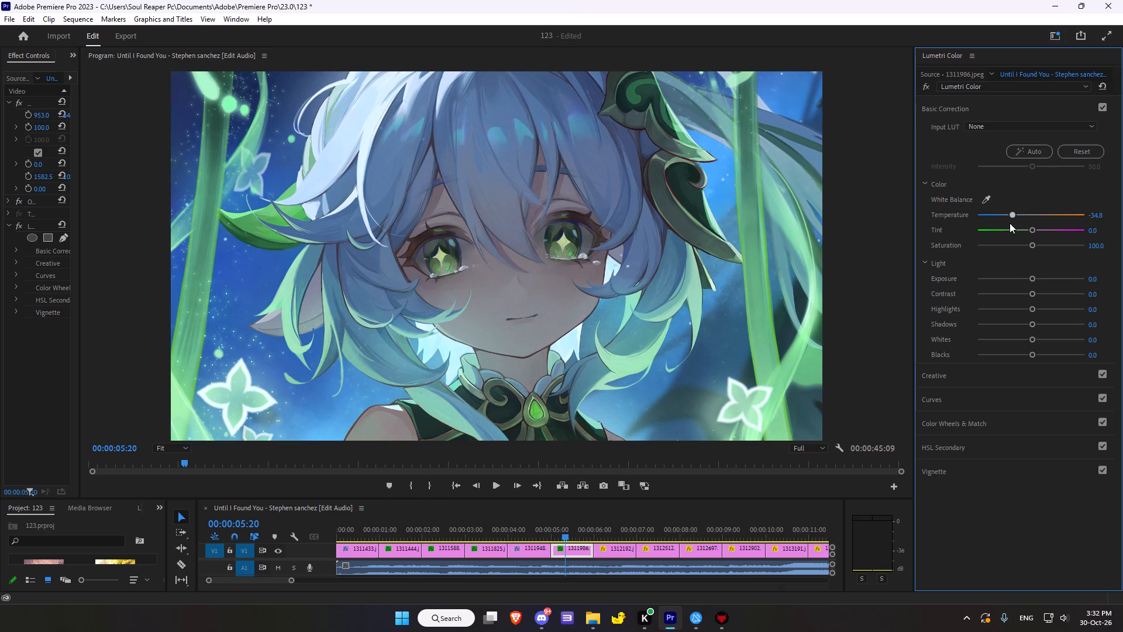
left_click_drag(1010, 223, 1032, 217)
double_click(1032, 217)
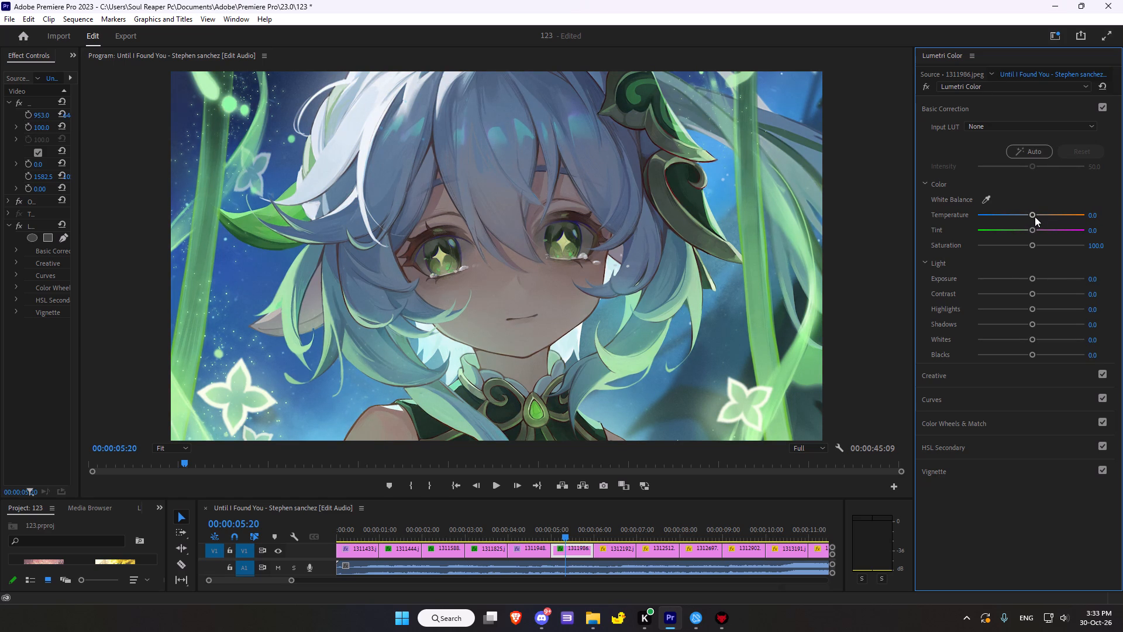
Set the white balance of 1311986.jpeg to temperature 31.5 and tint -7.6.
left_click_drag(1031, 215, 1037, 212)
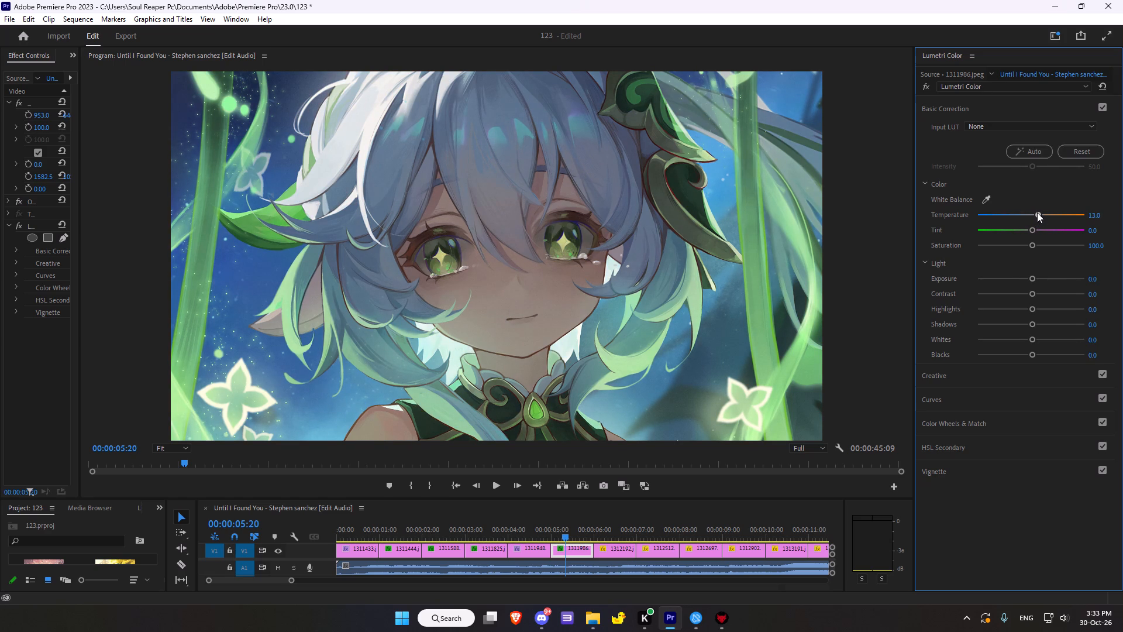
left_click_drag(1037, 212, 1043, 208)
left_click_drag(1043, 208, 1042, 209)
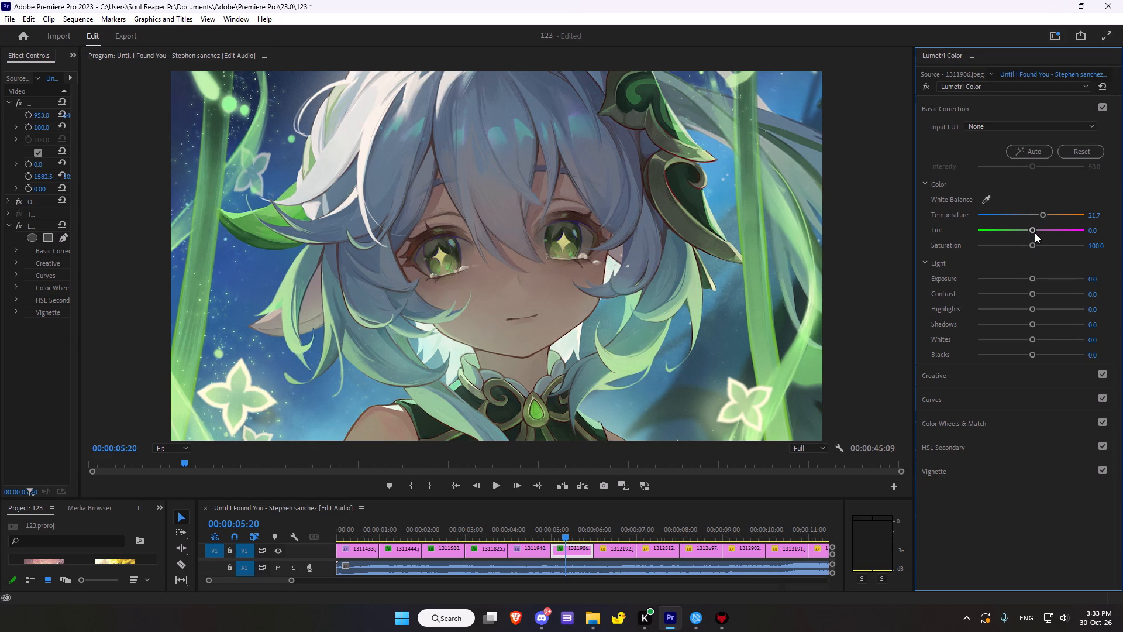
left_click_drag(1034, 231, 1038, 230)
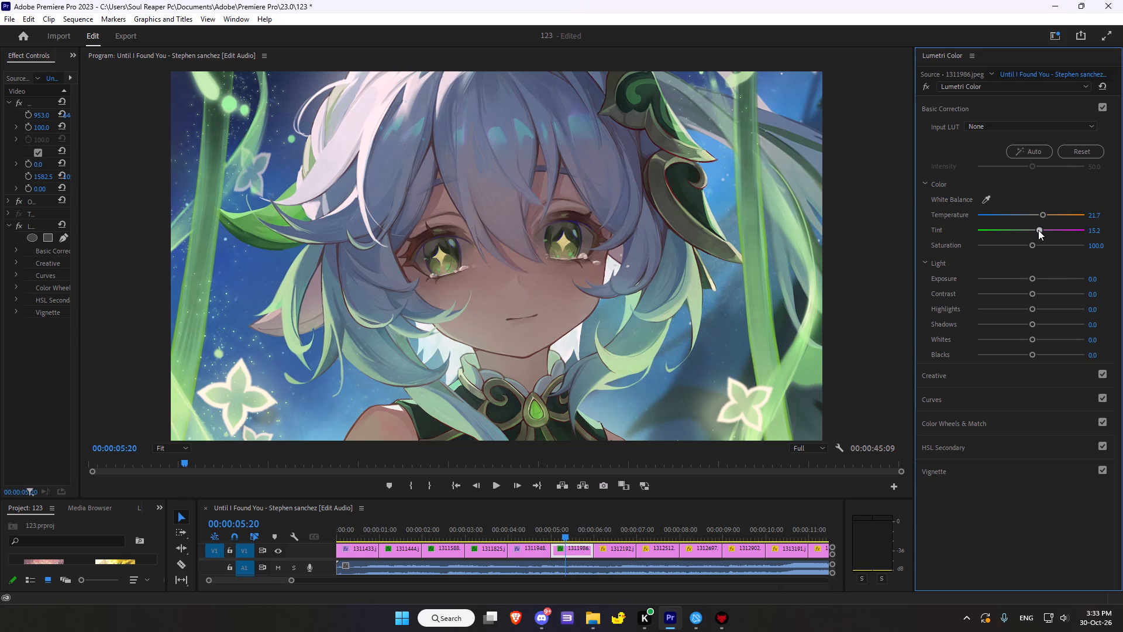
left_click_drag(1038, 230, 1026, 233)
left_click(1045, 215)
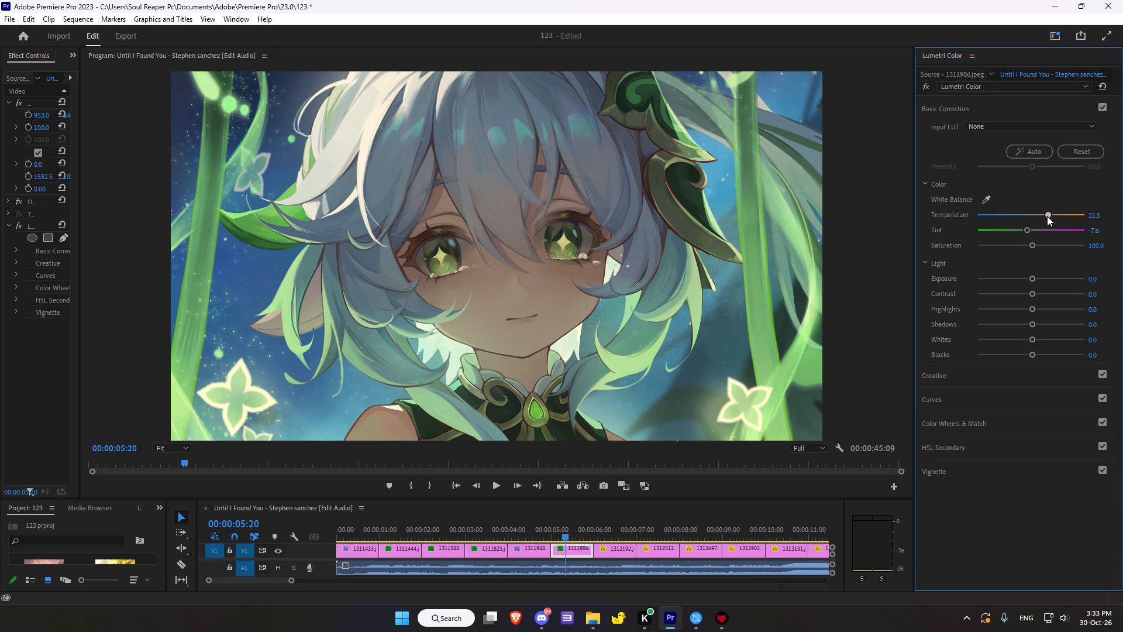
Set the exposure of 1311986.jpeg to 0.4 and its contrast to 57.6 in Basic Correction.
scroll(998, 277, "down", 1)
left_click_drag(1035, 279, 1045, 274)
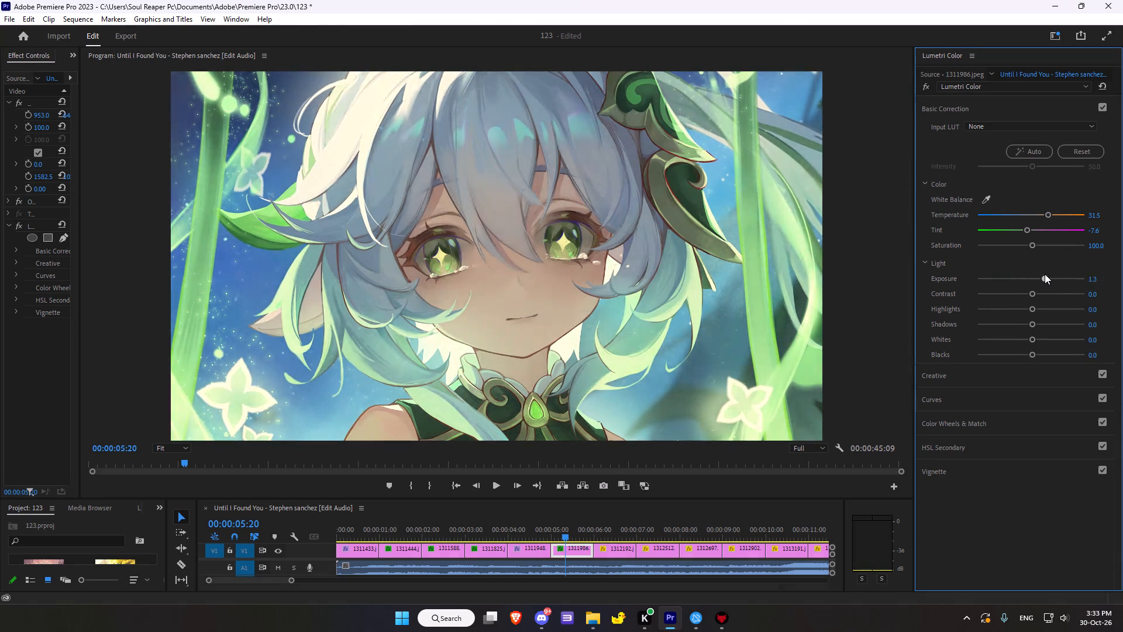
left_click_drag(1045, 274, 1041, 278)
double_click(1041, 278)
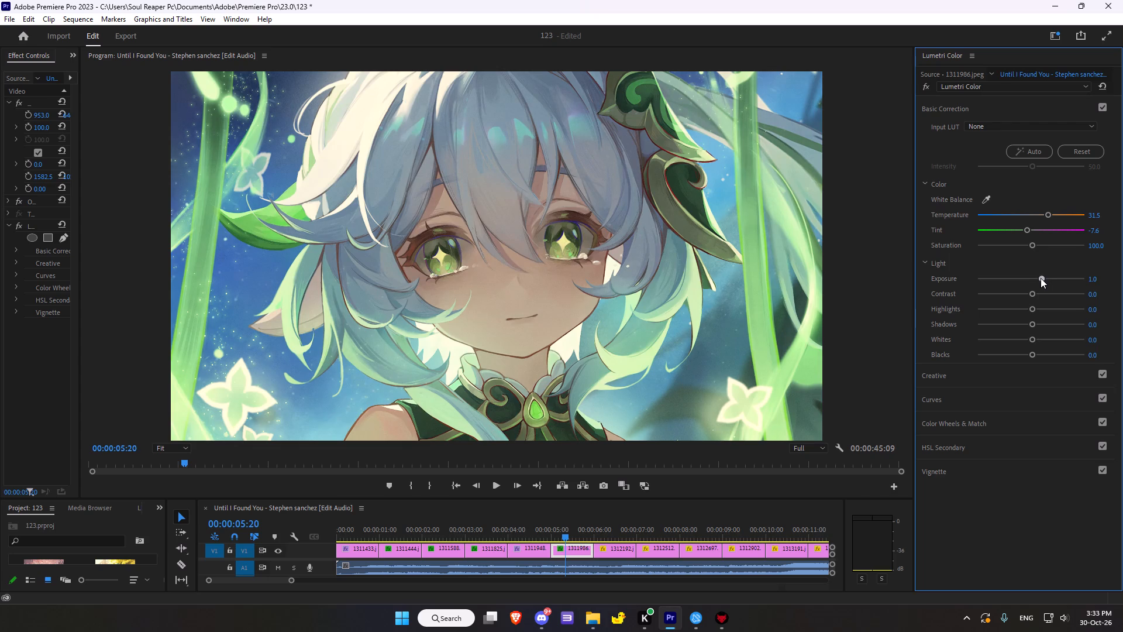
left_click(1033, 278)
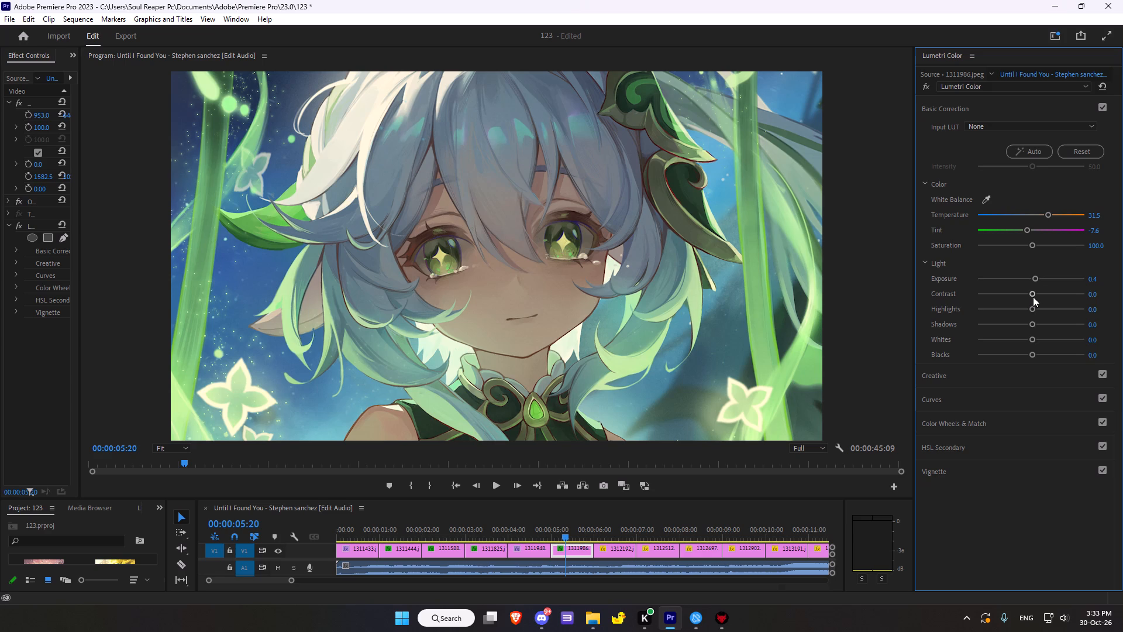
left_click_drag(1033, 297, 1062, 290)
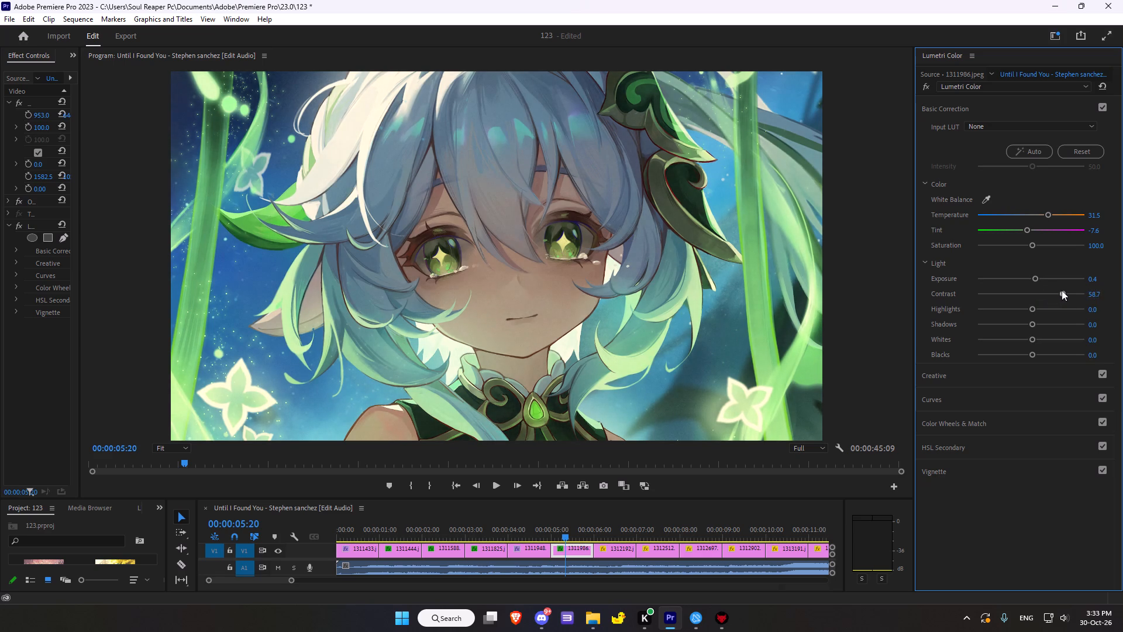
left_click_drag(1062, 290, 1030, 300)
left_click_drag(1030, 300, 1069, 296)
left_click_drag(1069, 296, 1061, 298)
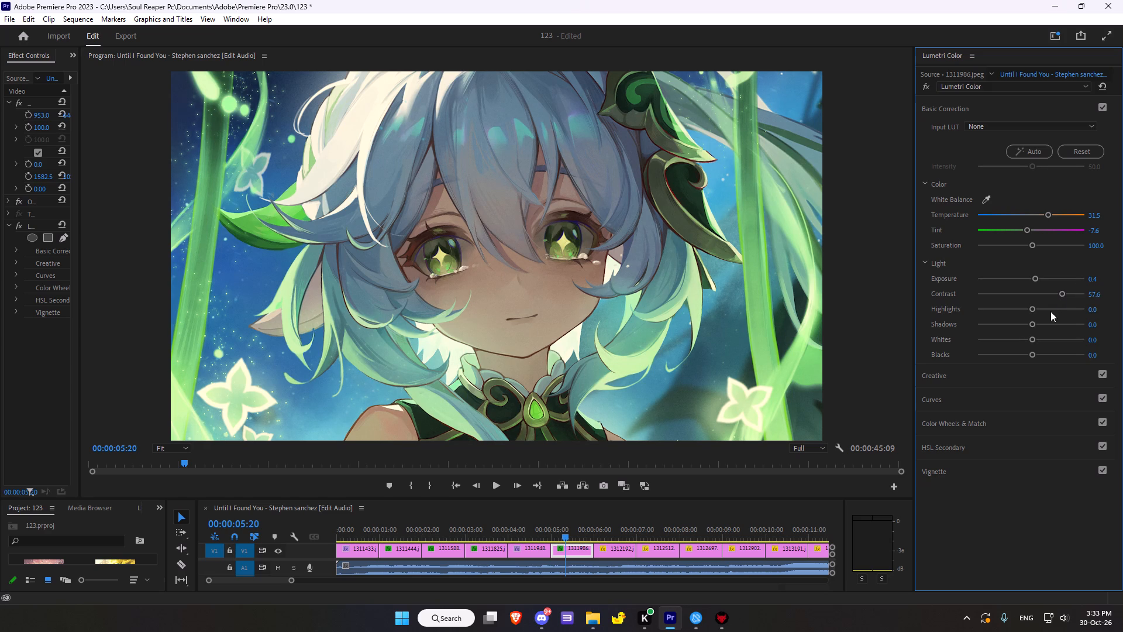
Adjust the tones of 1311986.jpeg to highlights -4.3, shadows 7.6, whites -13.0 and blacks 2.2.
left_click(1031, 311)
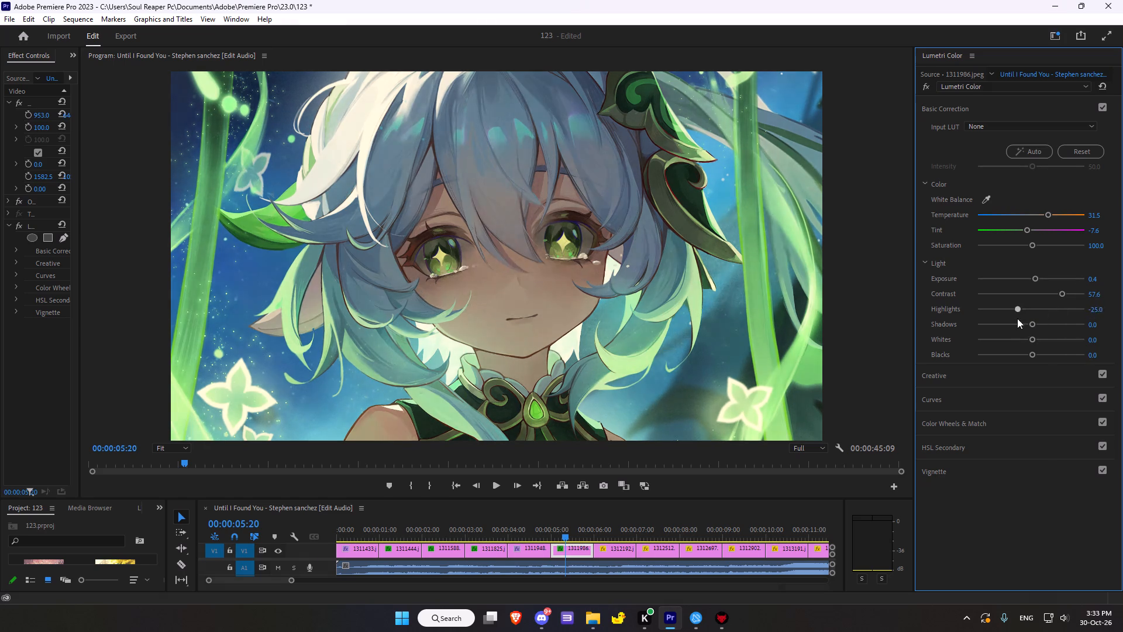
double_click(1032, 312)
left_click_drag(1032, 309, 1023, 315)
left_click_drag(1023, 315, 1028, 315)
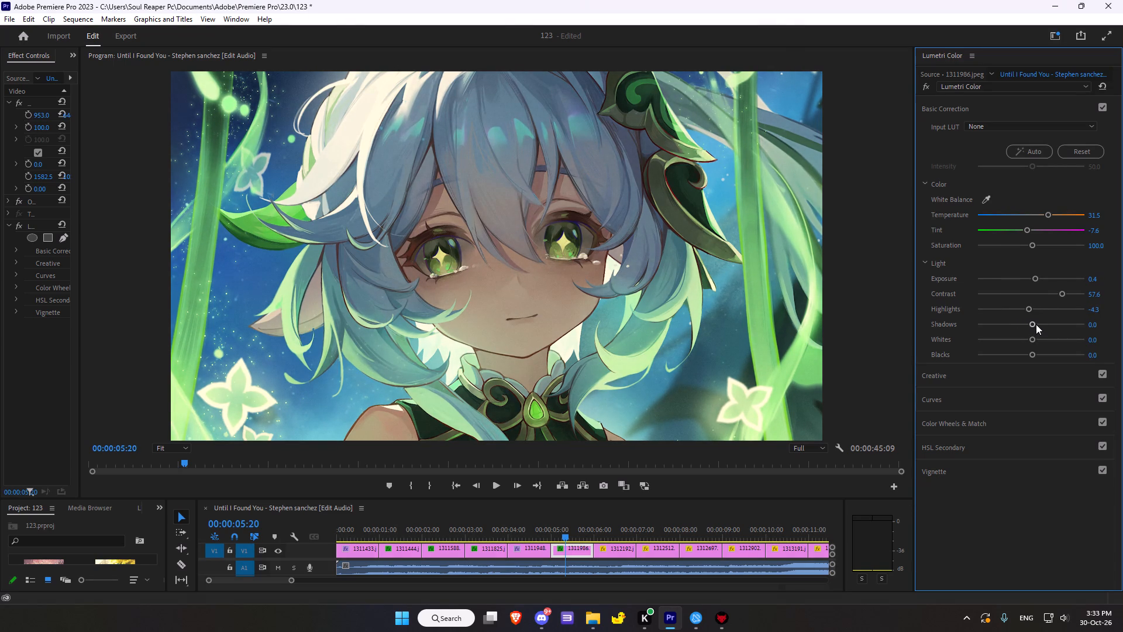
left_click(1032, 325)
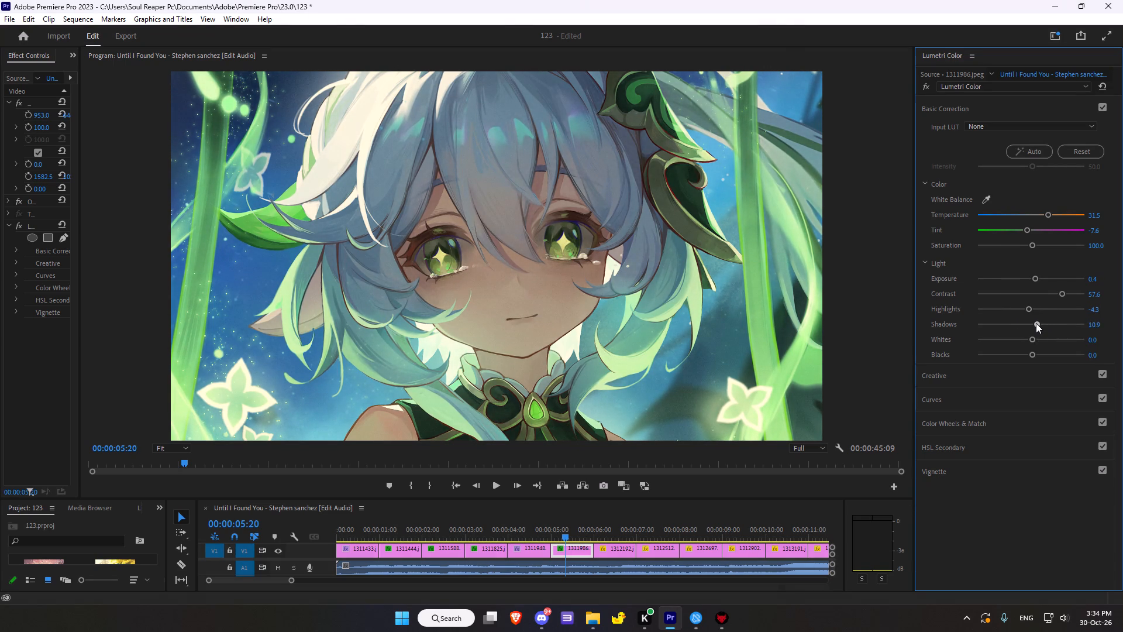
left_click_drag(1032, 342, 1014, 342)
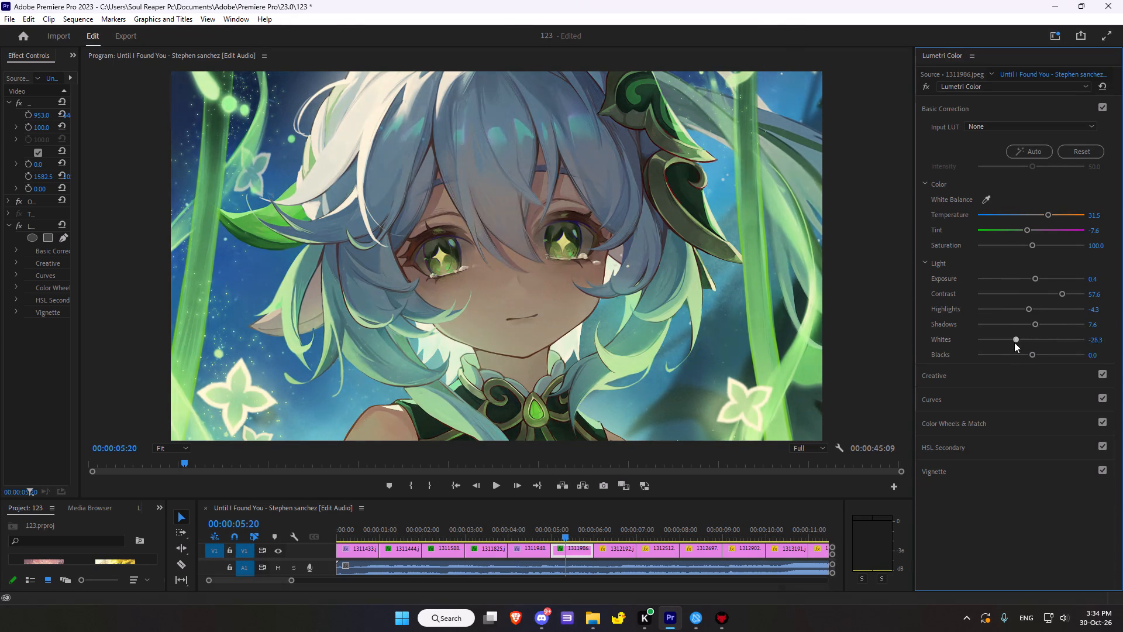
left_click_drag(1014, 342, 1024, 340)
left_click_drag(1024, 340, 1023, 340)
left_click(1036, 353)
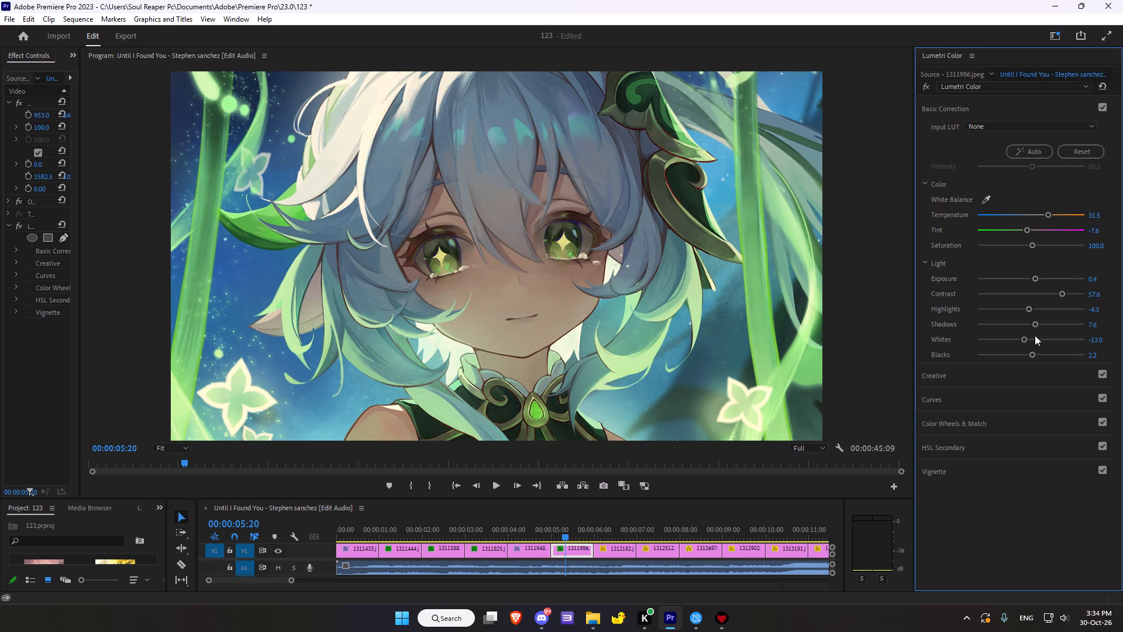
Set the Creative Sharpen adjustment of 1311986.jpeg to 79.3.
scroll(1035, 335, "down", 7)
left_click(969, 376)
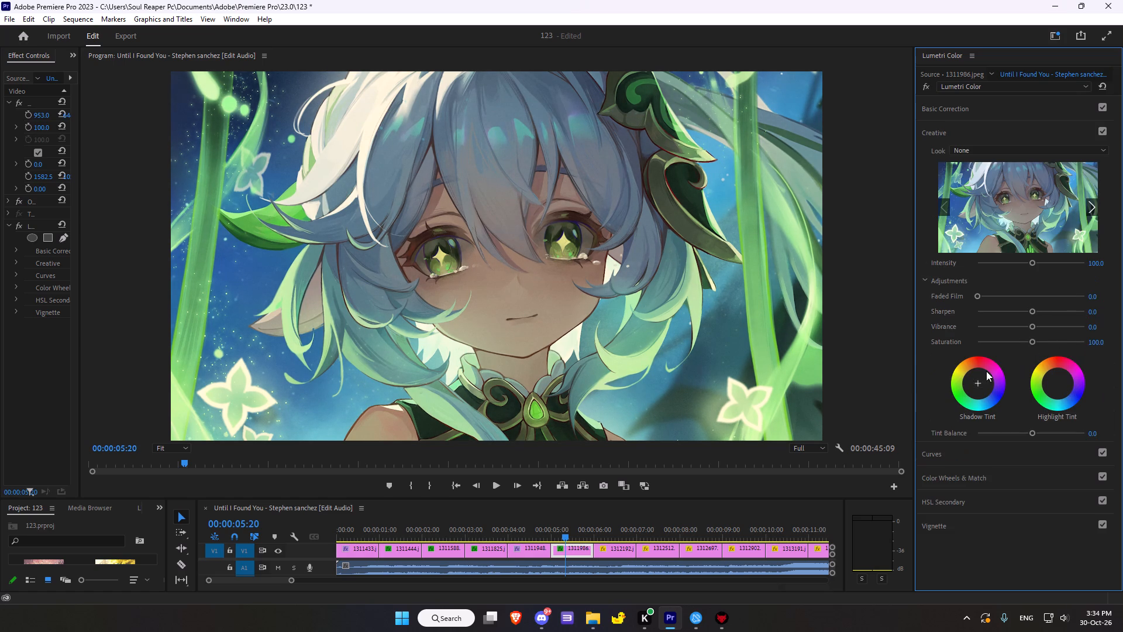
left_click_drag(1029, 312, 986, 317)
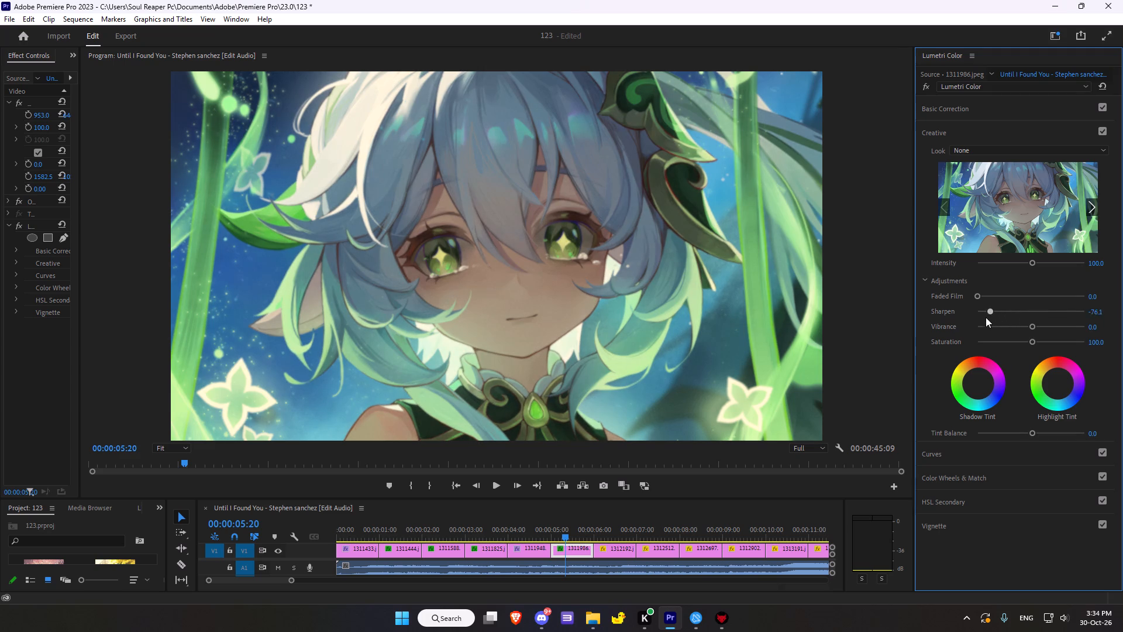
left_click_drag(986, 317, 1073, 317)
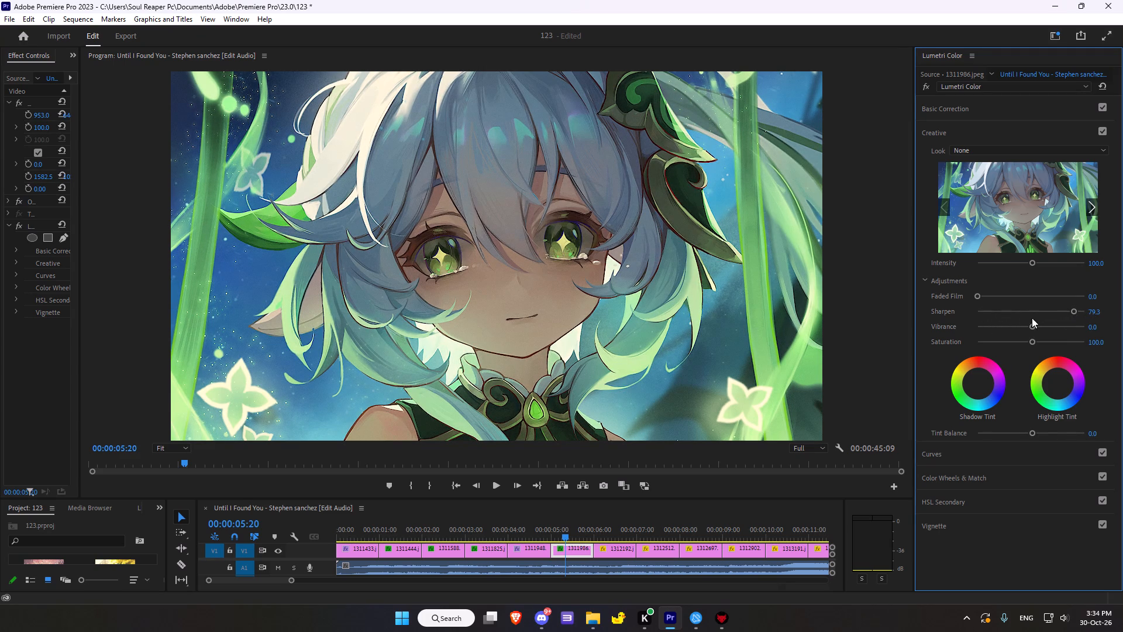
Set the Creative Vibrance adjustment of 1311986.jpeg to 40.2.
scroll(887, 296, "down", 1)
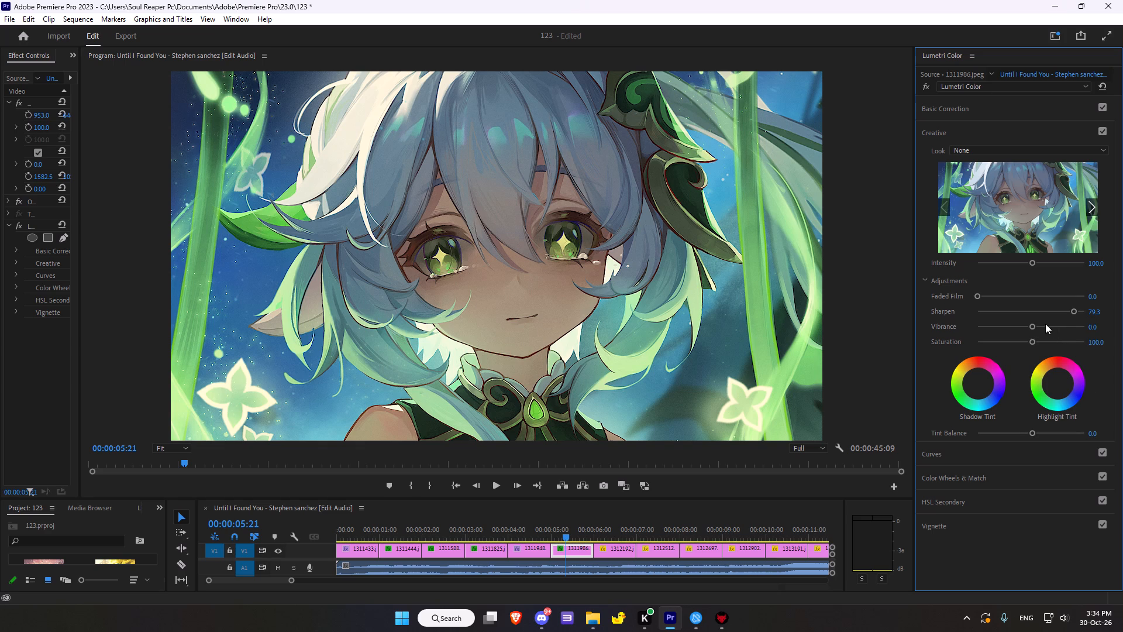
left_click_drag(1034, 325, 1052, 323)
Compare 1311986.jpeg with and without its Lumetri Color grade by repeatedly bypassing and re-enabling the effect.
left_click(928, 83)
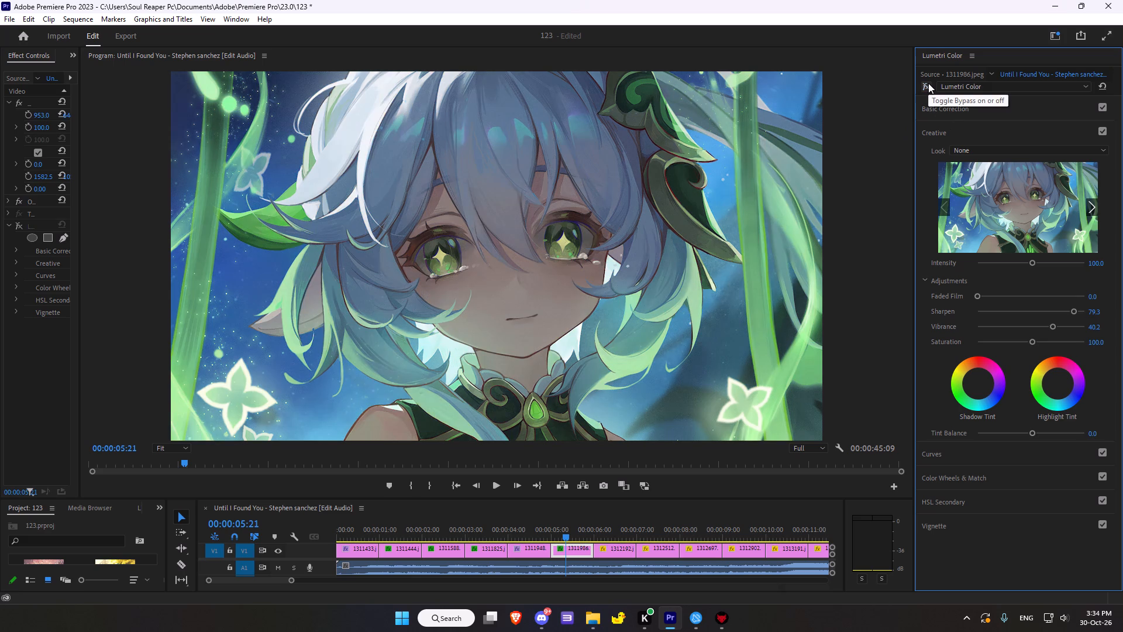
left_click(928, 83)
left_click(928, 83)
left_click(928, 83)
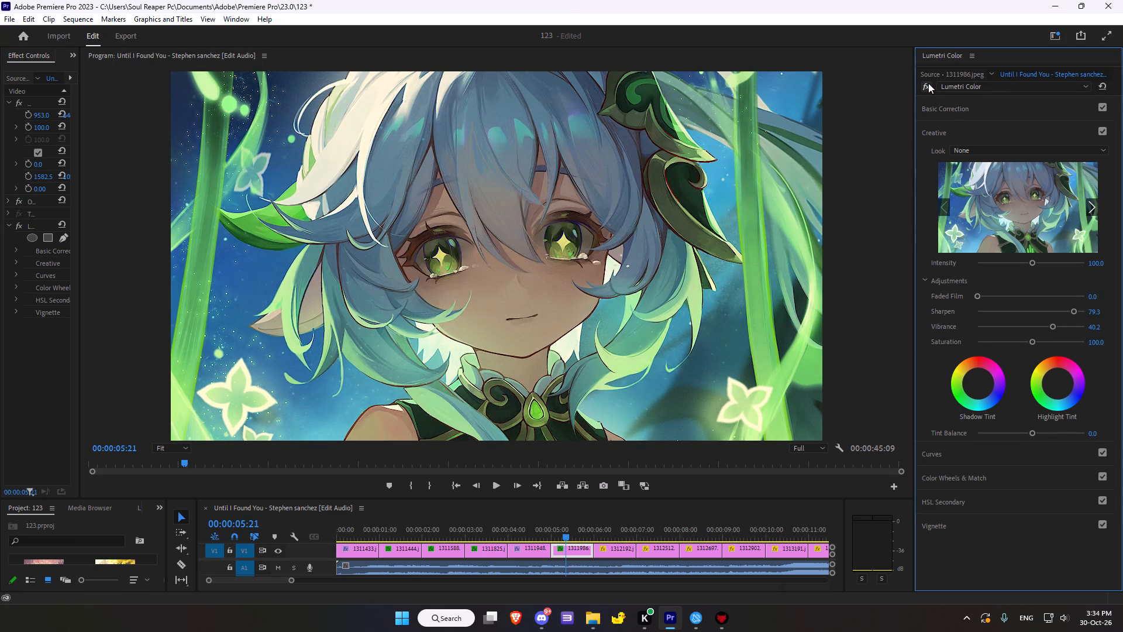
left_click(928, 83)
right_click(928, 83)
left_click(928, 83)
double_click(928, 83)
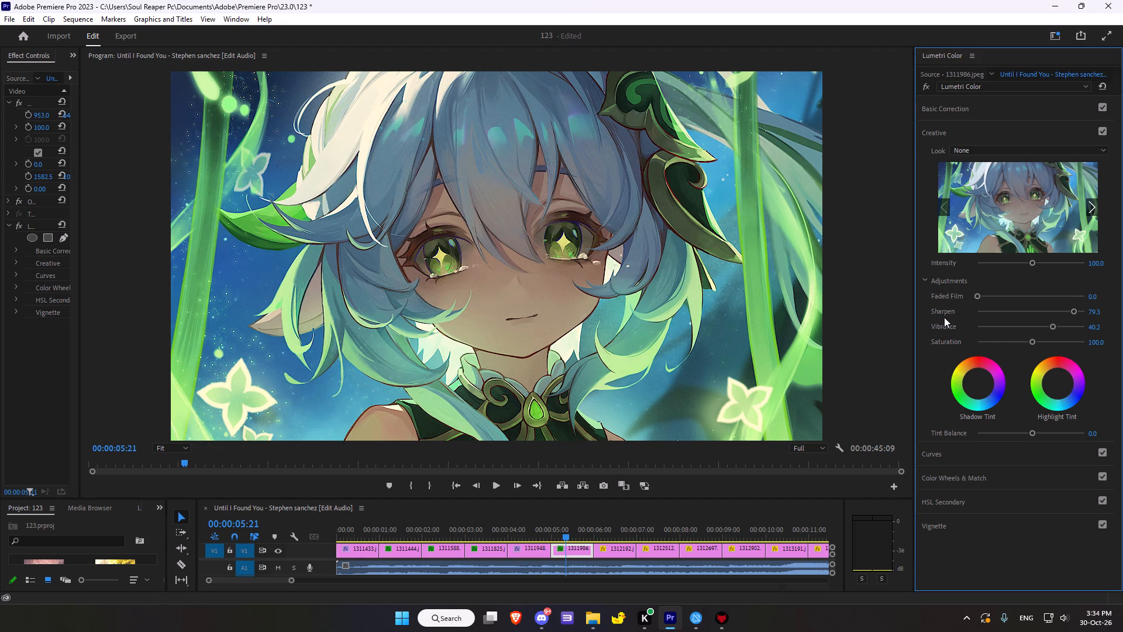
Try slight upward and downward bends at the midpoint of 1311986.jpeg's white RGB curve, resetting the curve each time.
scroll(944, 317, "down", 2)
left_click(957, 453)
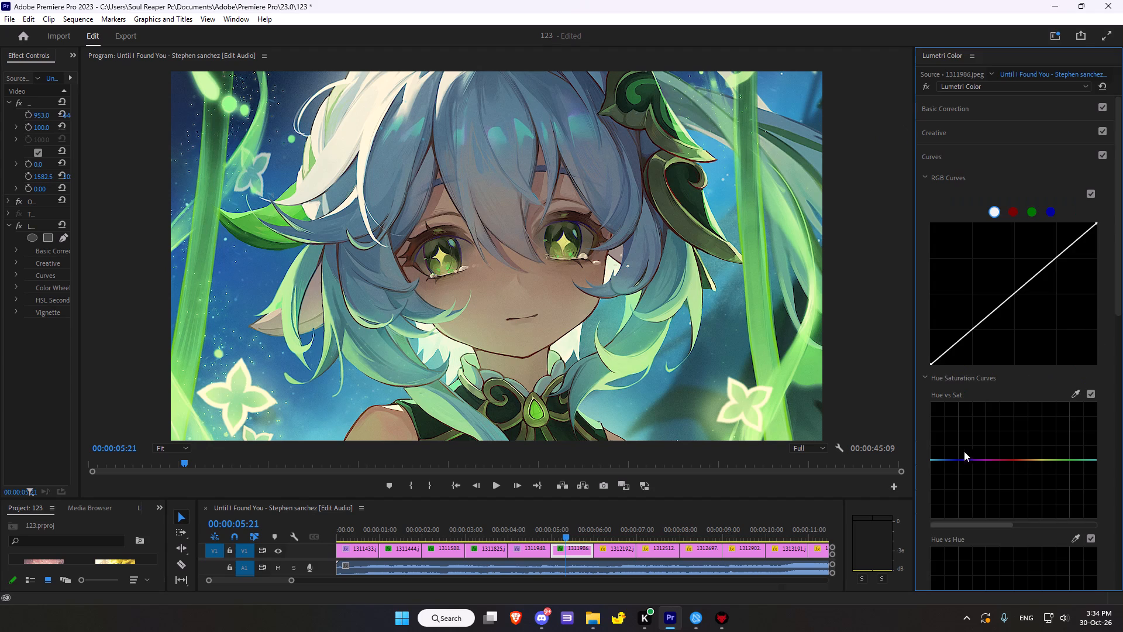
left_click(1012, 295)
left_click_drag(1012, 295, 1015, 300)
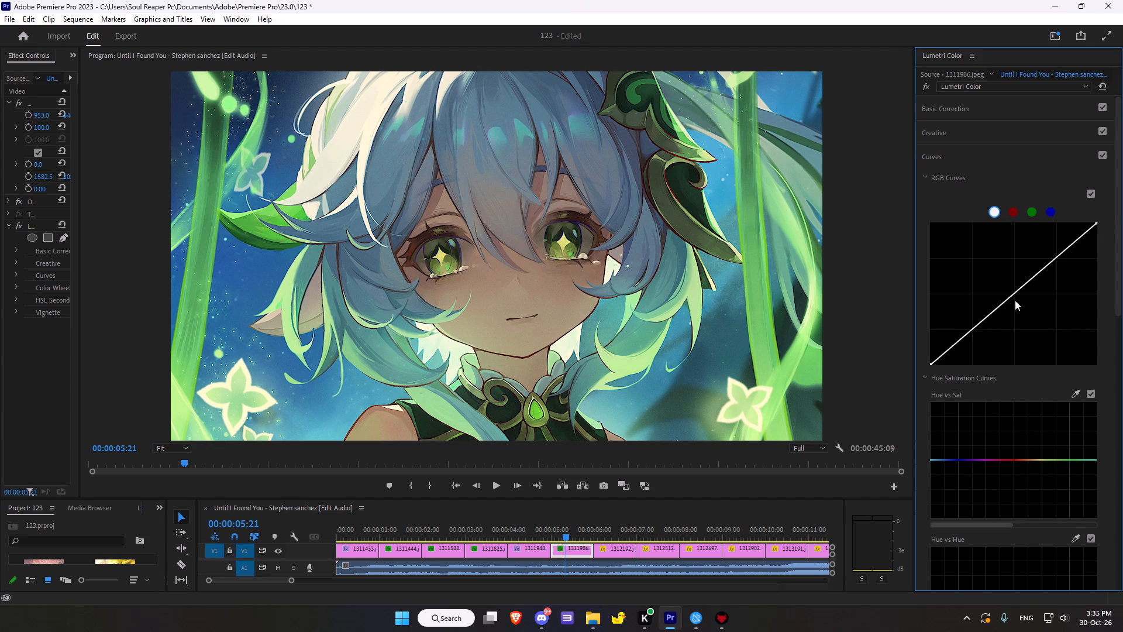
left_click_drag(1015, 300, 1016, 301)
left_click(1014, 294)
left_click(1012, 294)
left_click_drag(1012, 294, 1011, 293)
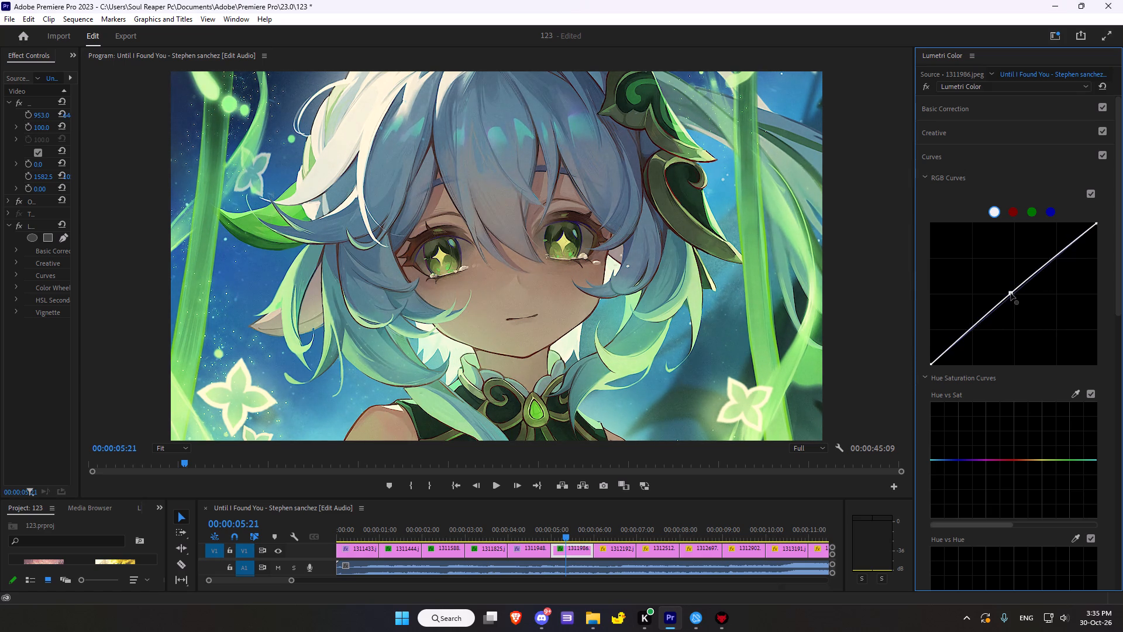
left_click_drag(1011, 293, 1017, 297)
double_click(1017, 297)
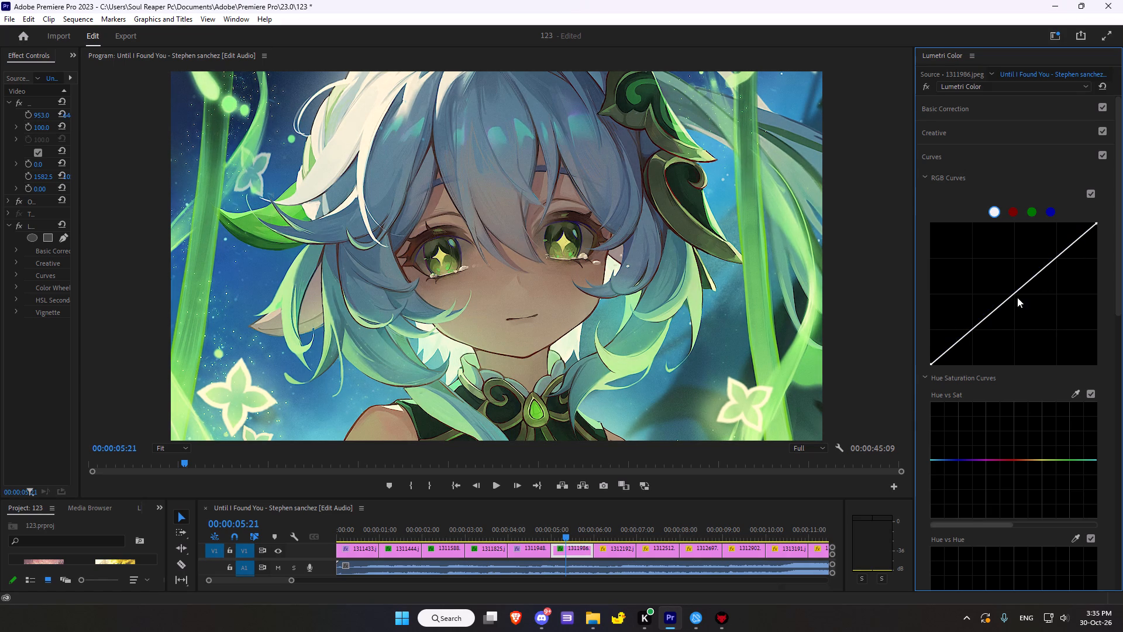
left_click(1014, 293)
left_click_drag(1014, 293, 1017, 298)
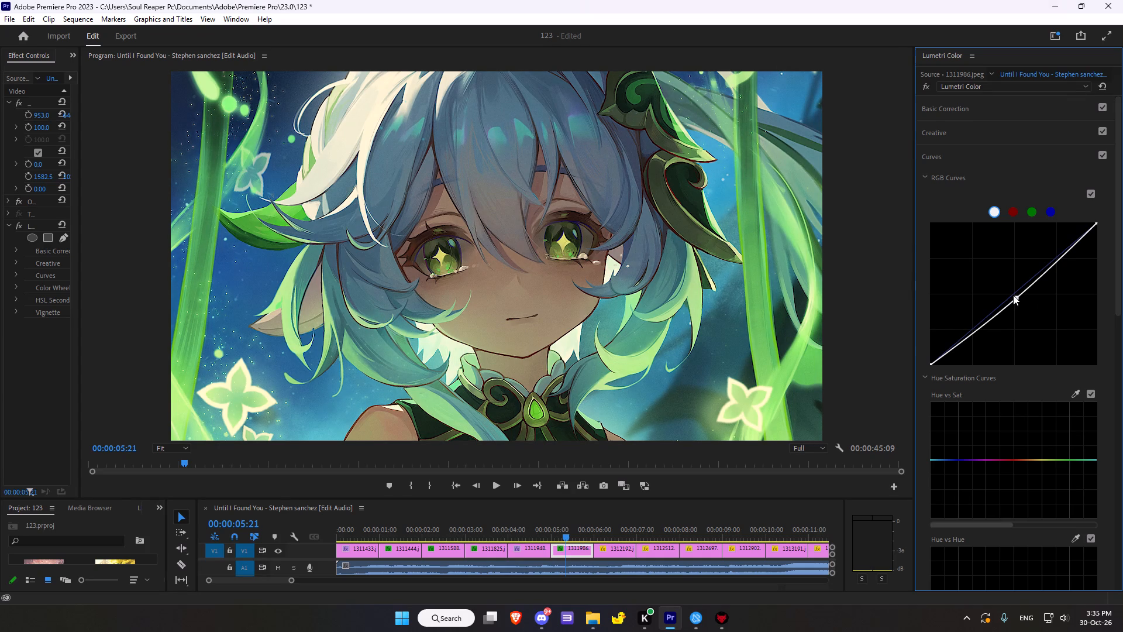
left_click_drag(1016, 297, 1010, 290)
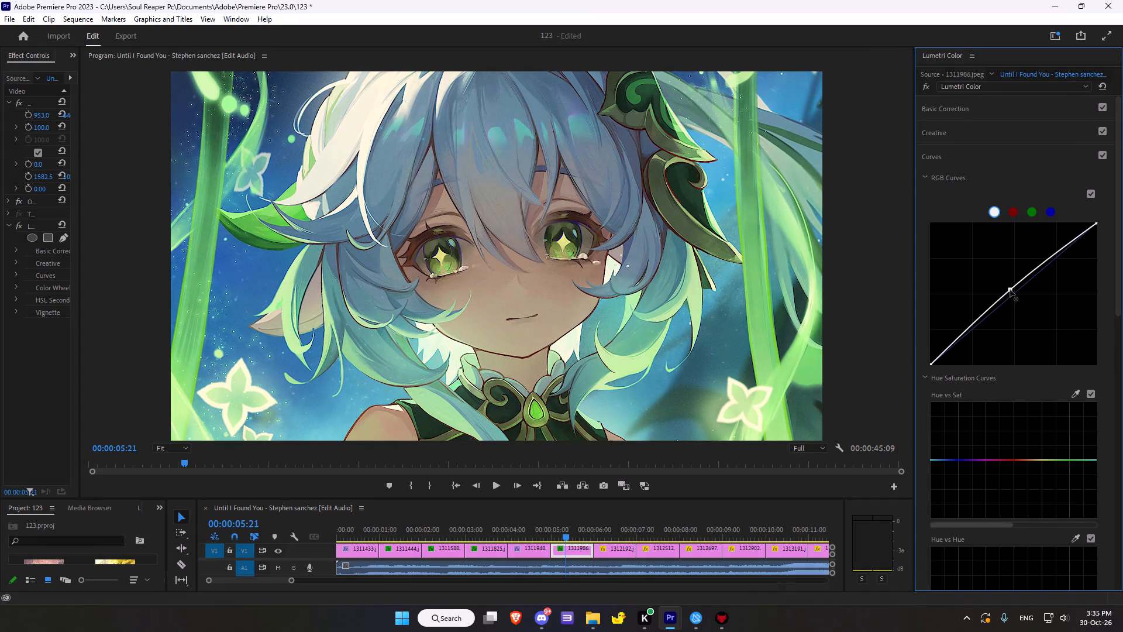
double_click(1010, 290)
Add a midpoint to the white RGB curve of 1311986.jpeg and raise it above the diagonal to brighten the midtones.
left_click(1014, 296)
left_click(1014, 296)
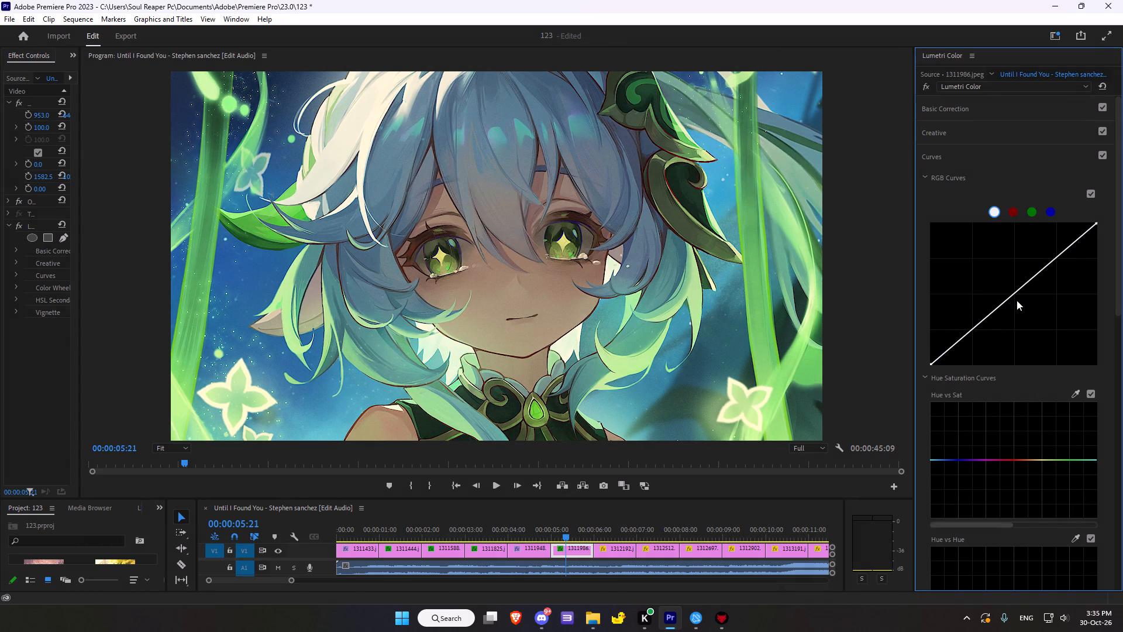
left_click(1012, 296)
left_click(1012, 296)
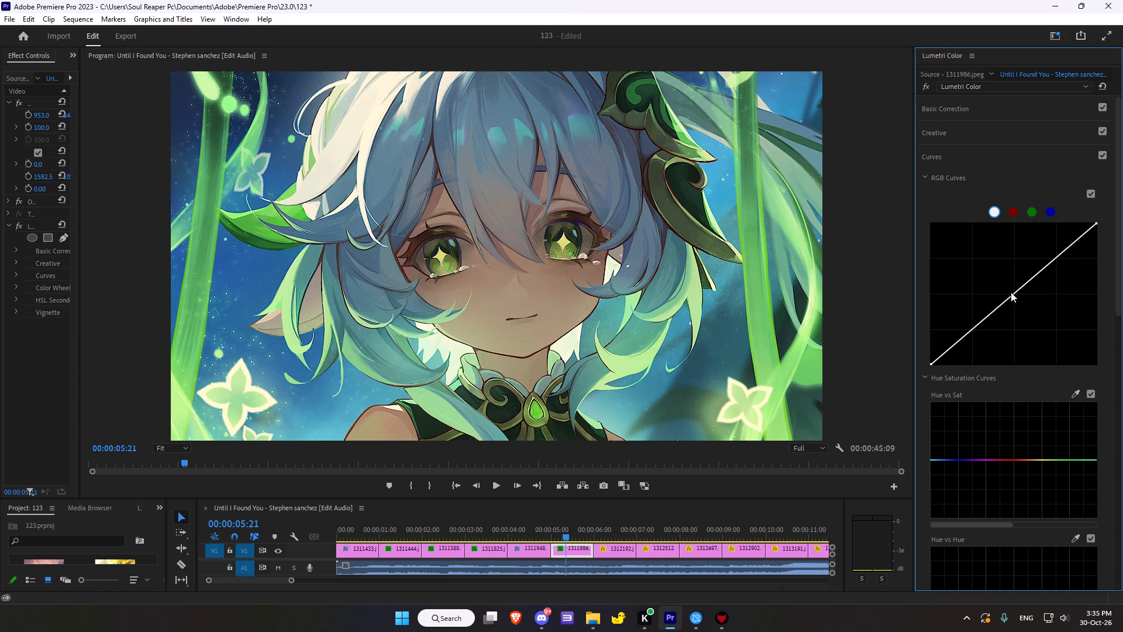
left_click(1011, 292)
left_click(1012, 292)
left_click_drag(1014, 294, 1017, 296)
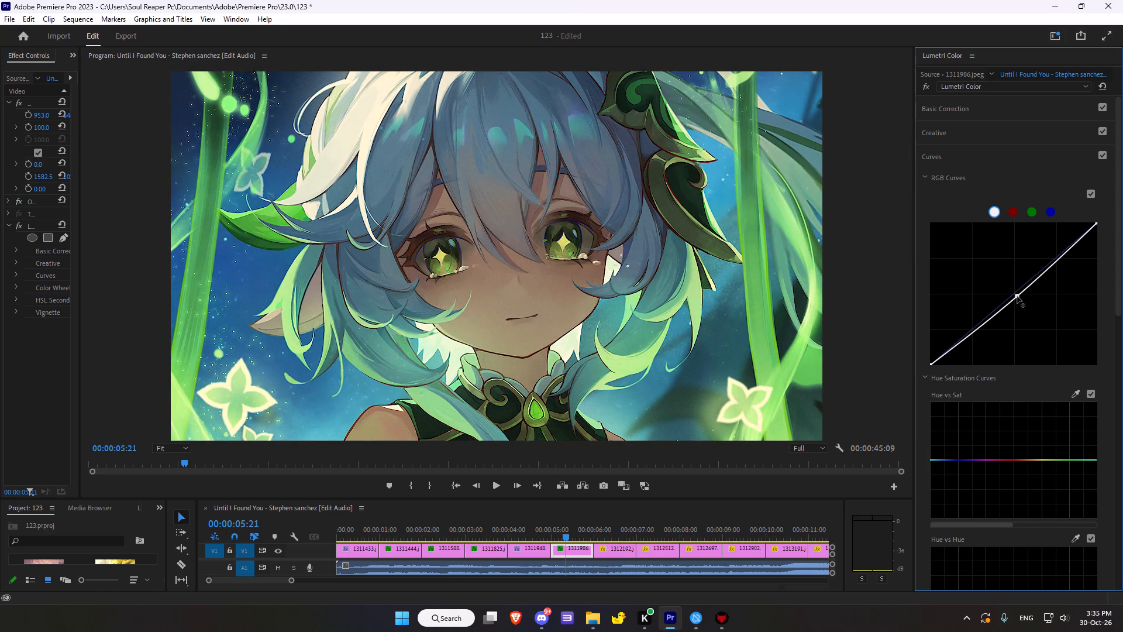
left_click_drag(1017, 296, 1019, 298)
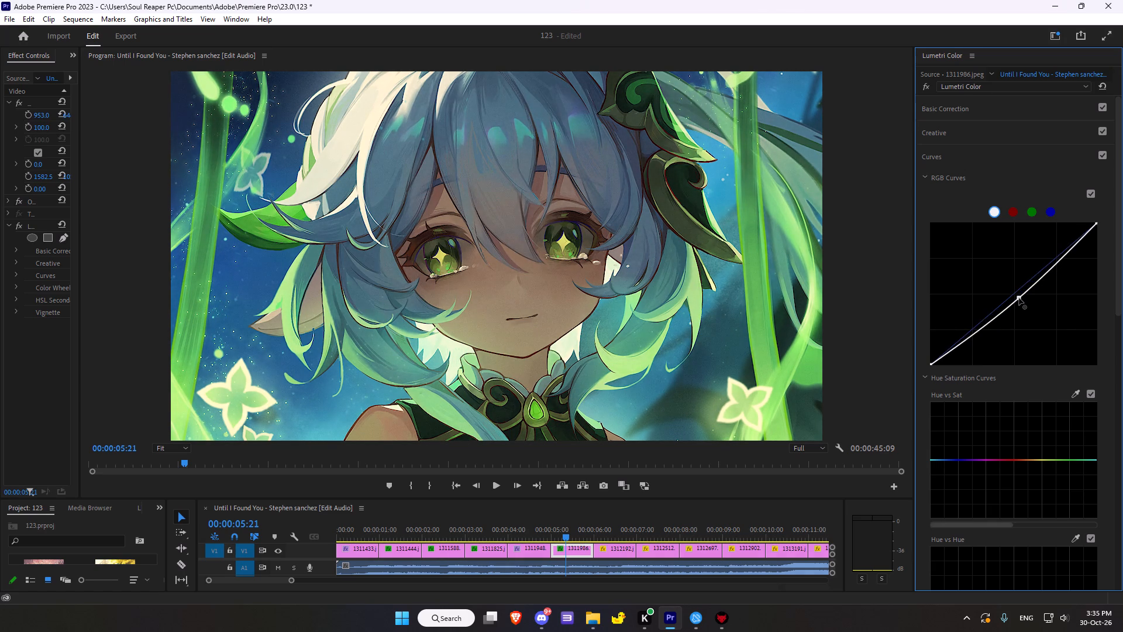
left_click_drag(1019, 298, 1011, 282)
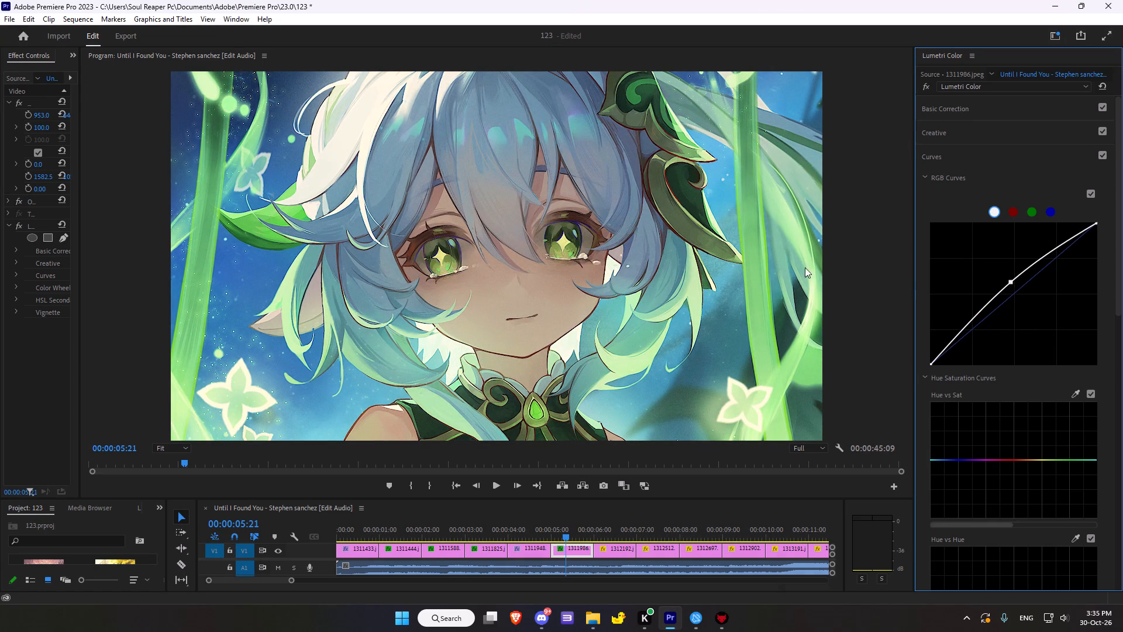
Check the grade against the ungraded image and lower the white RGB curve's midpoint slightly below the diagonal.
left_click(925, 87)
double_click(925, 88)
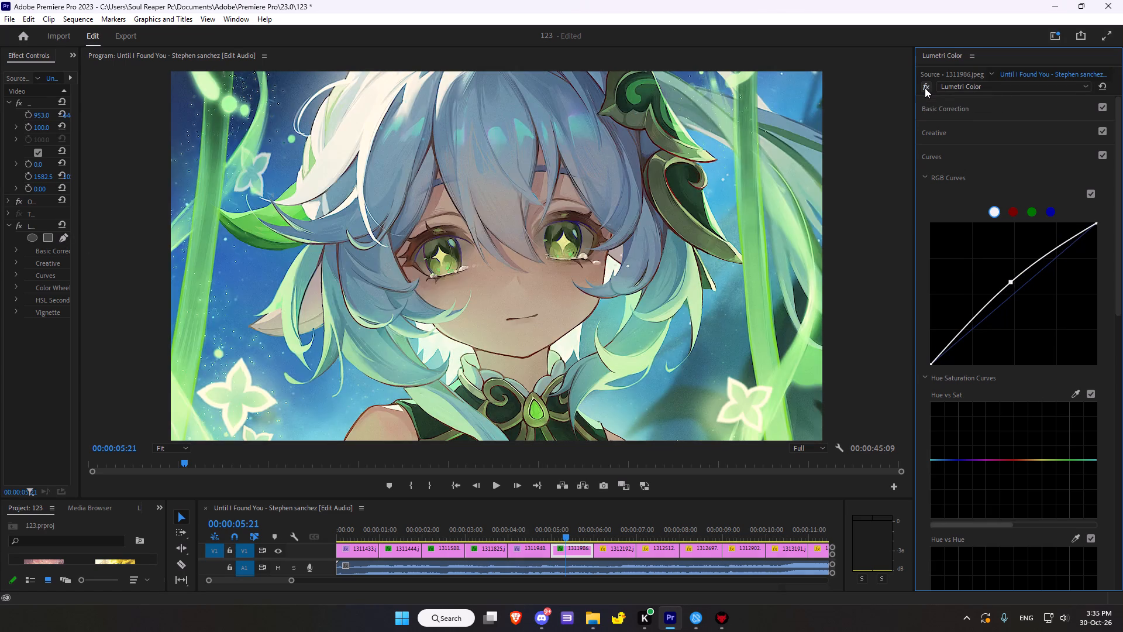
left_click(925, 88)
left_click_drag(1011, 283, 1014, 296)
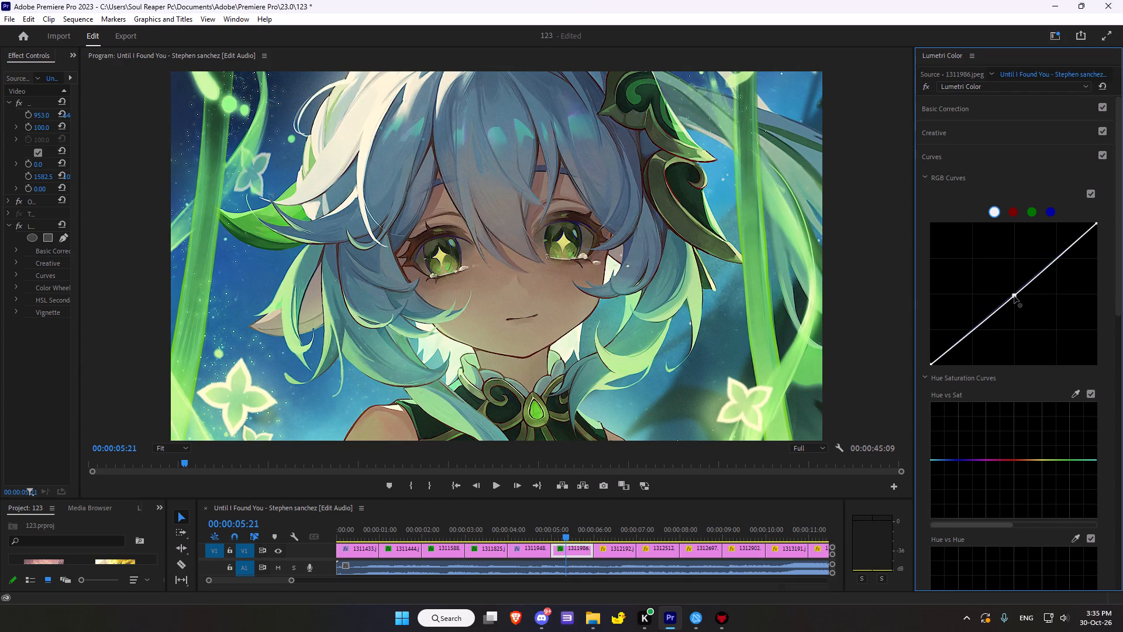
left_click_drag(1014, 296, 1015, 300)
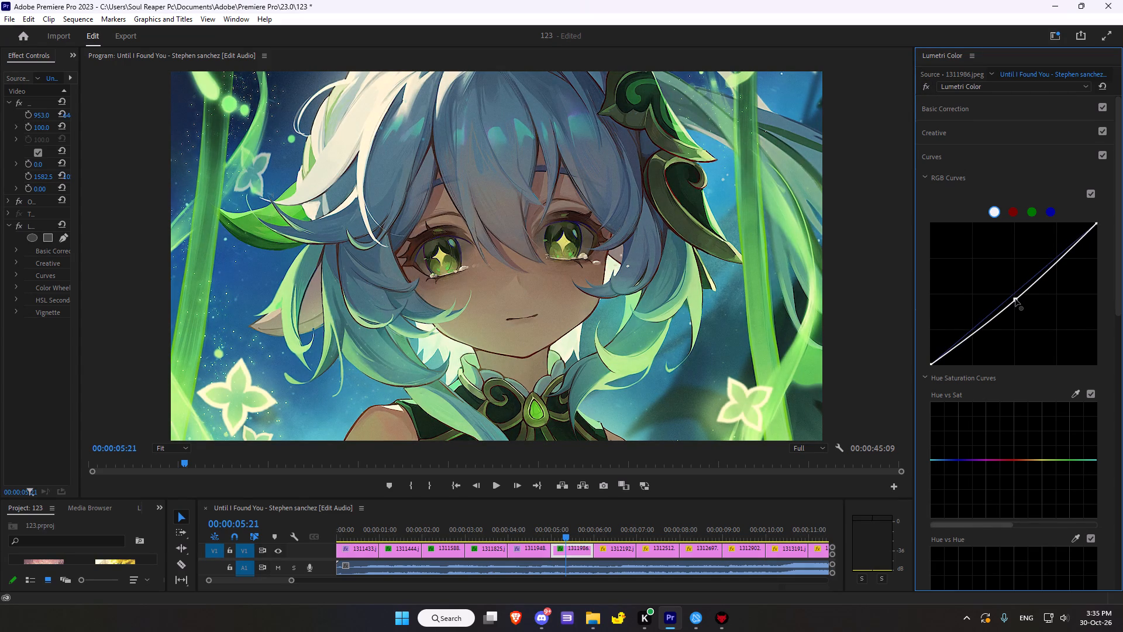
Sample the light green hair tip for the Hue vs Sat curve and slightly raise the yellow-green saturation.
scroll(1015, 299, "down", 7)
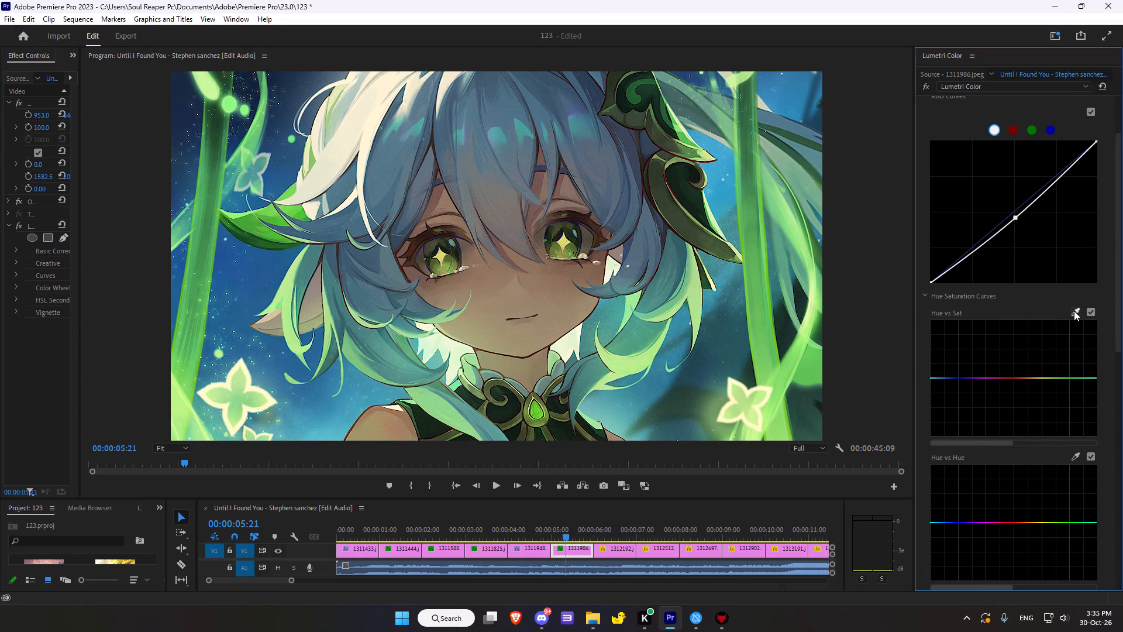
left_click(1074, 311)
left_click(638, 362)
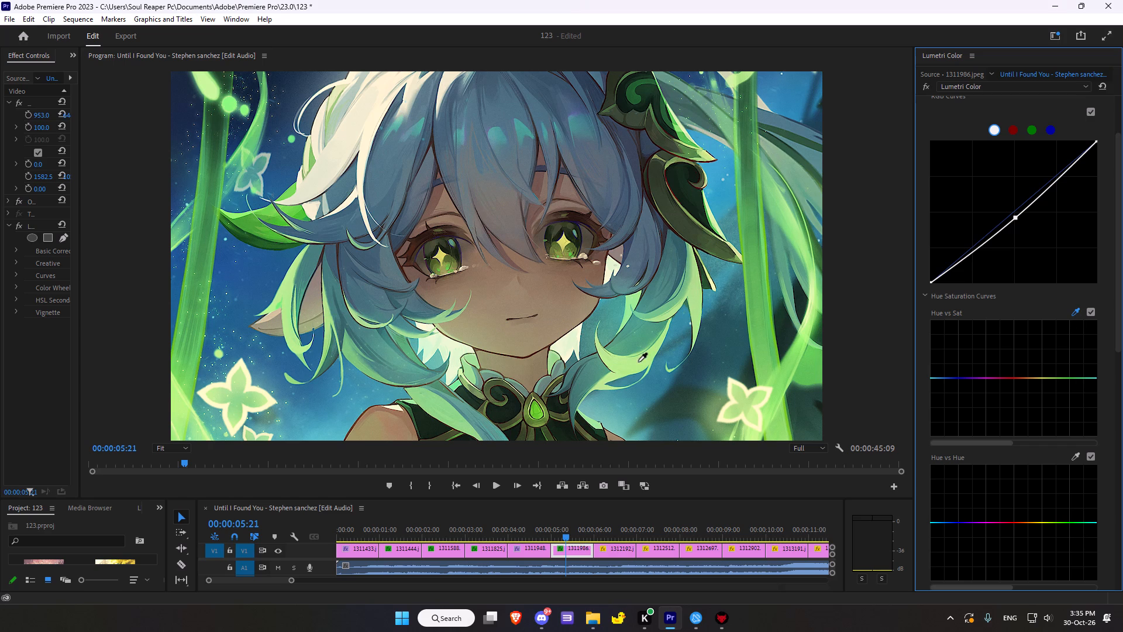
left_click_drag(1052, 379, 1052, 457)
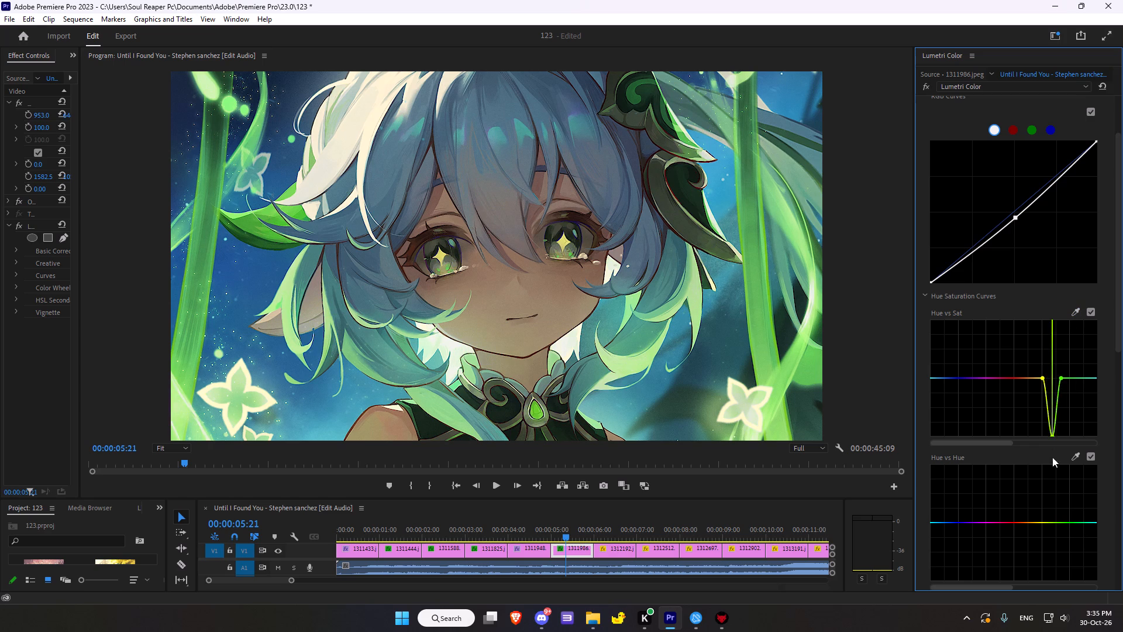
left_click_drag(1052, 457, 1050, 370)
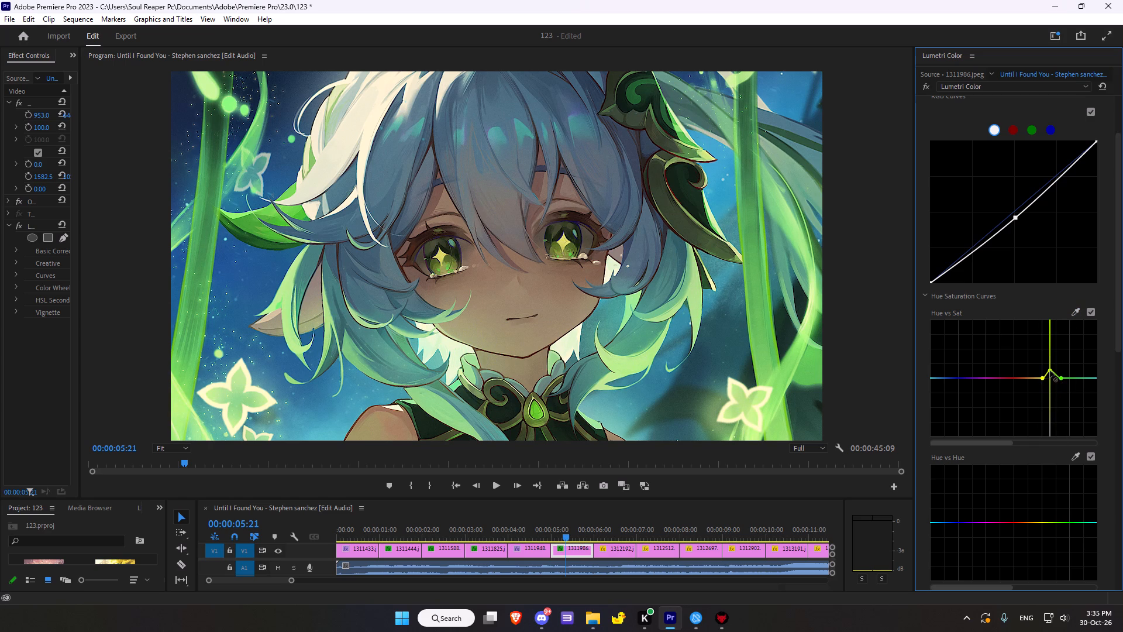
left_click_drag(1050, 370, 1055, 384)
left_click_drag(1055, 384, 1052, 367)
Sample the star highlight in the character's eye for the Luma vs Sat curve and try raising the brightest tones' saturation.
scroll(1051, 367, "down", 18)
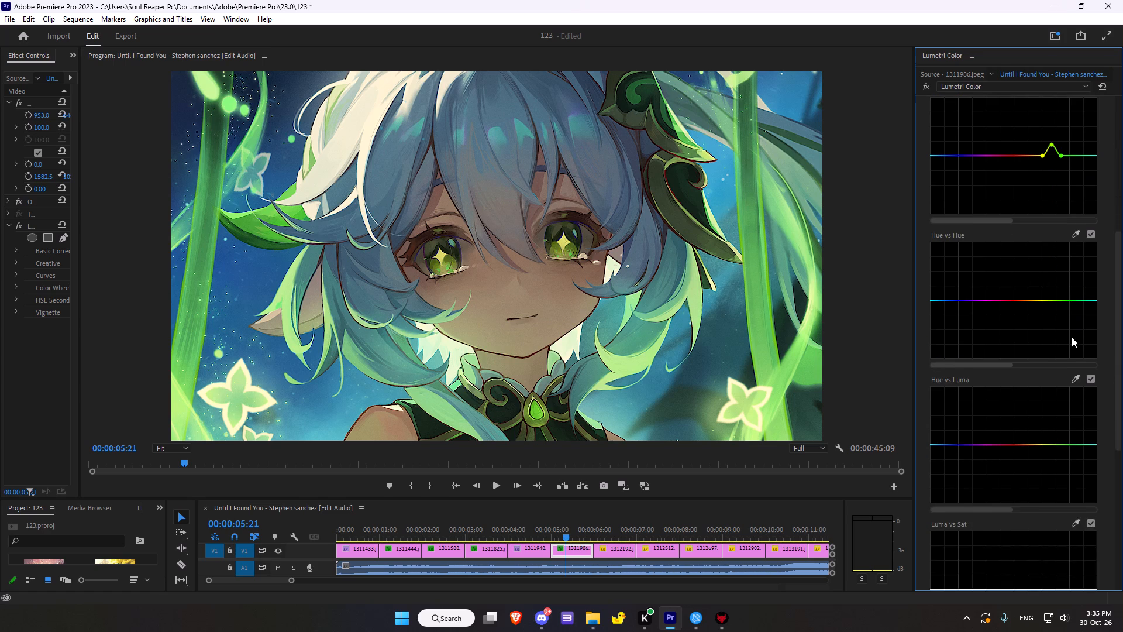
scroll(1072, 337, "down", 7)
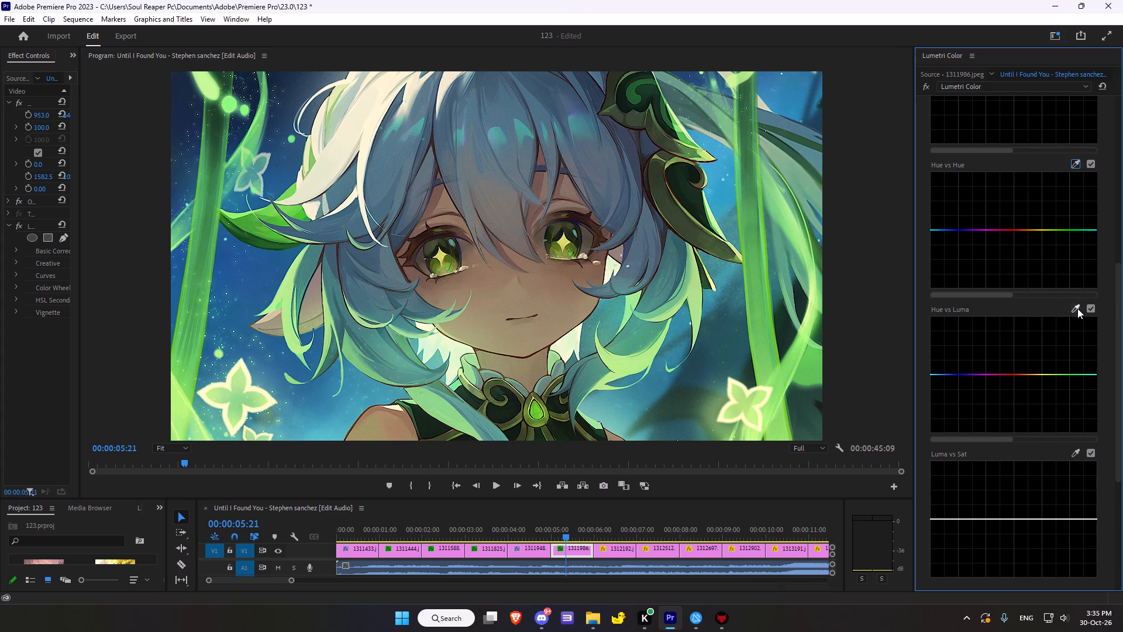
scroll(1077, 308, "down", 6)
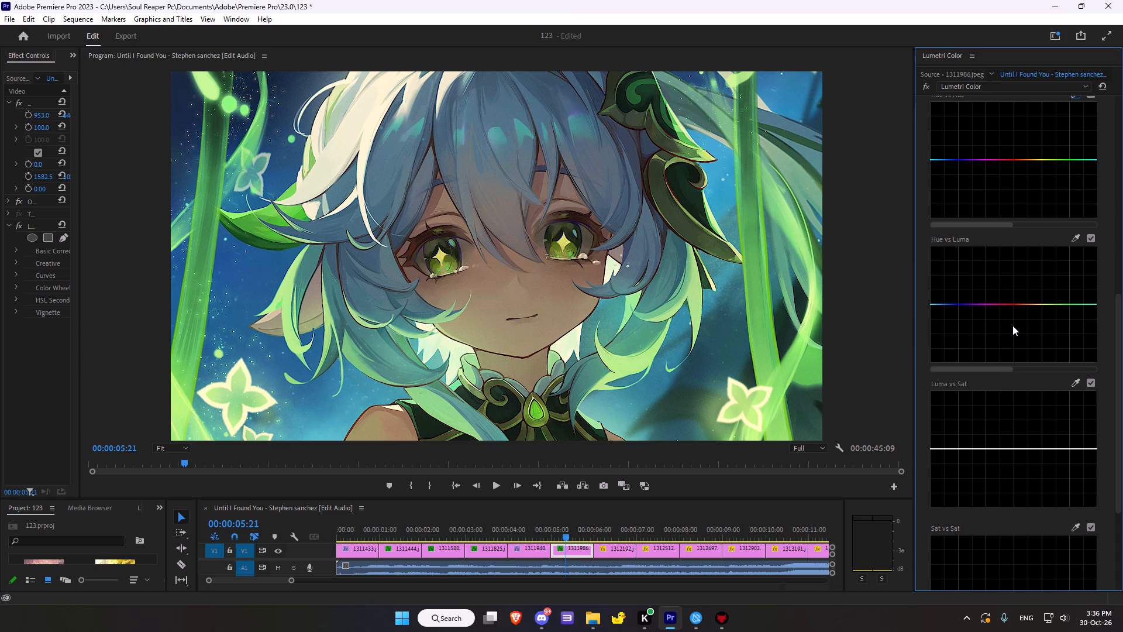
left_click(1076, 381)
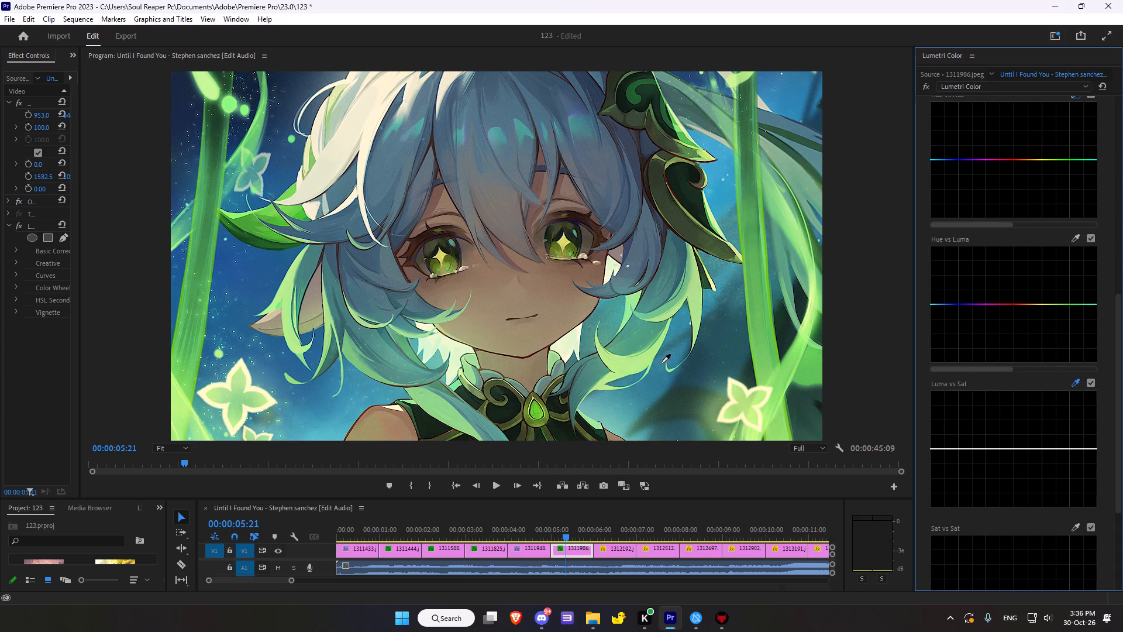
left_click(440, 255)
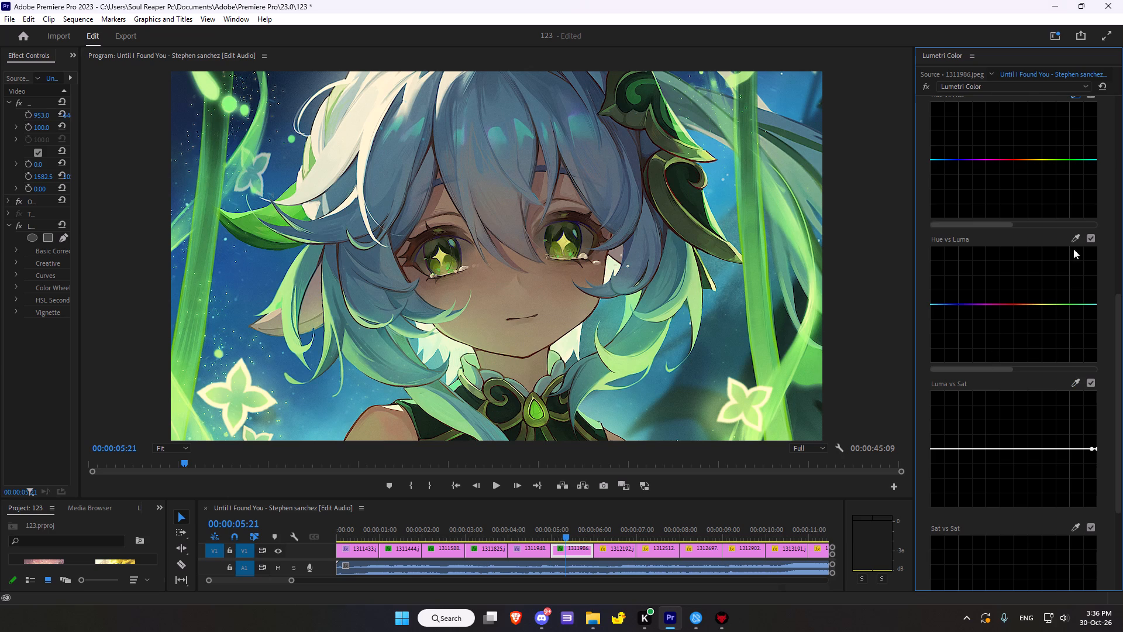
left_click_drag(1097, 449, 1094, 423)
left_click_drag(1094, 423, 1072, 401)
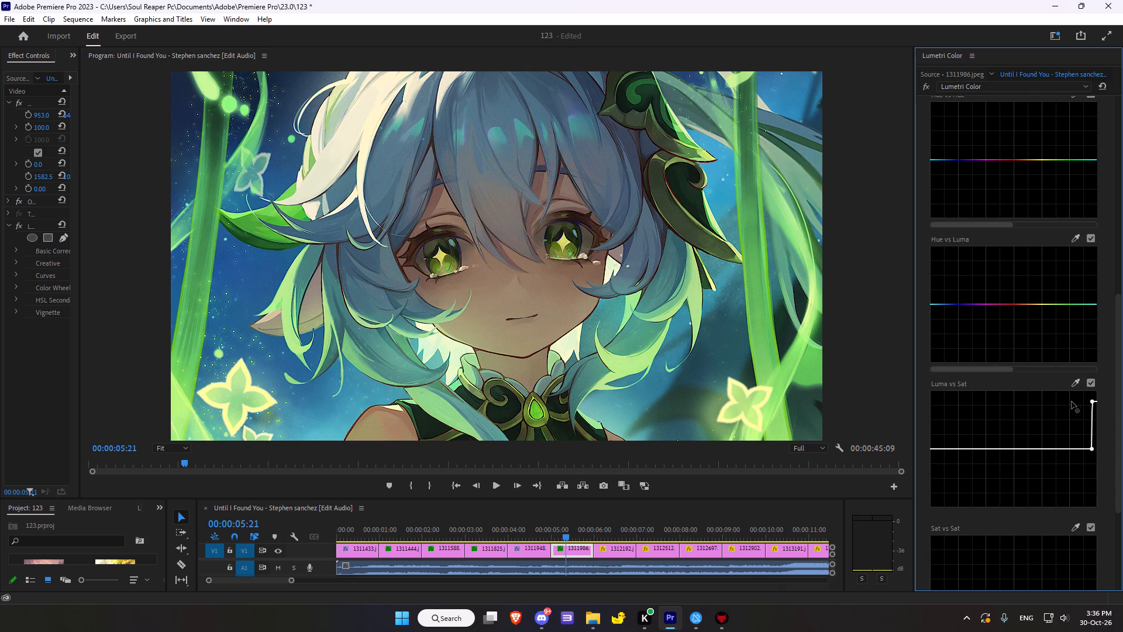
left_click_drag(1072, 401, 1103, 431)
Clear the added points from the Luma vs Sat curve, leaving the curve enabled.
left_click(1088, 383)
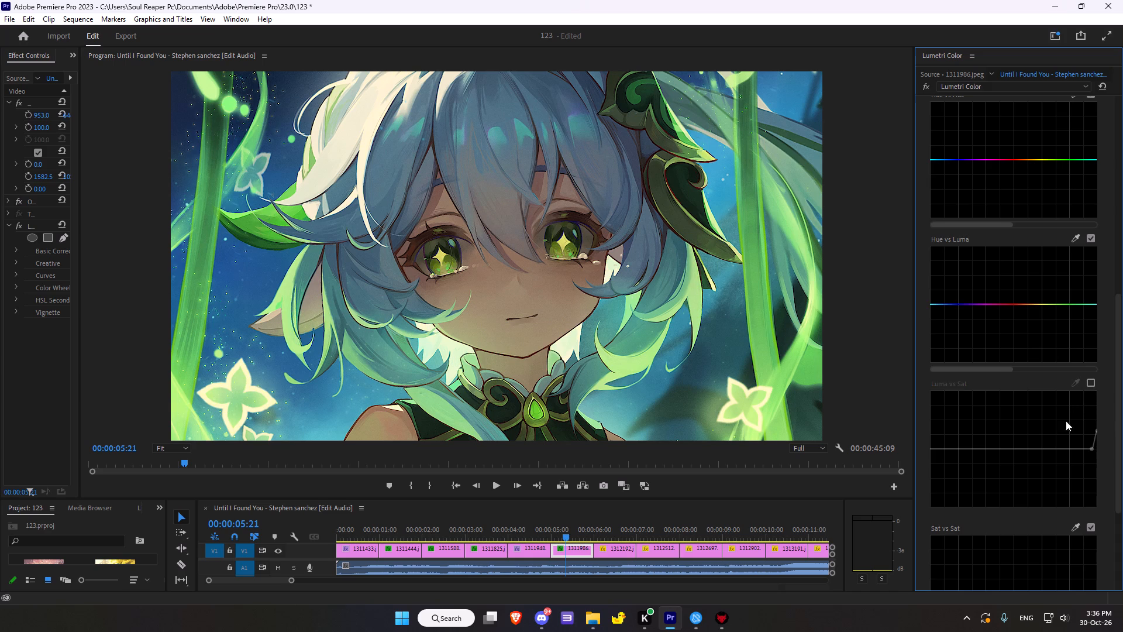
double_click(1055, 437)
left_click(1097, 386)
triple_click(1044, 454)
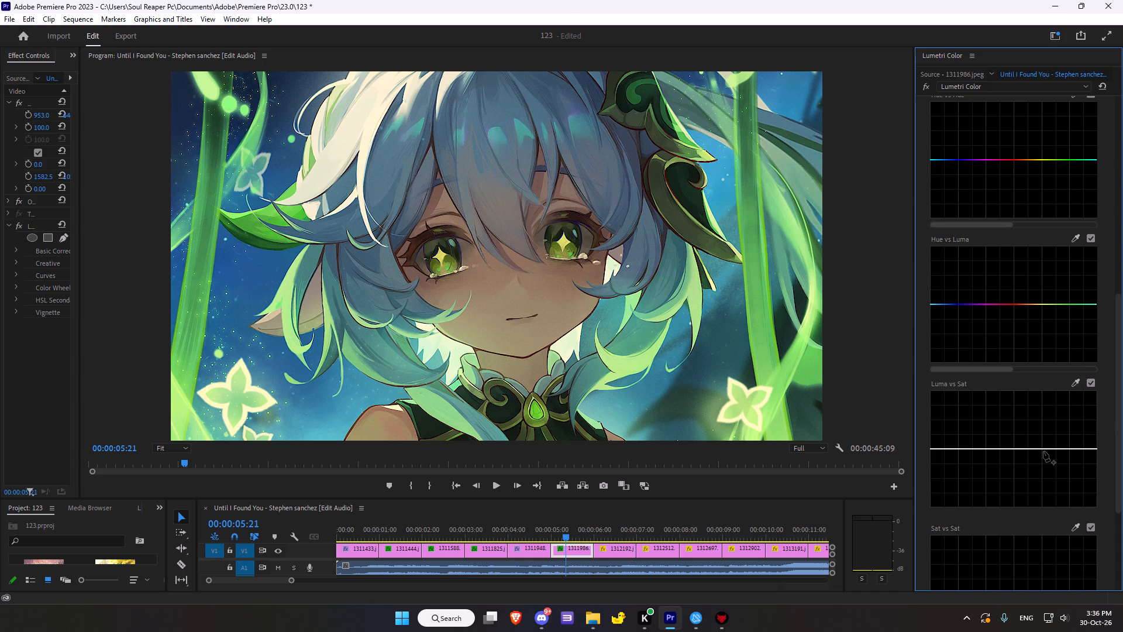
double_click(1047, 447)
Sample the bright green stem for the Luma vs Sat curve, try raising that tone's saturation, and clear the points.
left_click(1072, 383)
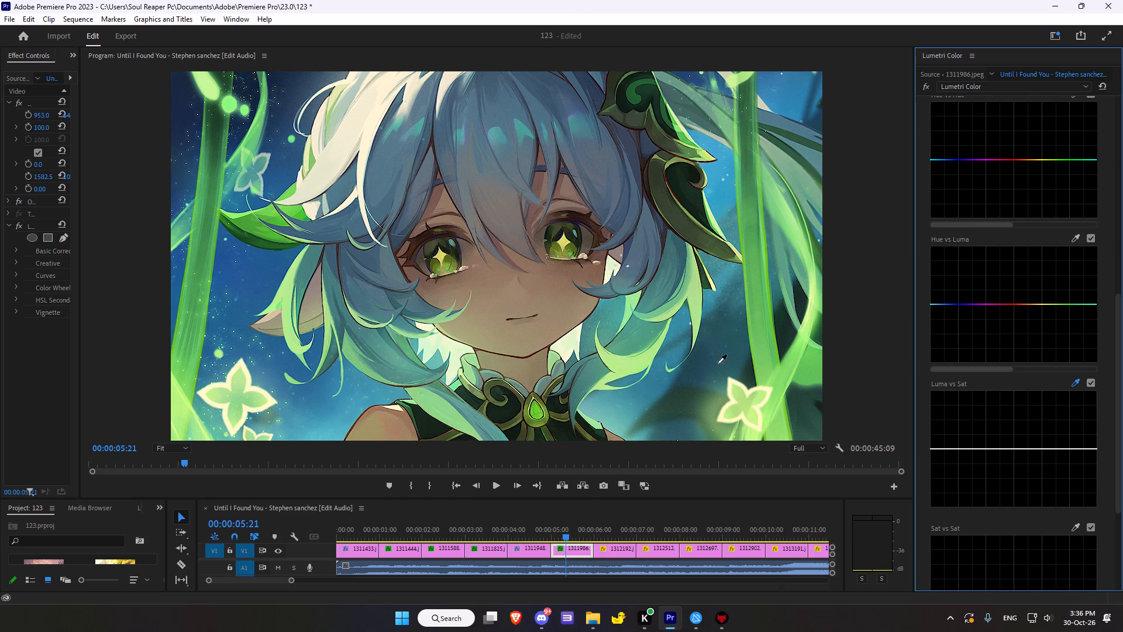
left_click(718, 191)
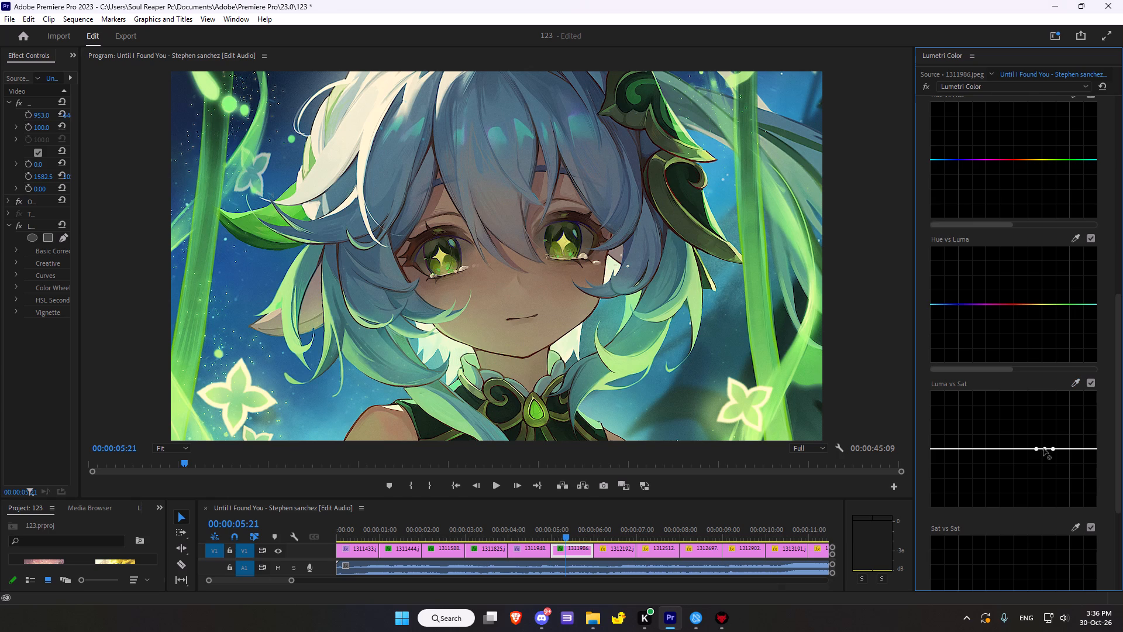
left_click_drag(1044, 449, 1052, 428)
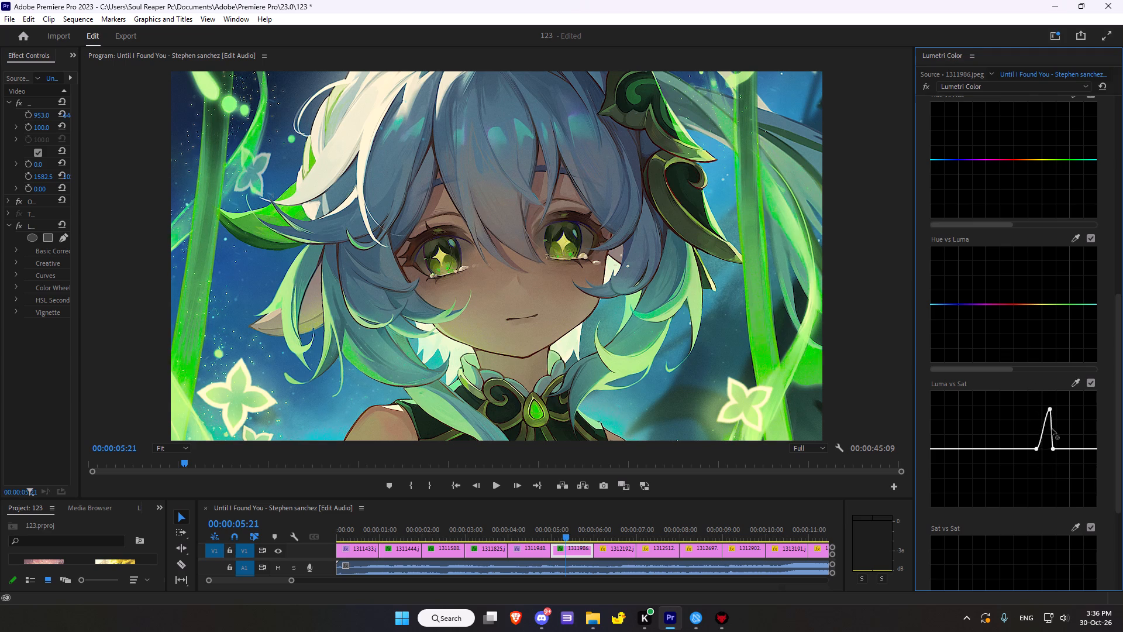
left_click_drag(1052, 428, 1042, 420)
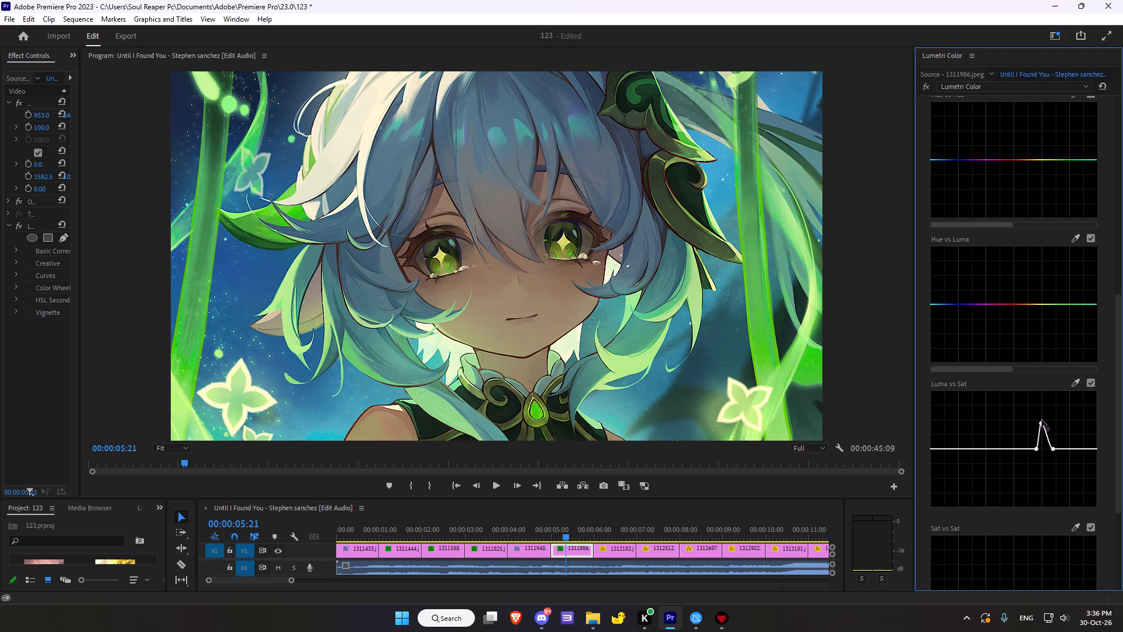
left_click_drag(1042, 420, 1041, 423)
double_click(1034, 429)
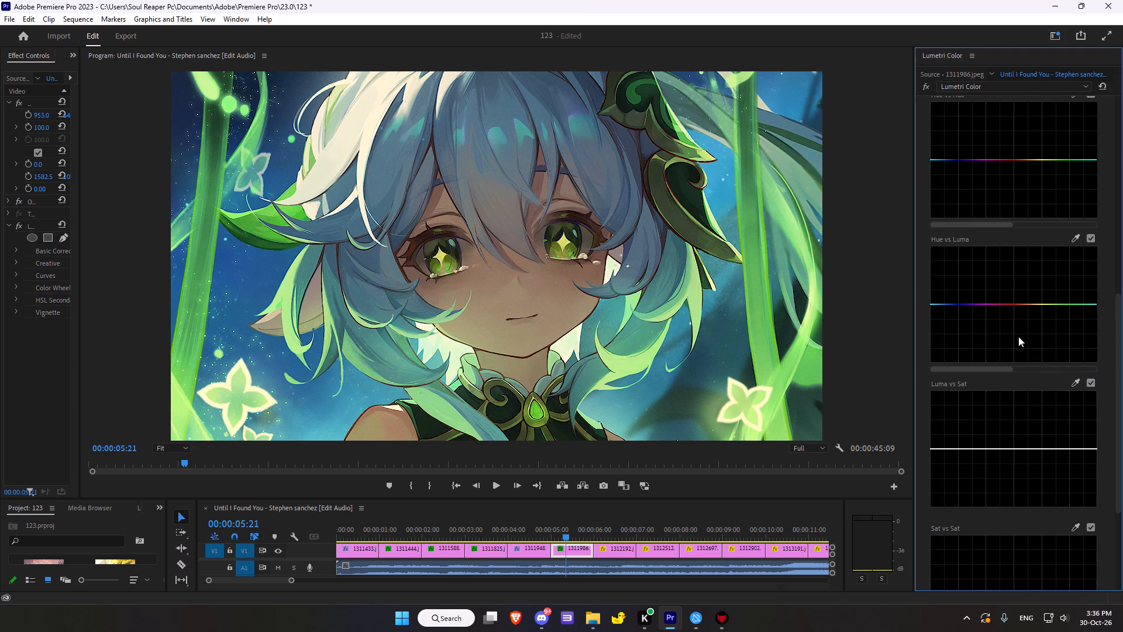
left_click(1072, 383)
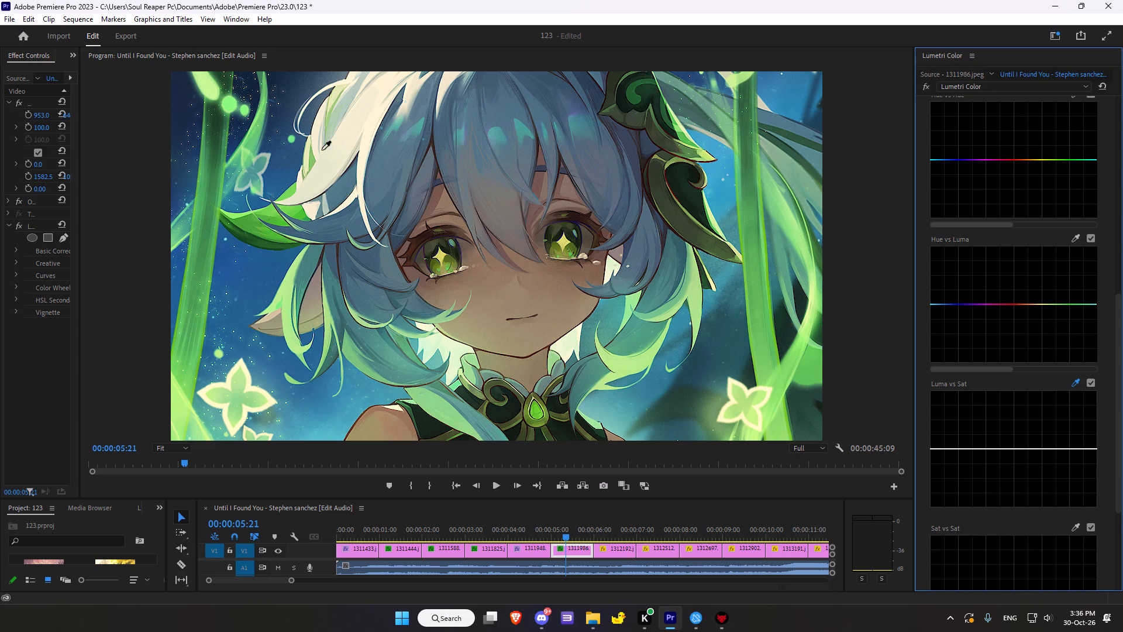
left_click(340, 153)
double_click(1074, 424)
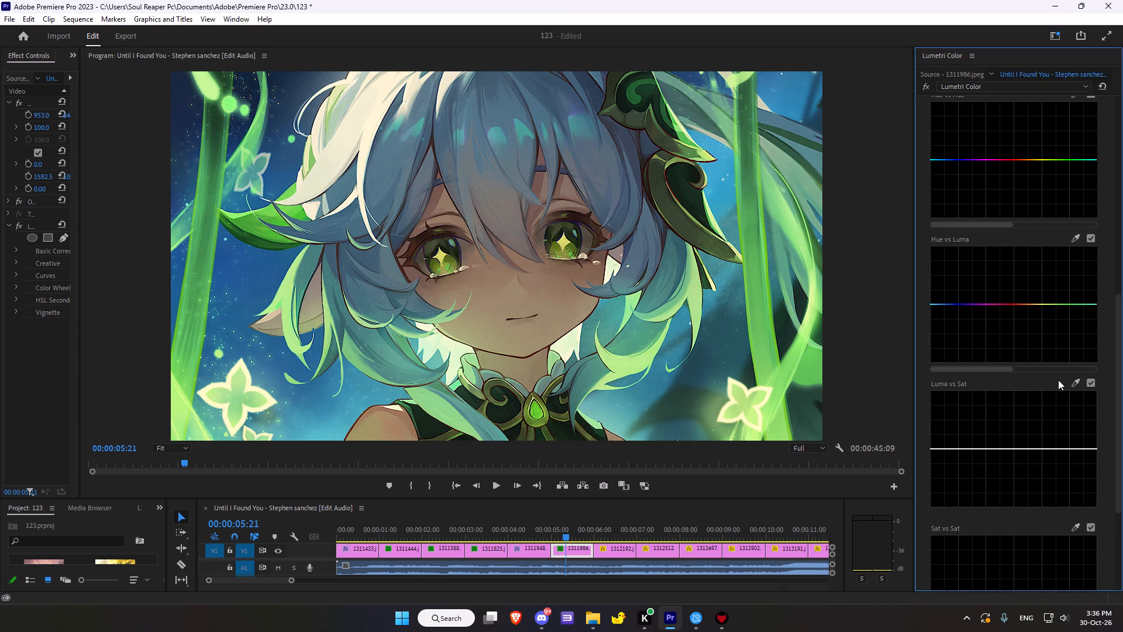
Sample the character's chin for the Sat vs Sat curve and slightly raise that low-saturation point, comparing against the ungraded image.
scroll(1055, 384, "down", 6)
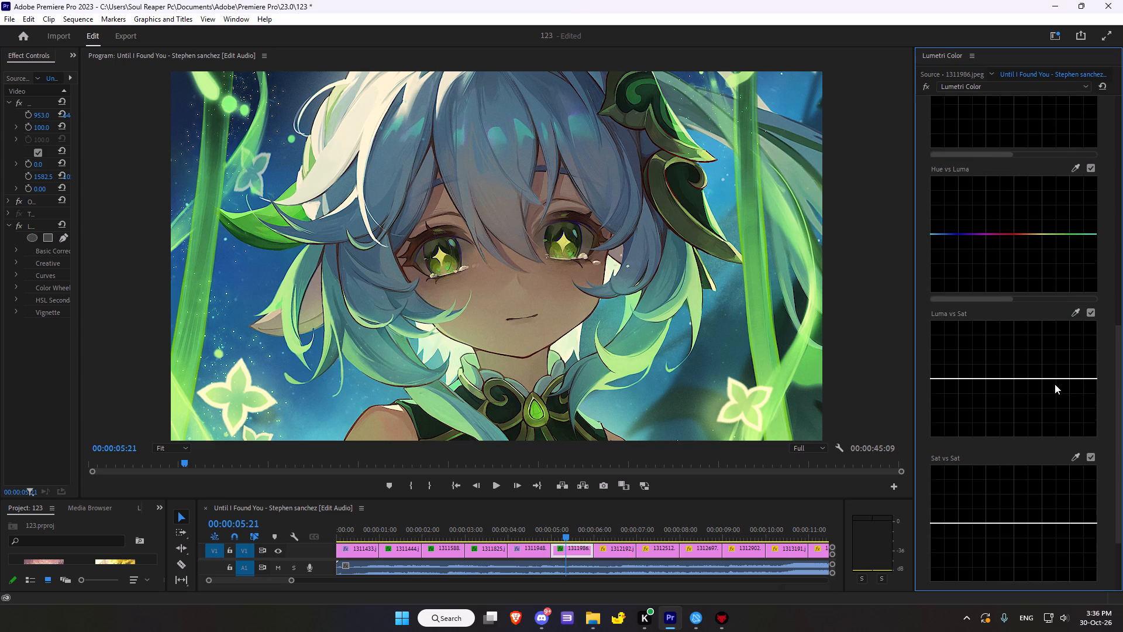
scroll(1055, 384, "down", 8)
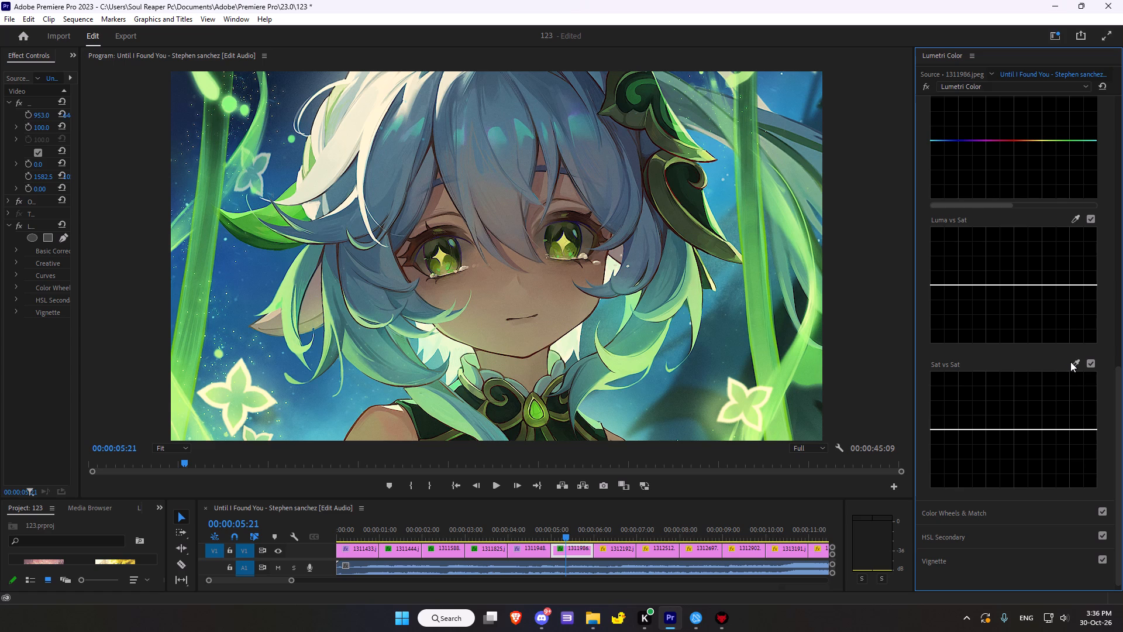
left_click(1074, 365)
left_click(545, 312)
left_click_drag(959, 430, 955, 411)
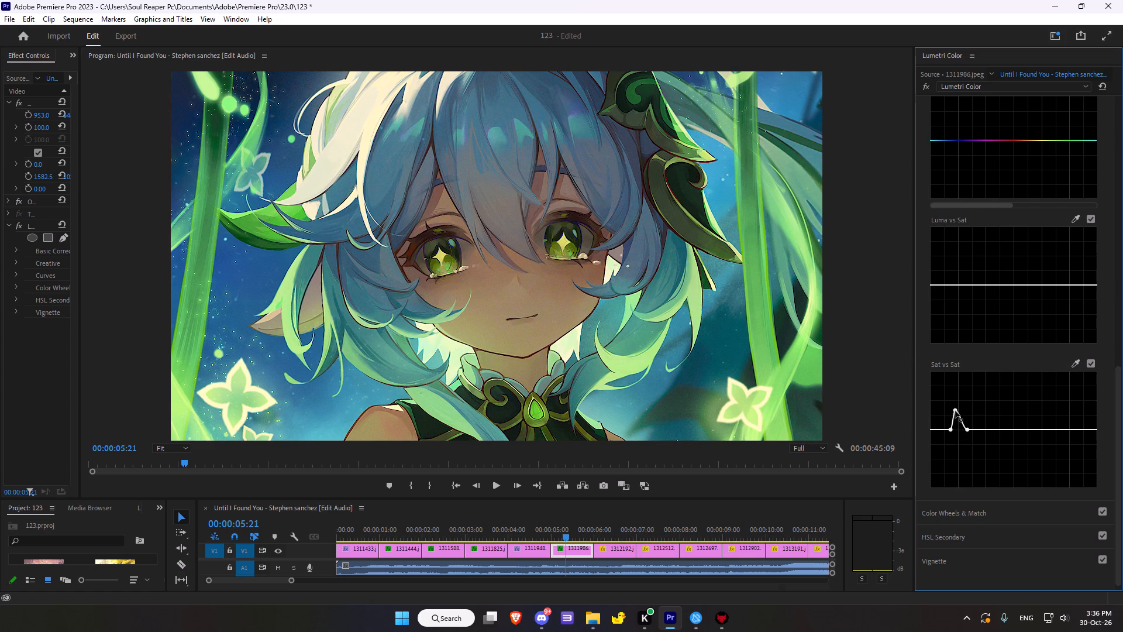
left_click_drag(955, 411, 960, 444)
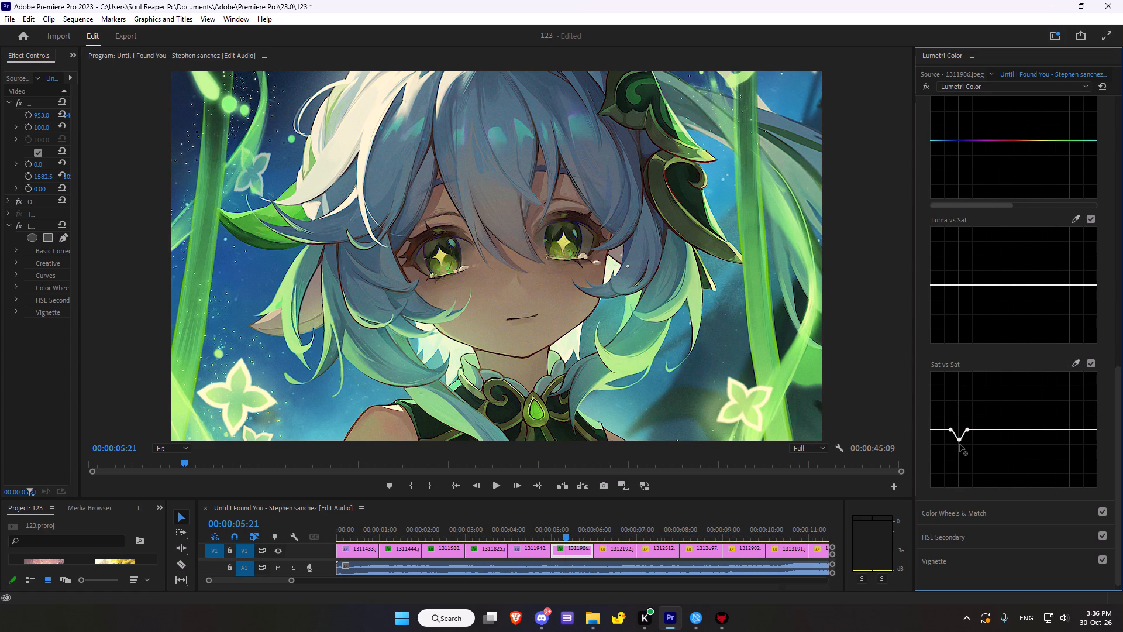
left_click_drag(960, 444, 960, 451)
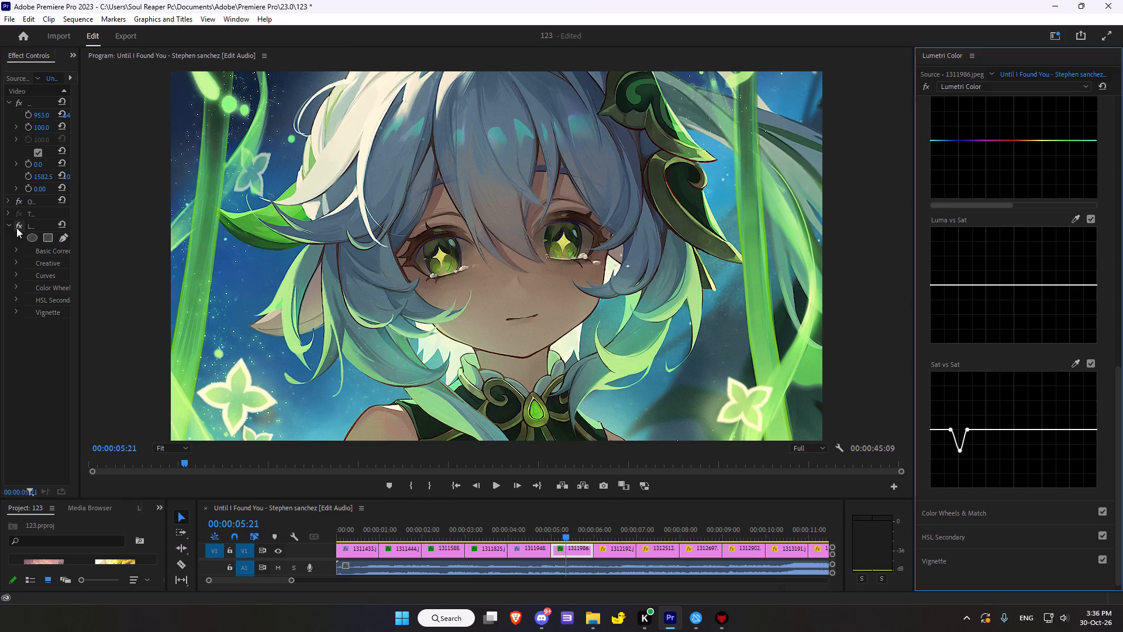
left_click(16, 228)
left_click(16, 228)
double_click(16, 228)
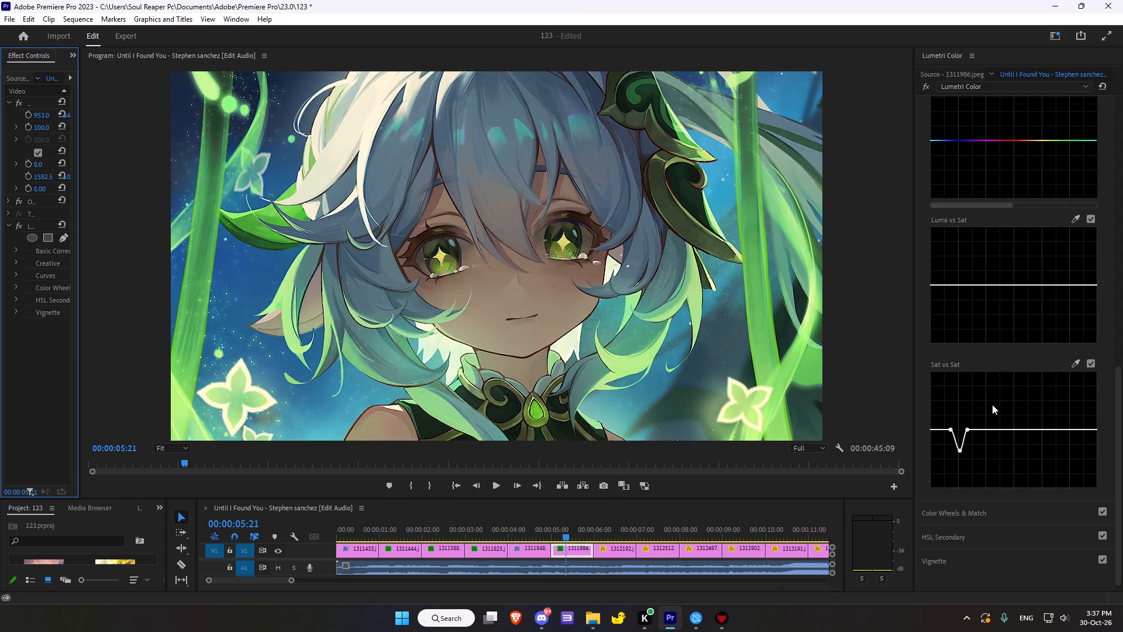
left_click_drag(962, 452, 959, 415)
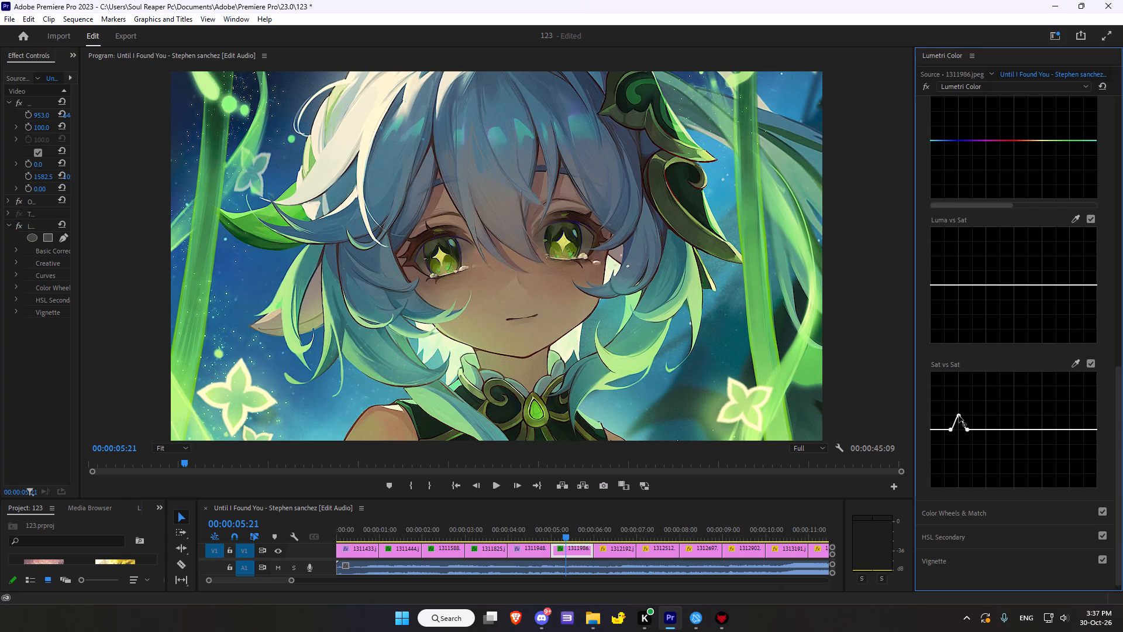
left_click_drag(959, 415, 958, 415)
Shift the Midtones color wheel slightly toward orange-red and compare the grade with the ungraded image.
scroll(1007, 404, "down", 6)
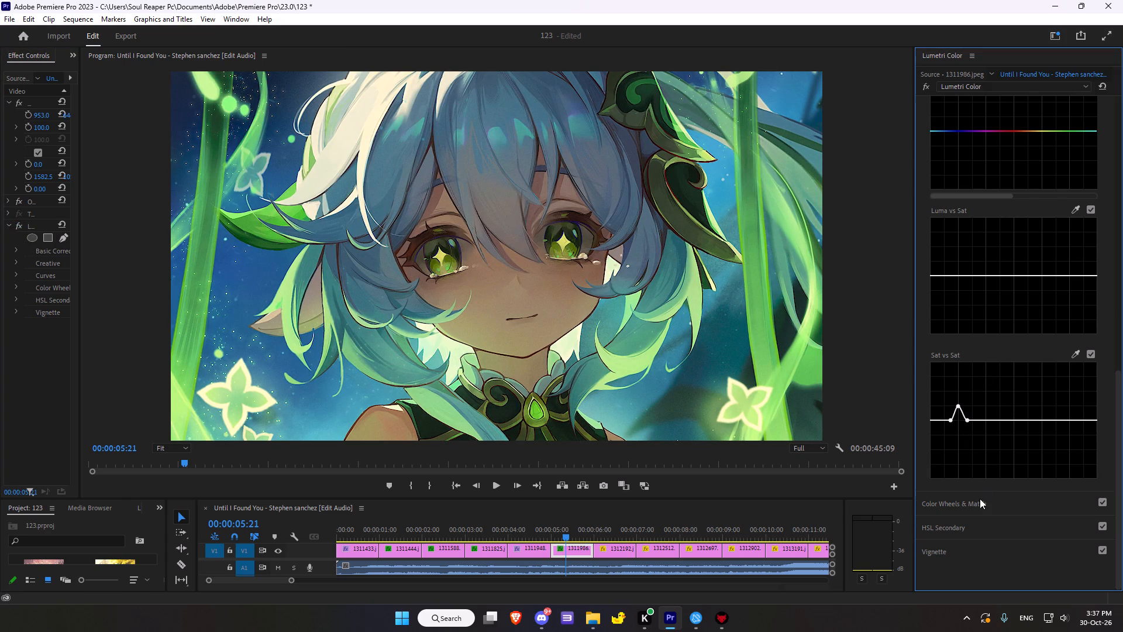
left_click(980, 499)
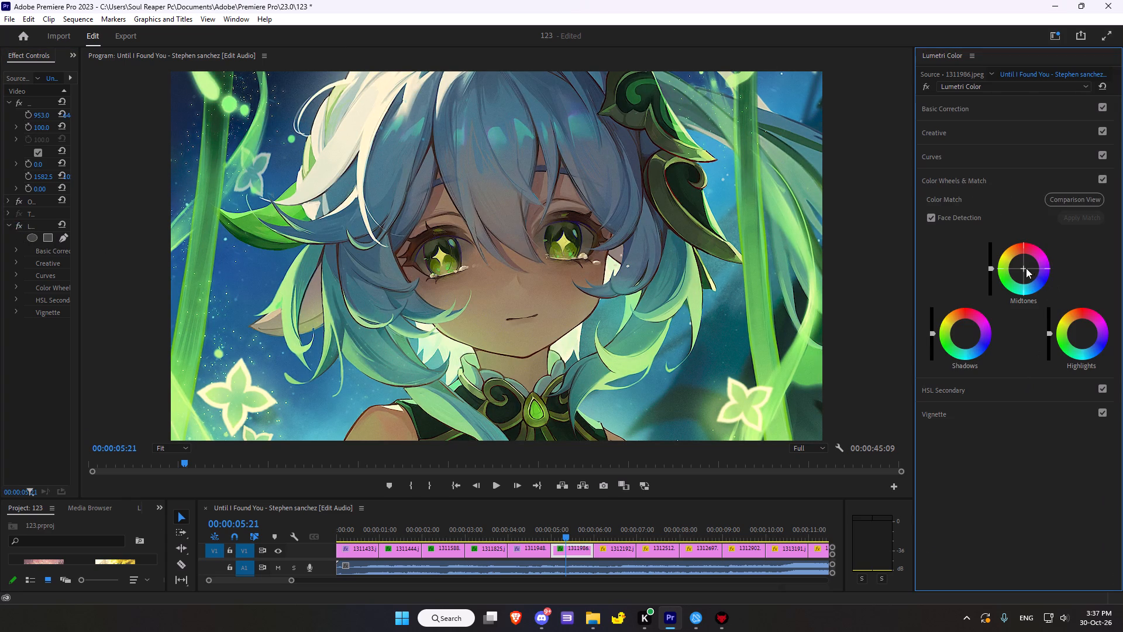
left_click_drag(1024, 269, 994, 255)
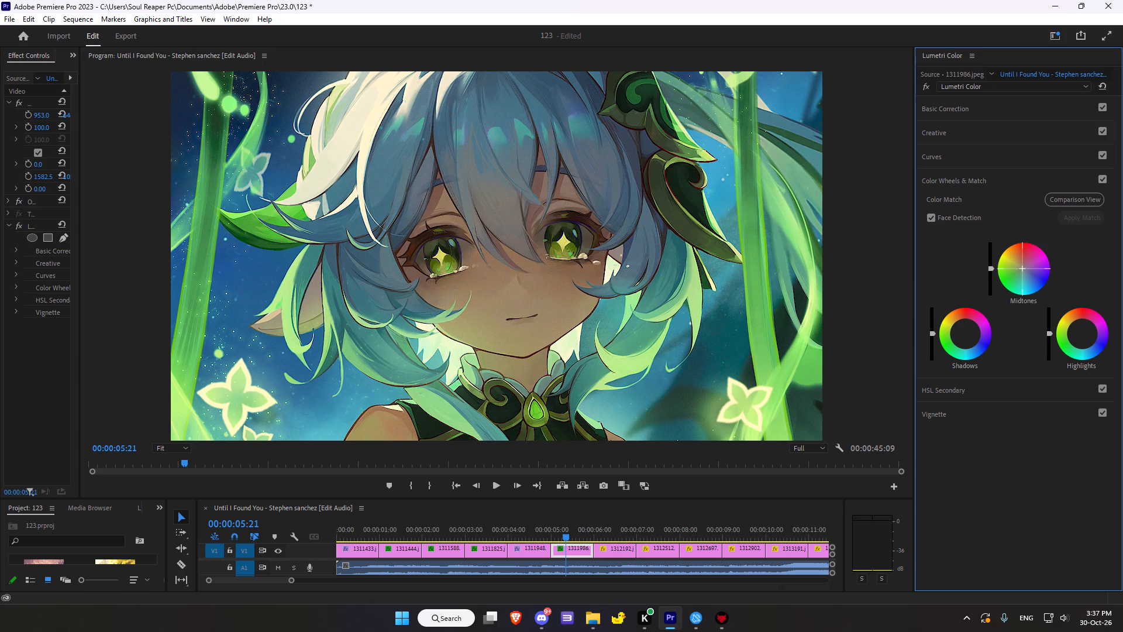
left_click_drag(994, 255, 1016, 240)
left_click(18, 224)
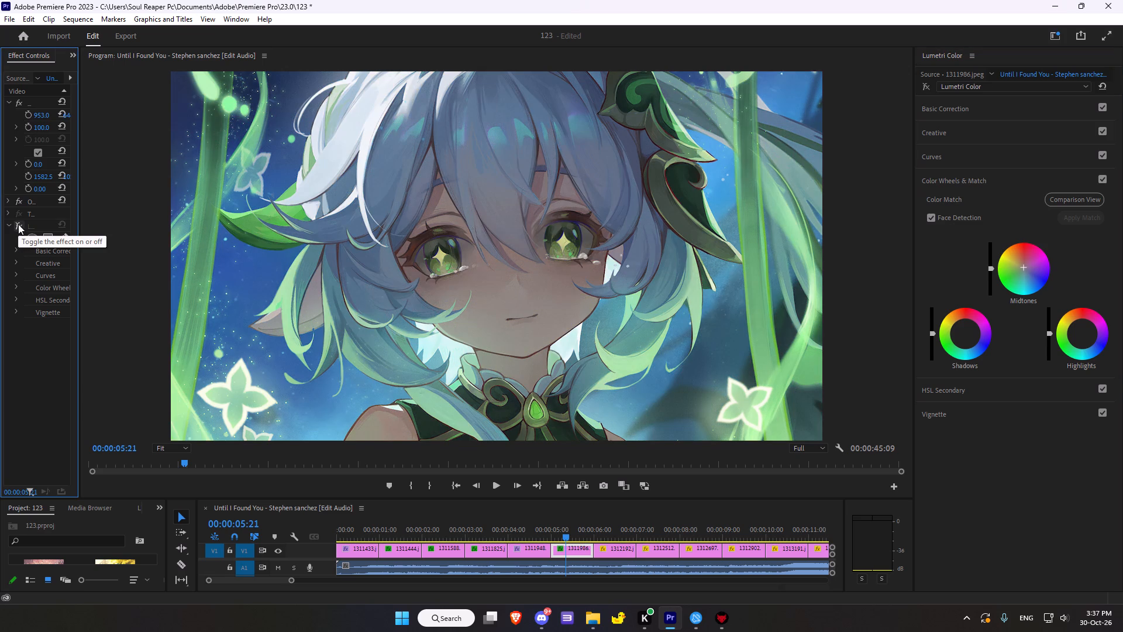
left_click(18, 224)
triple_click(18, 224)
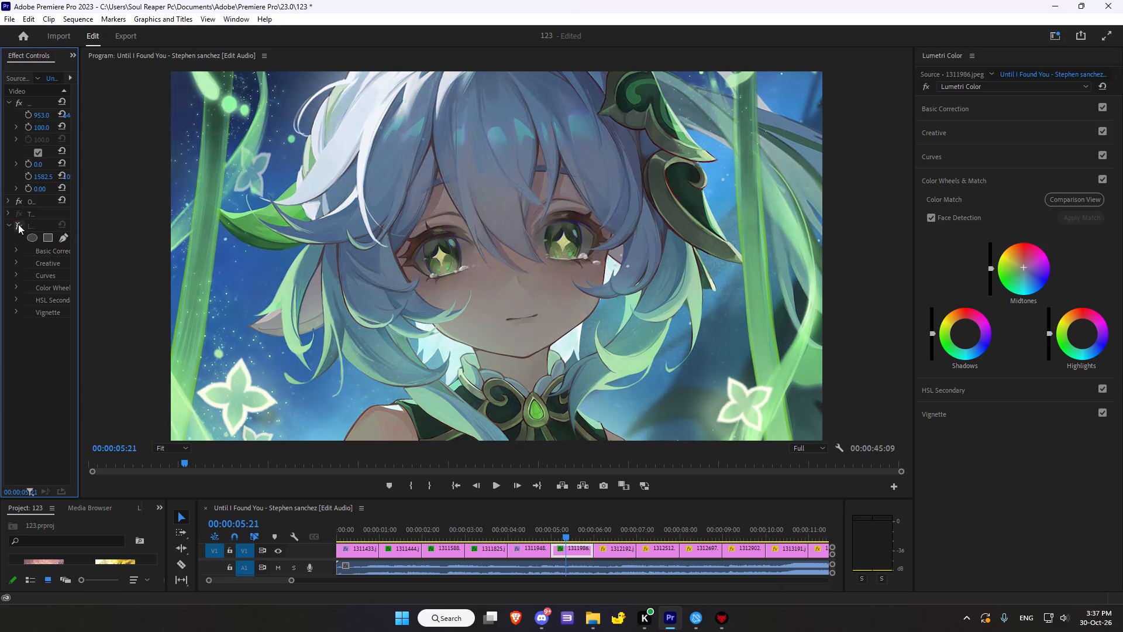
left_click(18, 224)
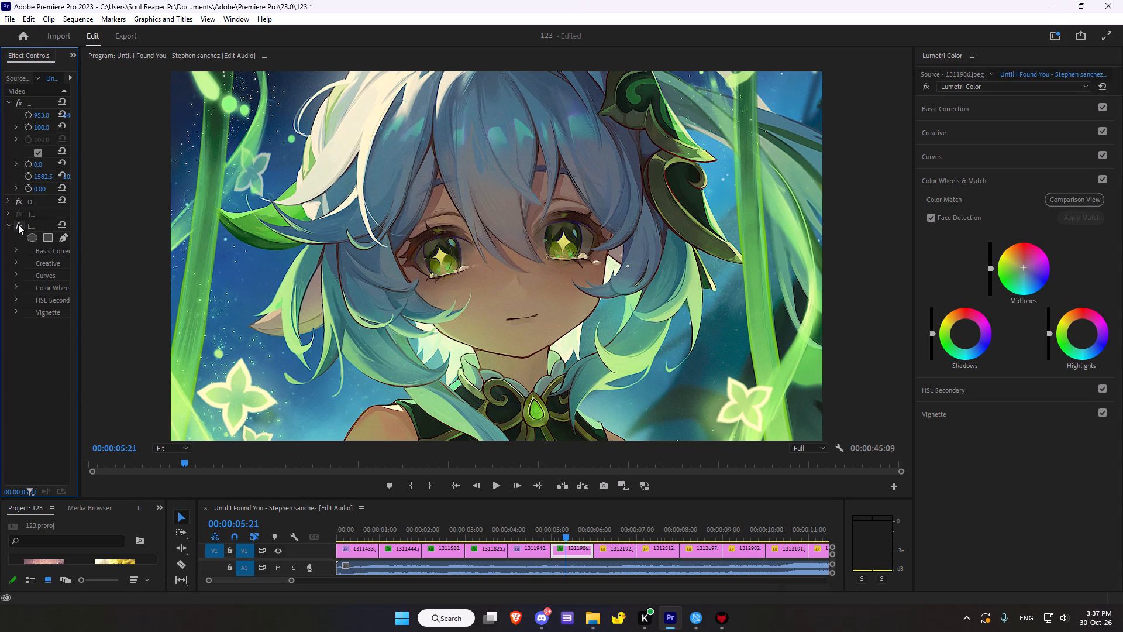
left_click(18, 224)
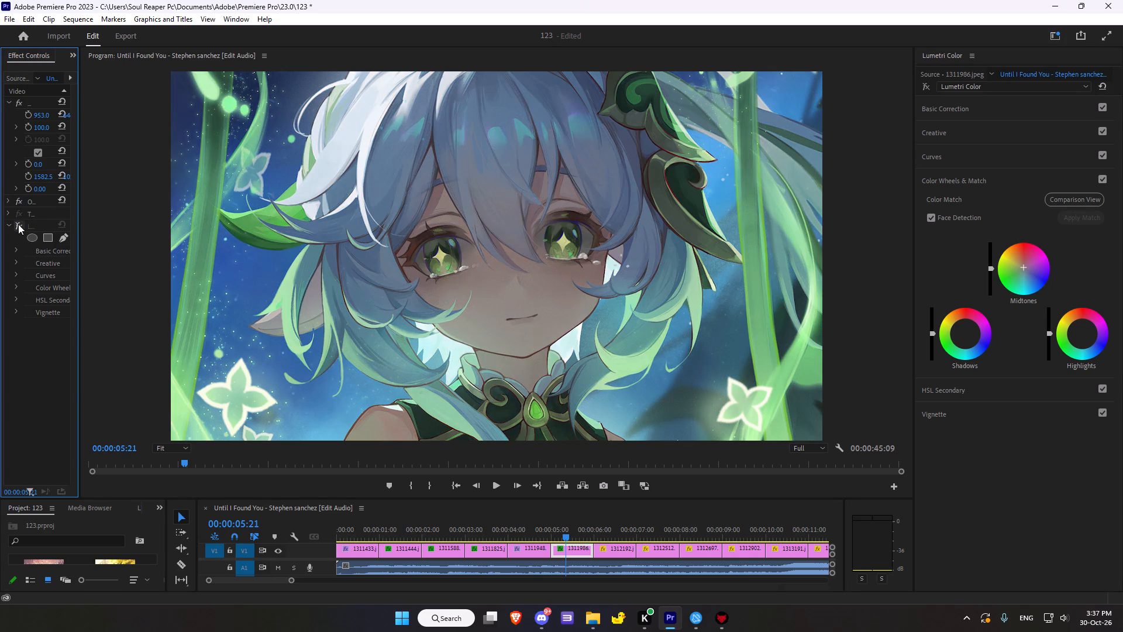
left_click(18, 224)
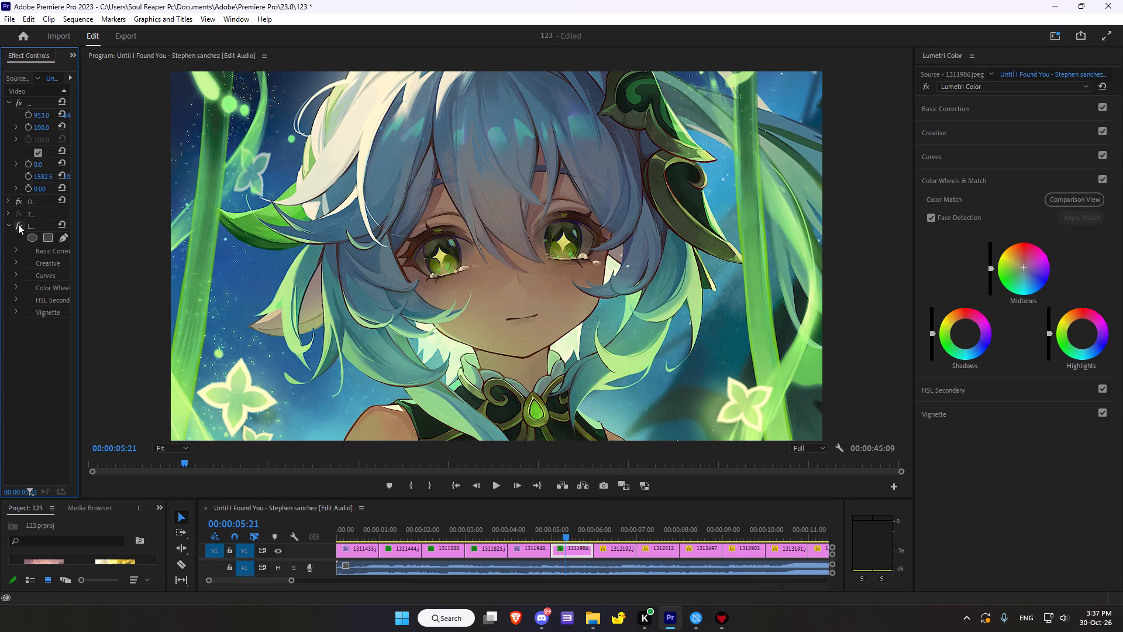
Shift the Shadows color wheel slightly toward magenta.
left_click_drag(964, 334, 1019, 316)
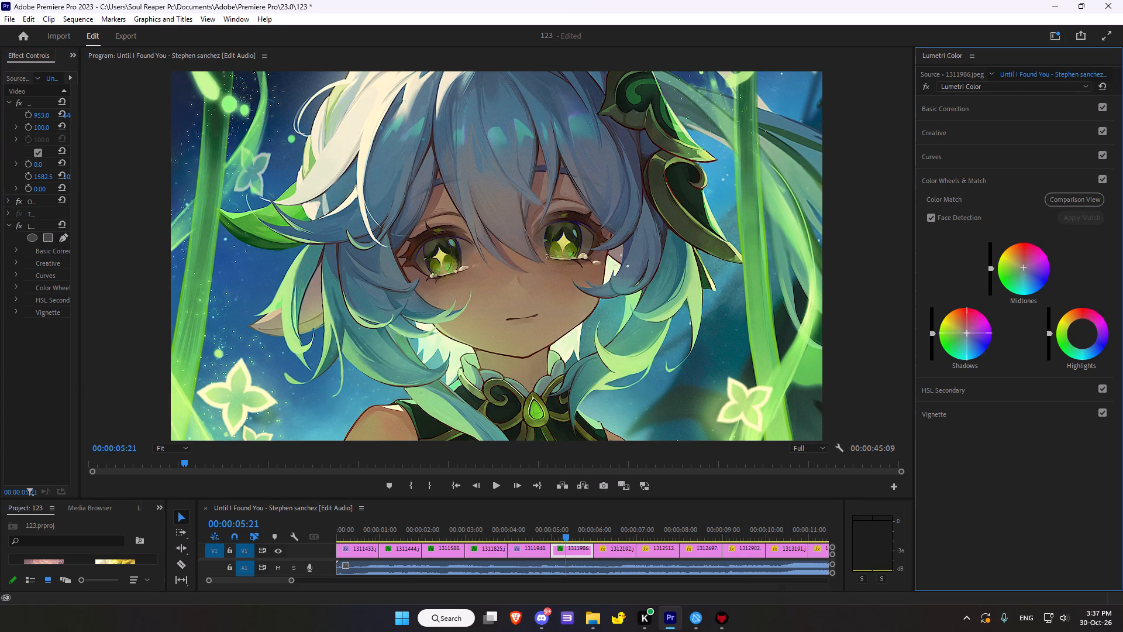
left_click_drag(1019, 316, 1005, 314)
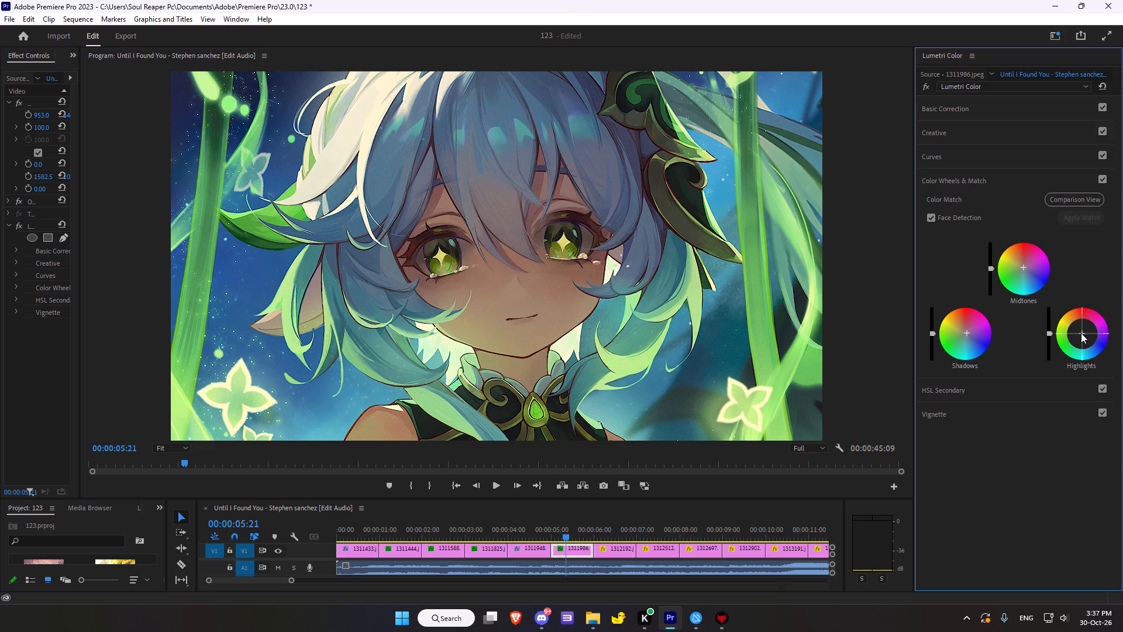
Try tints on the Highlights color wheel, reset it, nudge it slightly toward cyan, and compare with the ungraded image.
left_click_drag(1081, 333, 1088, 363)
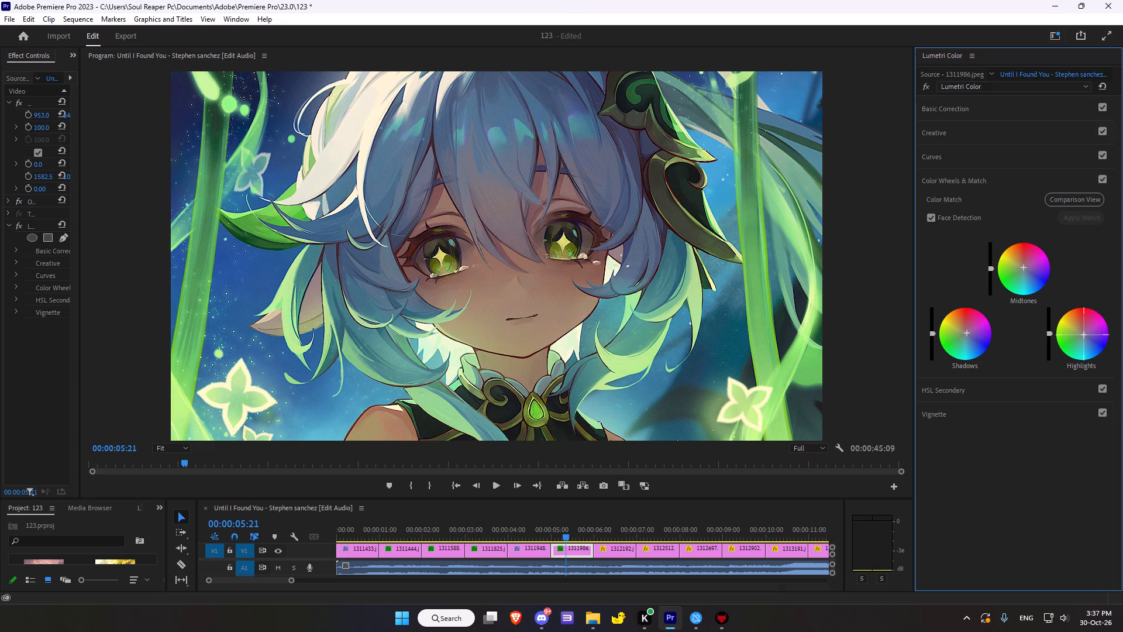
left_click_drag(1088, 363, 1050, 346)
double_click(1085, 333)
left_click_drag(1081, 334, 1085, 345)
left_click(16, 225)
triple_click(16, 225)
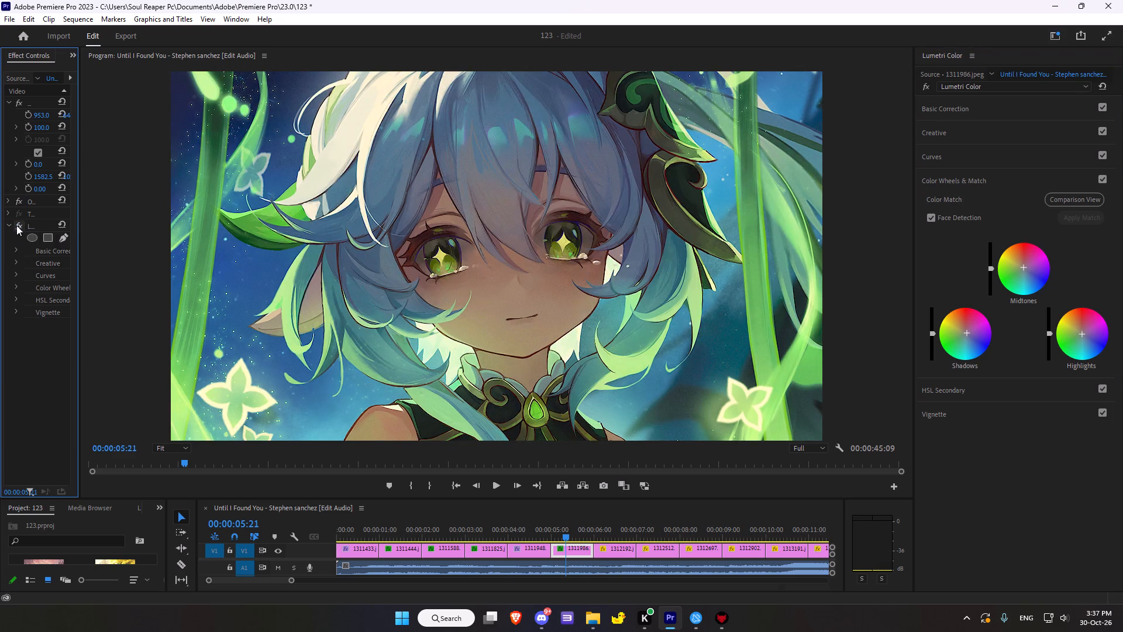
left_click(16, 225)
left_click(16, 225)
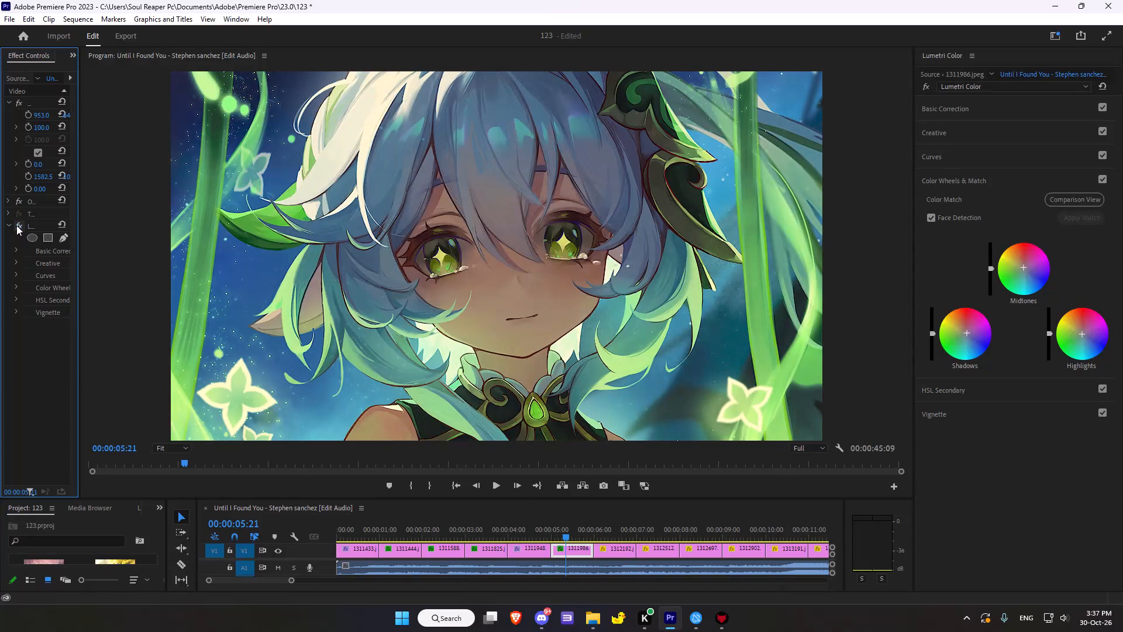
double_click(16, 225)
left_click(16, 225)
left_click(16, 225)
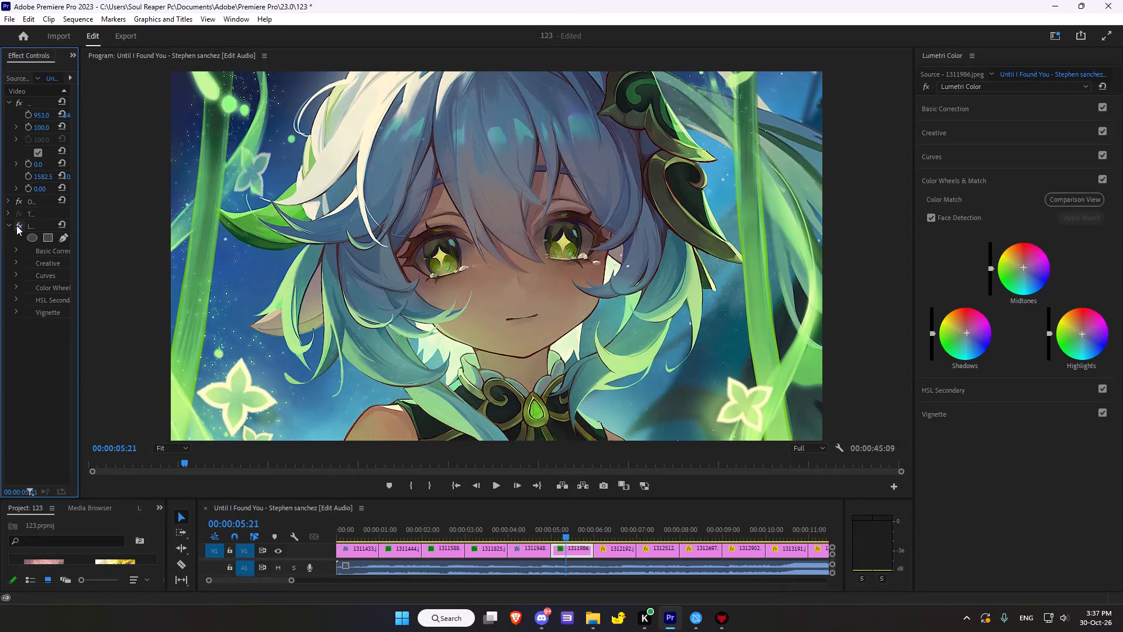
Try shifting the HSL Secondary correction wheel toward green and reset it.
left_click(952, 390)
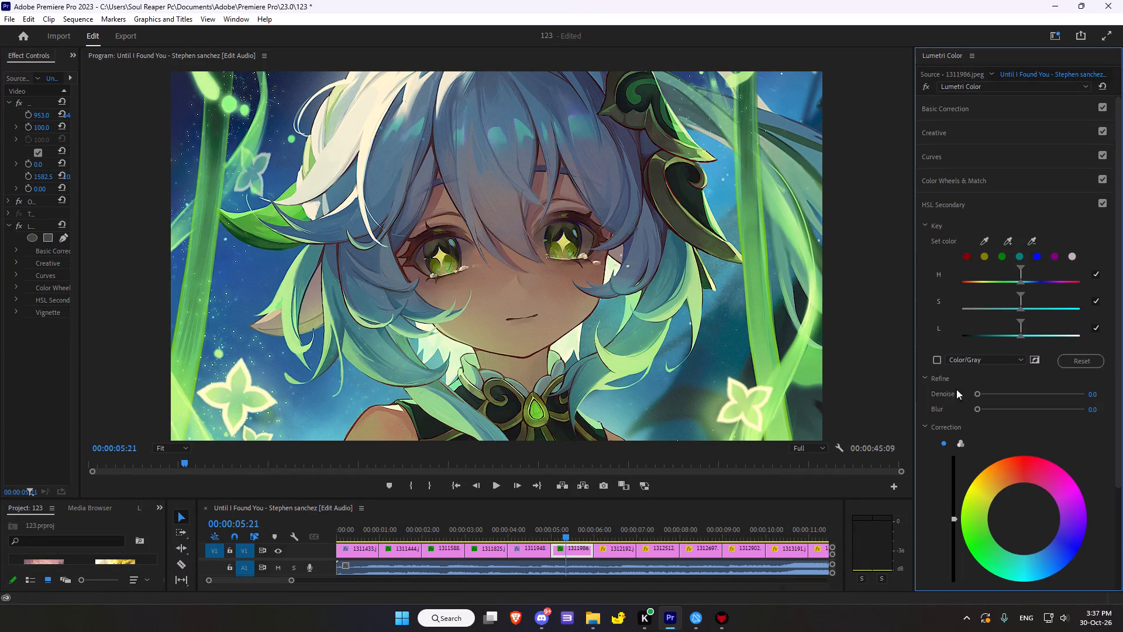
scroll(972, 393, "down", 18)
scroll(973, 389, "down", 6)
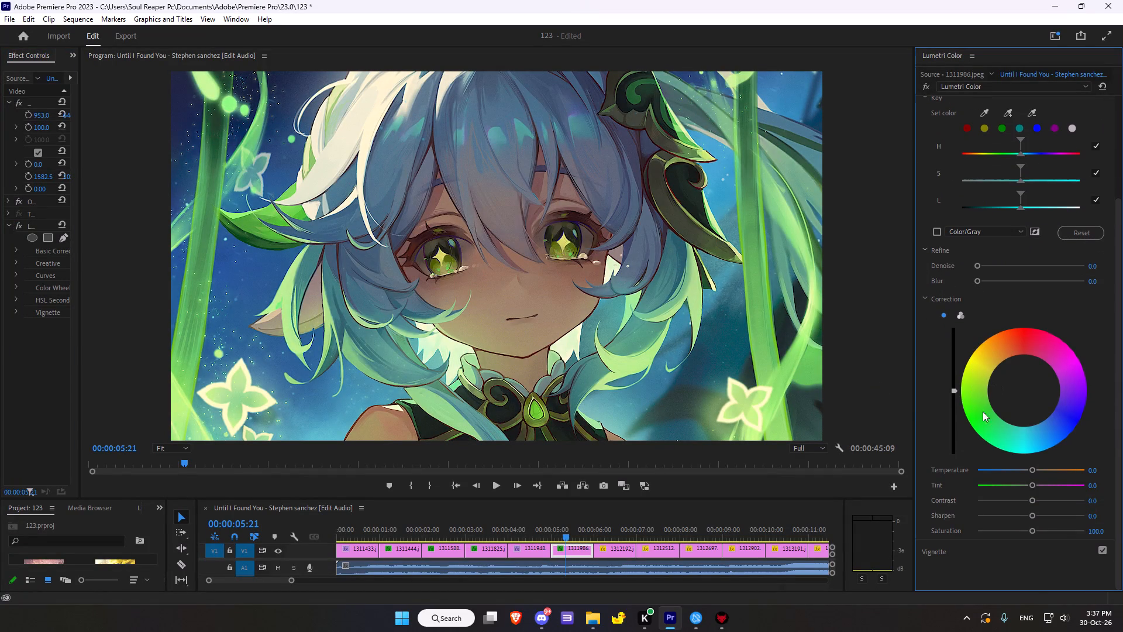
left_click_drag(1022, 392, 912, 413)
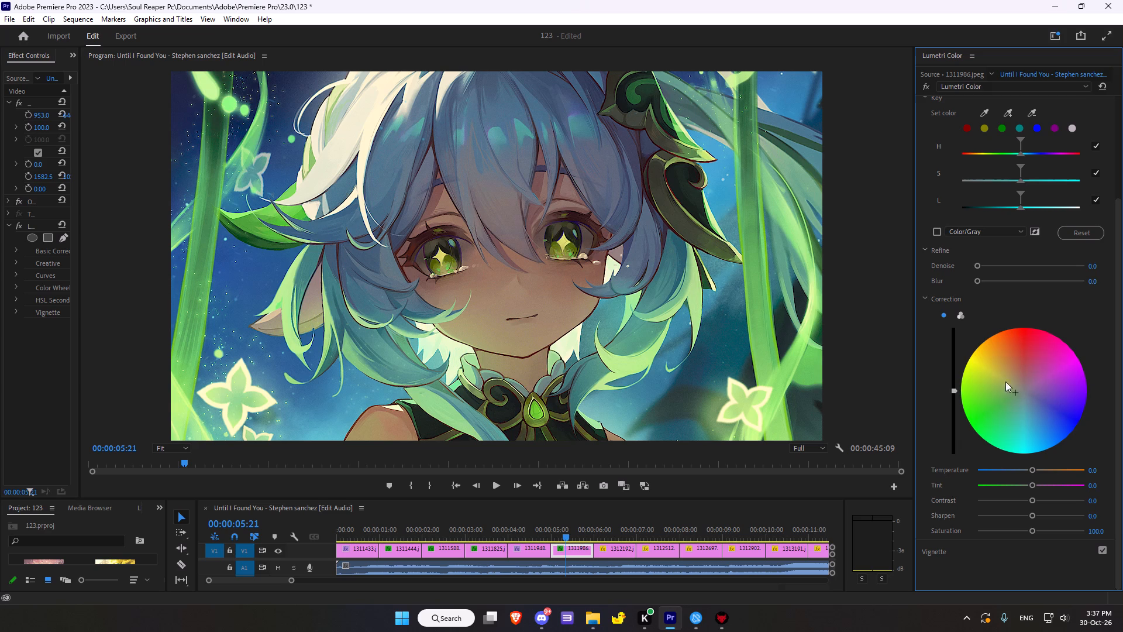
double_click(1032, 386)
Set the vignette amount to -3.0, midpoint 15.2, roundness 13.0 and feather 19.6, and compare the grade with the ungraded image.
left_click(962, 548)
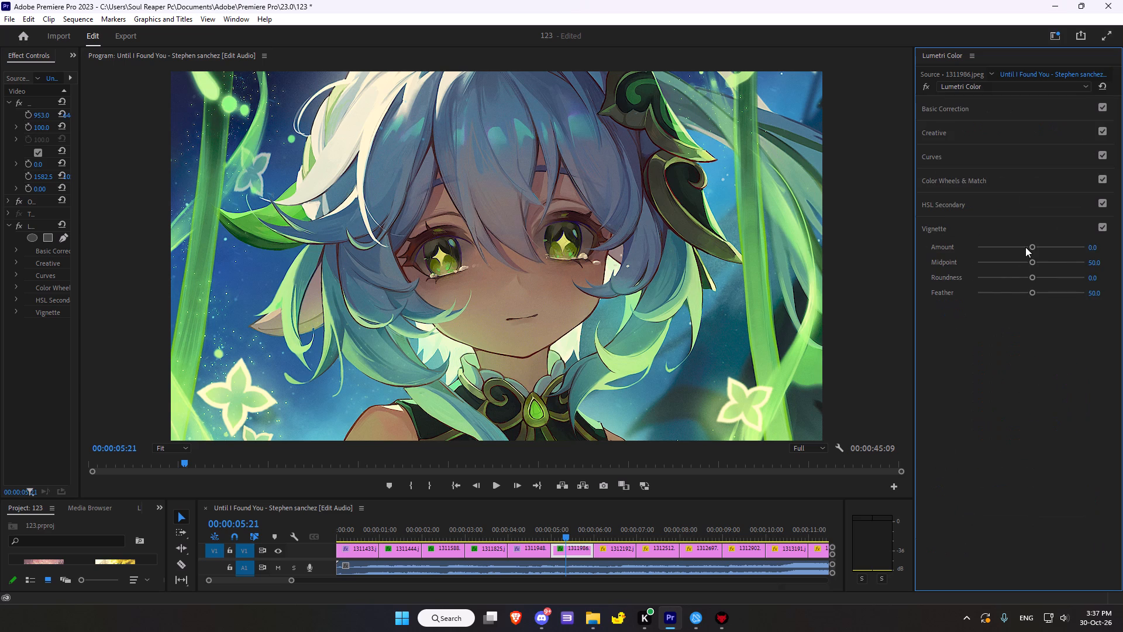
left_click_drag(1030, 246, 991, 250)
left_click_drag(995, 249, 957, 238)
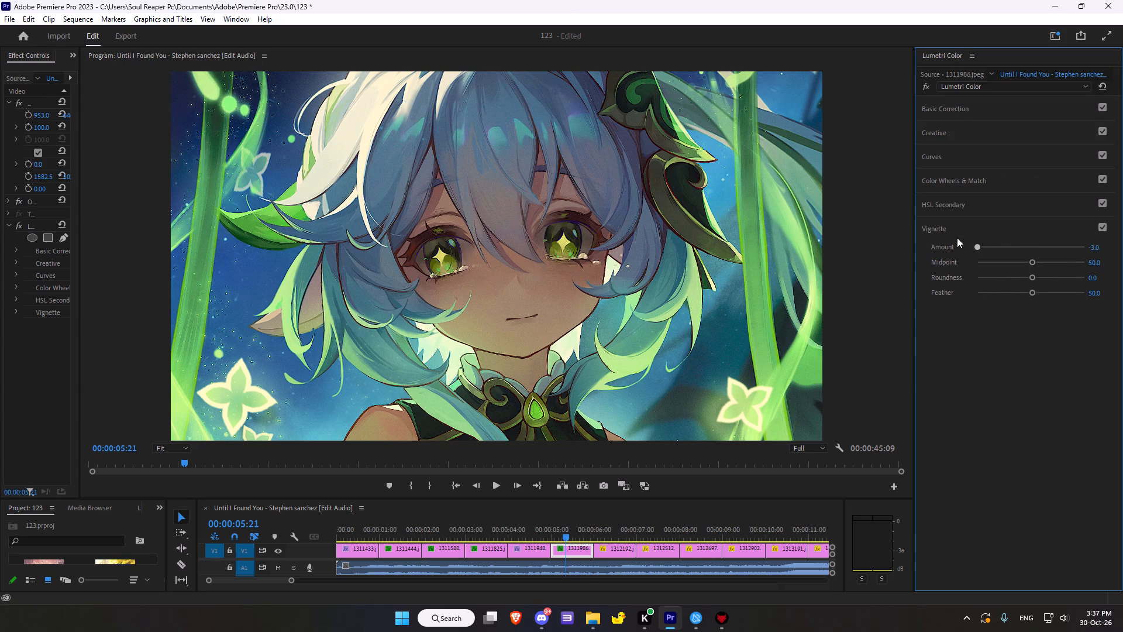
left_click_drag(957, 238, 1043, 235)
left_click_drag(1043, 247, 969, 249)
left_click_drag(1032, 263, 995, 265)
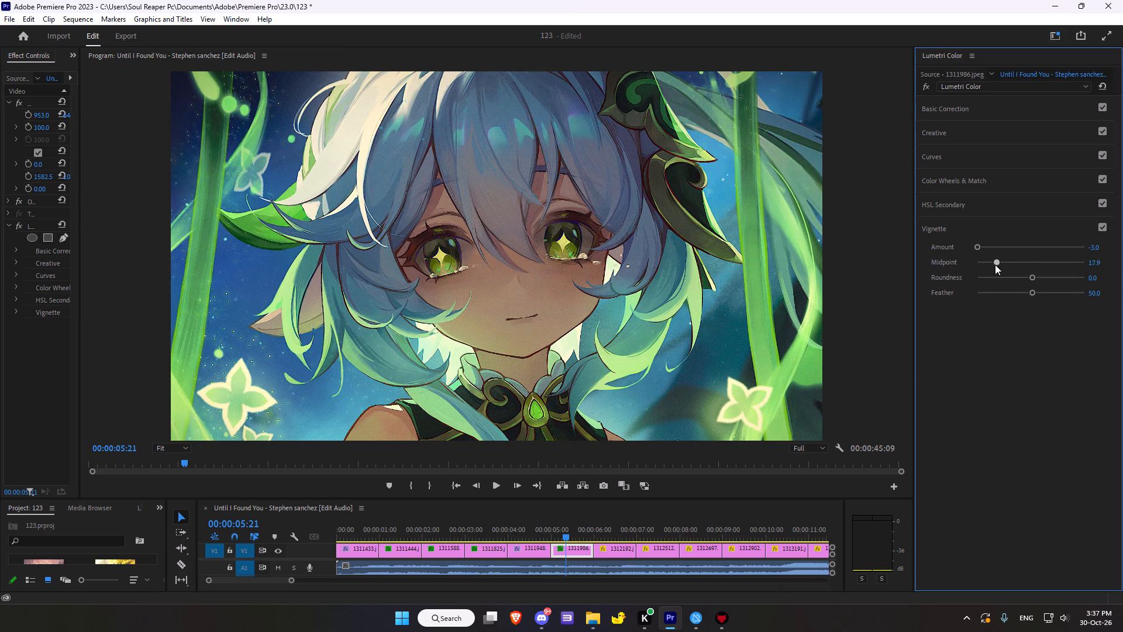
left_click_drag(995, 265, 993, 265)
left_click(1032, 277)
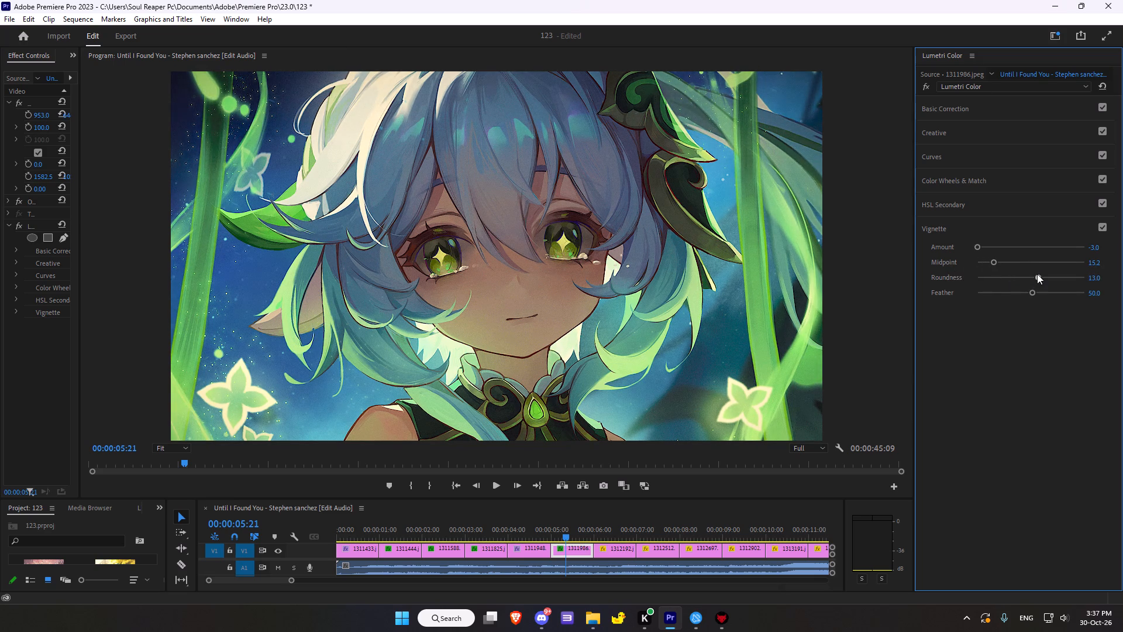
left_click_drag(1028, 291, 1038, 286)
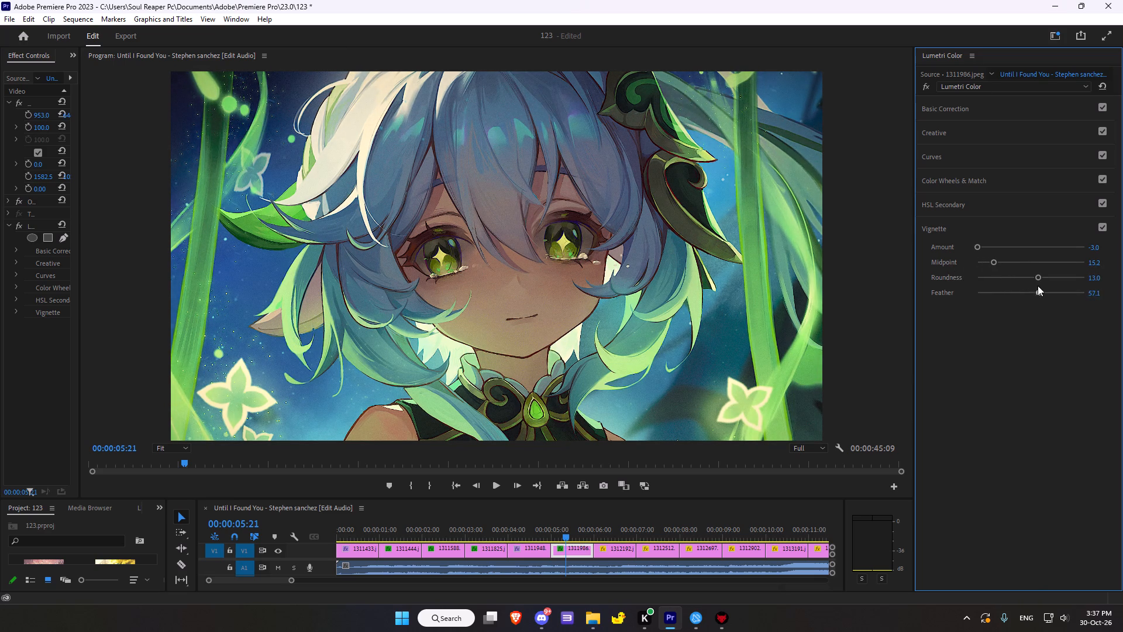
left_click_drag(1038, 286, 993, 293)
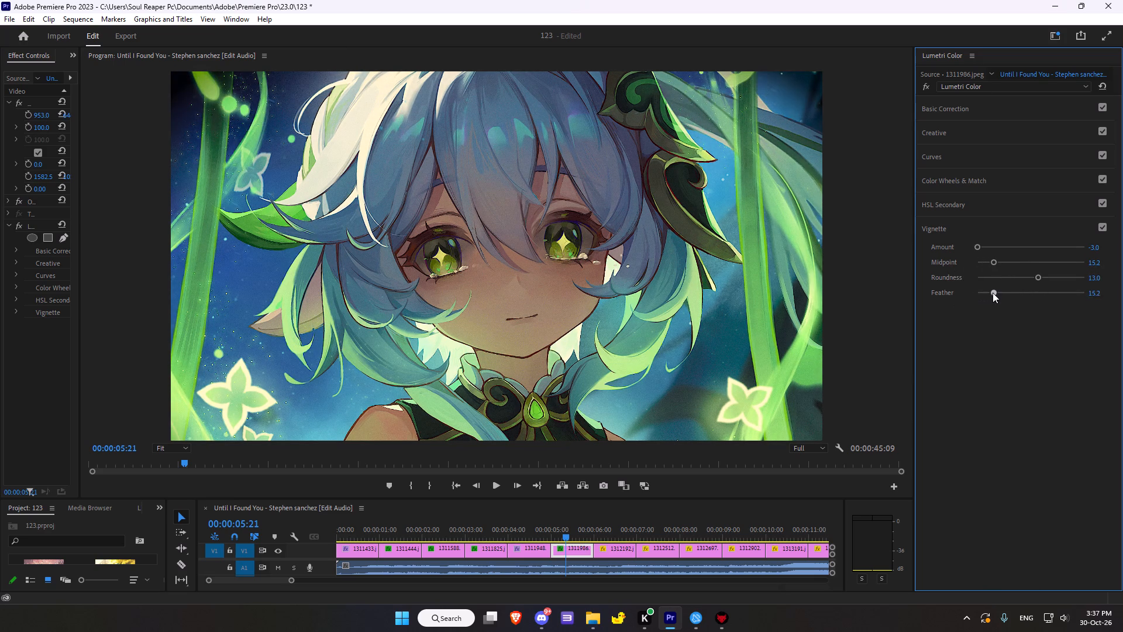
left_click_drag(993, 293, 997, 291)
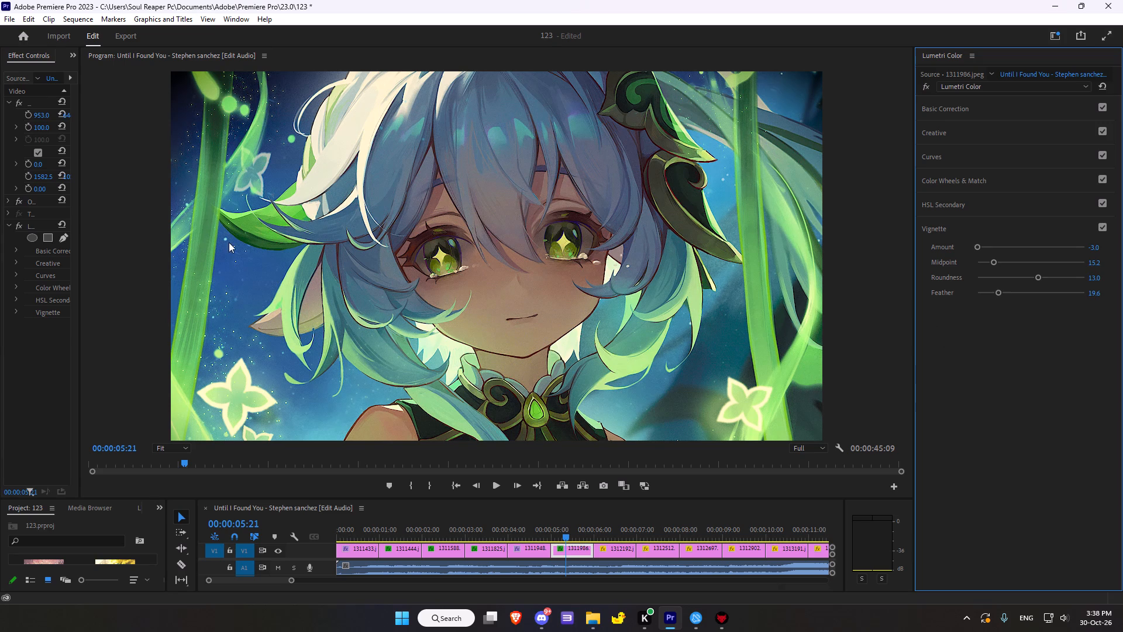
left_click(16, 226)
left_click(16, 226)
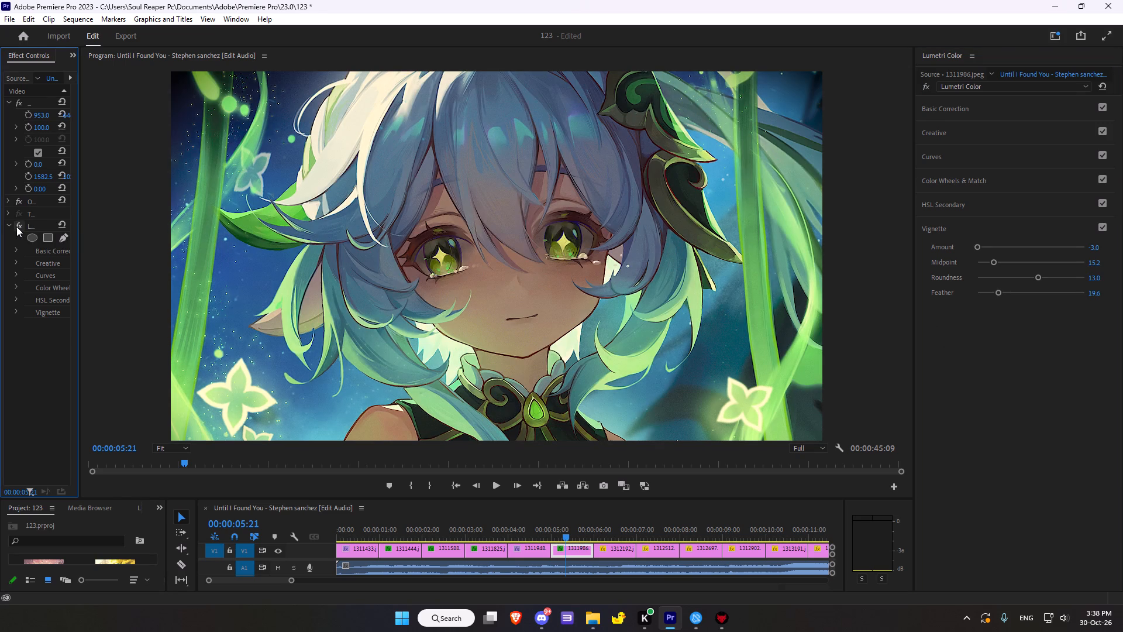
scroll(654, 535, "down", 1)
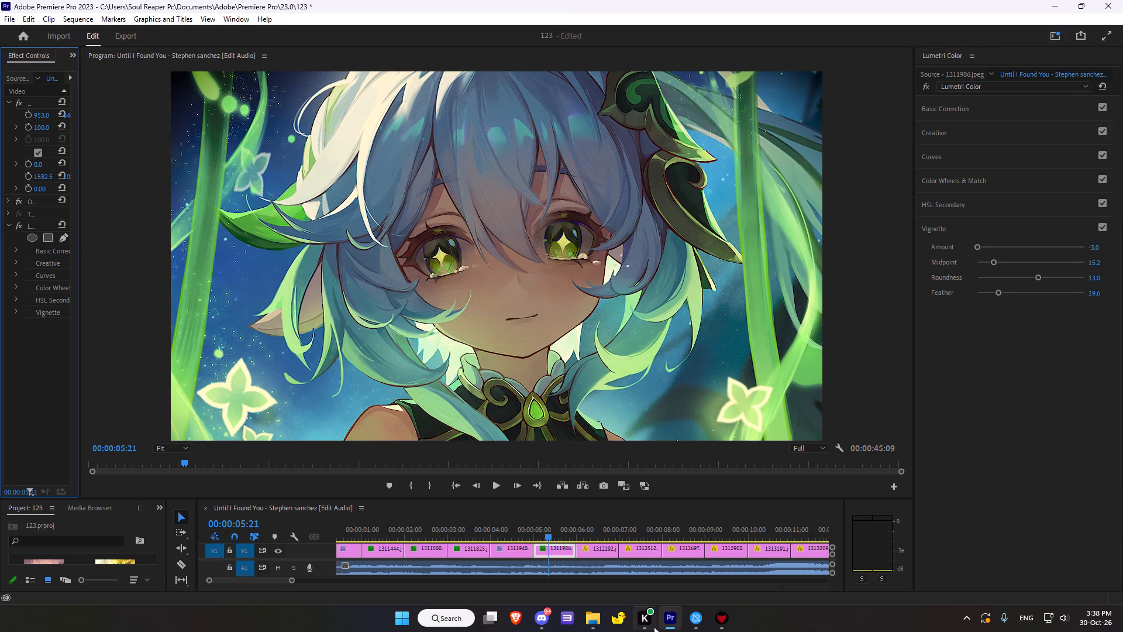
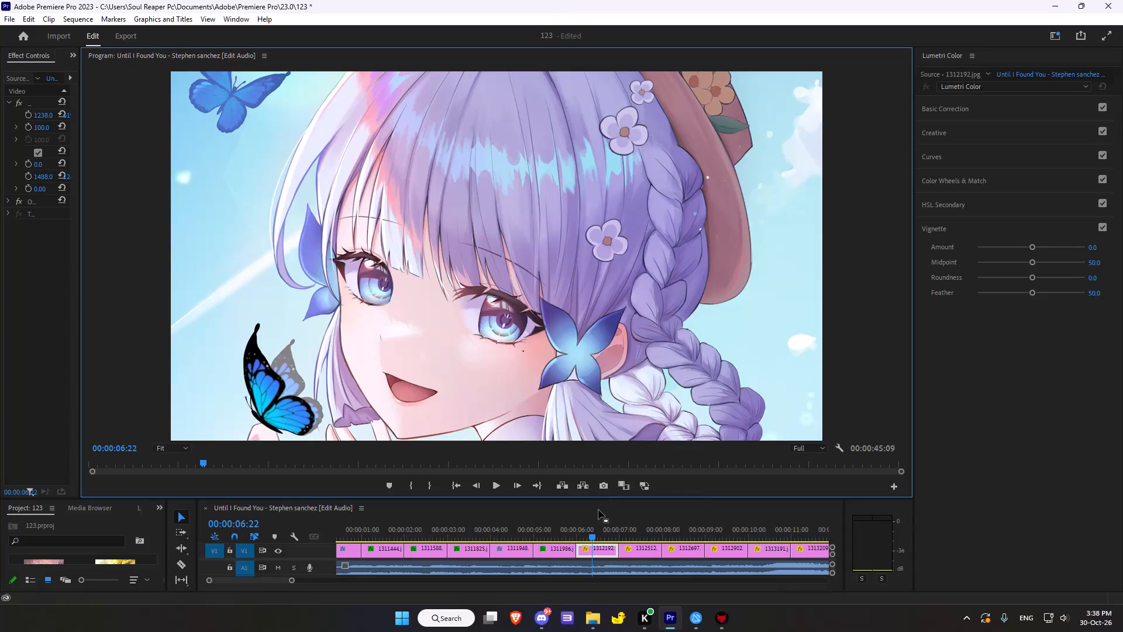
Set the Basic Correction color of 1312192.jpg to temperature 15.2, tint -1.1 and saturation 140.2, and compare with the ungraded image.
left_click(556, 535)
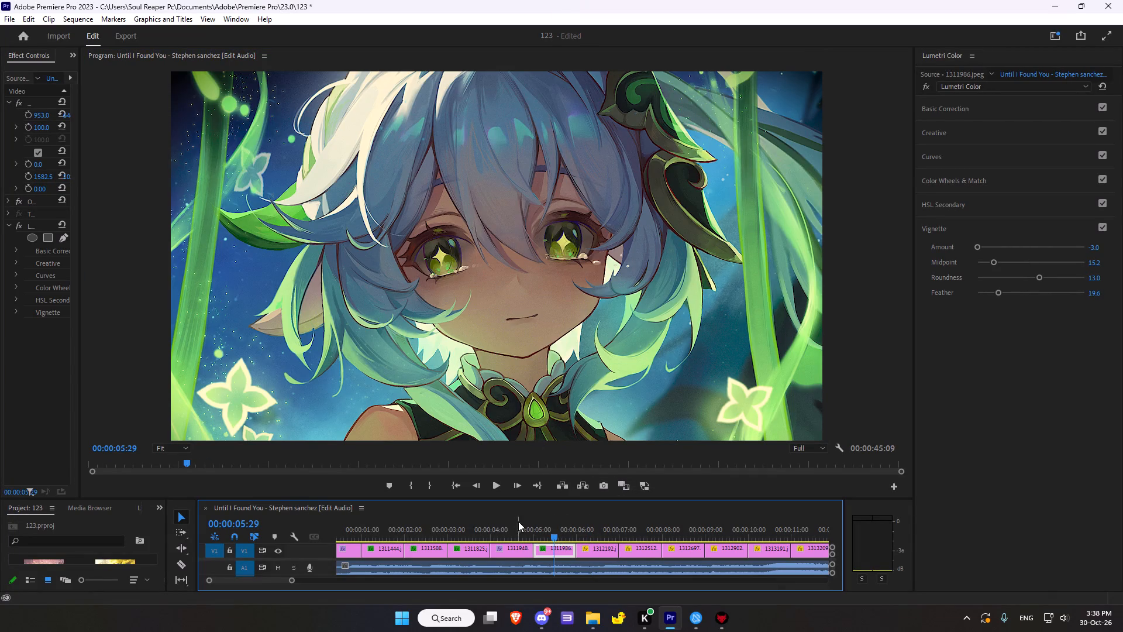
left_click(595, 516)
left_click(593, 528)
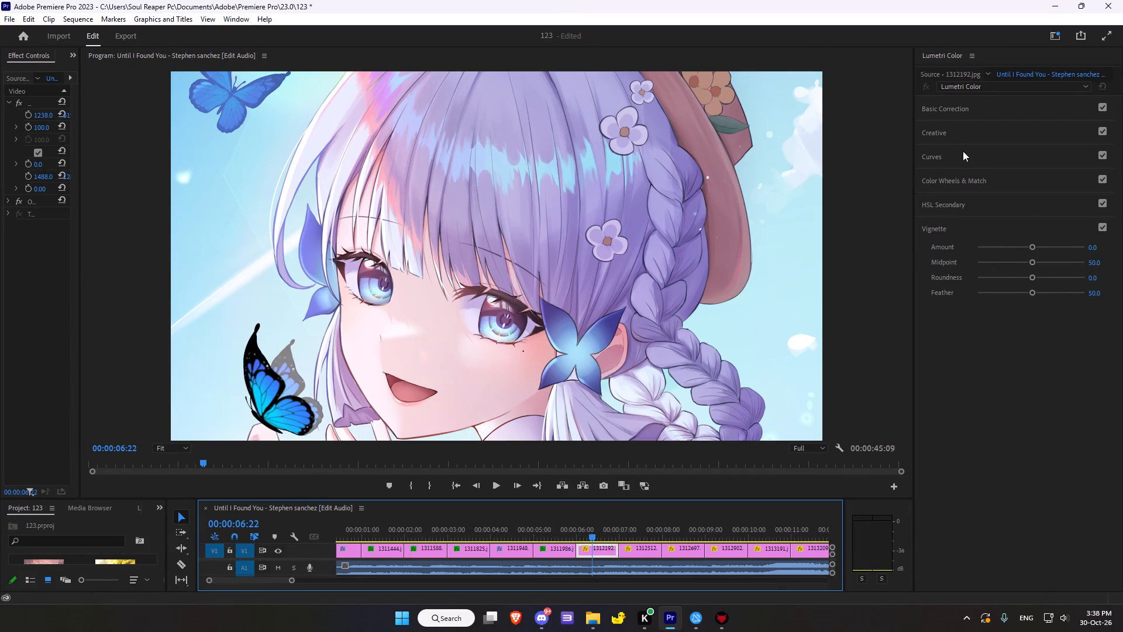
left_click(949, 109)
left_click_drag(1032, 214, 1038, 211)
left_click_drag(1033, 229, 1028, 226)
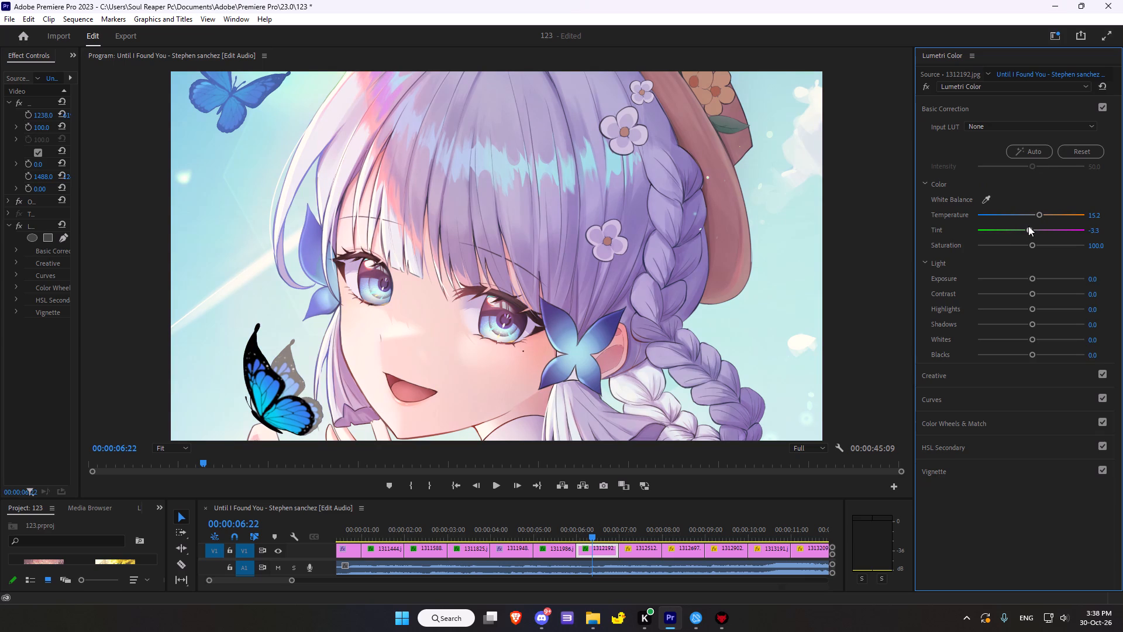
left_click_drag(1028, 226, 1041, 228)
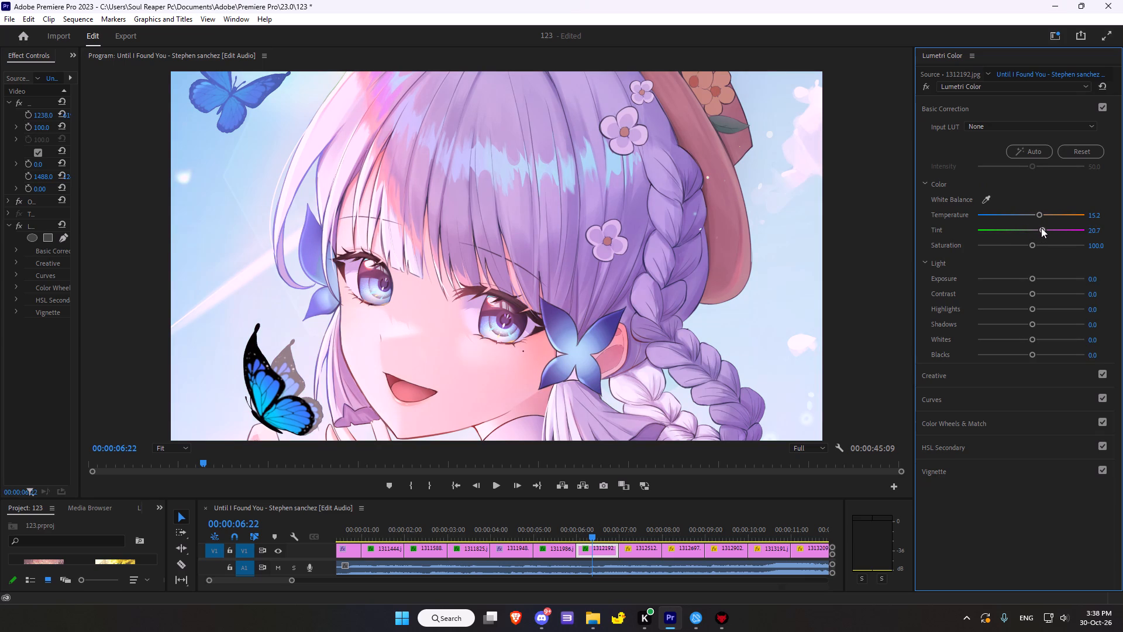
double_click(1041, 228)
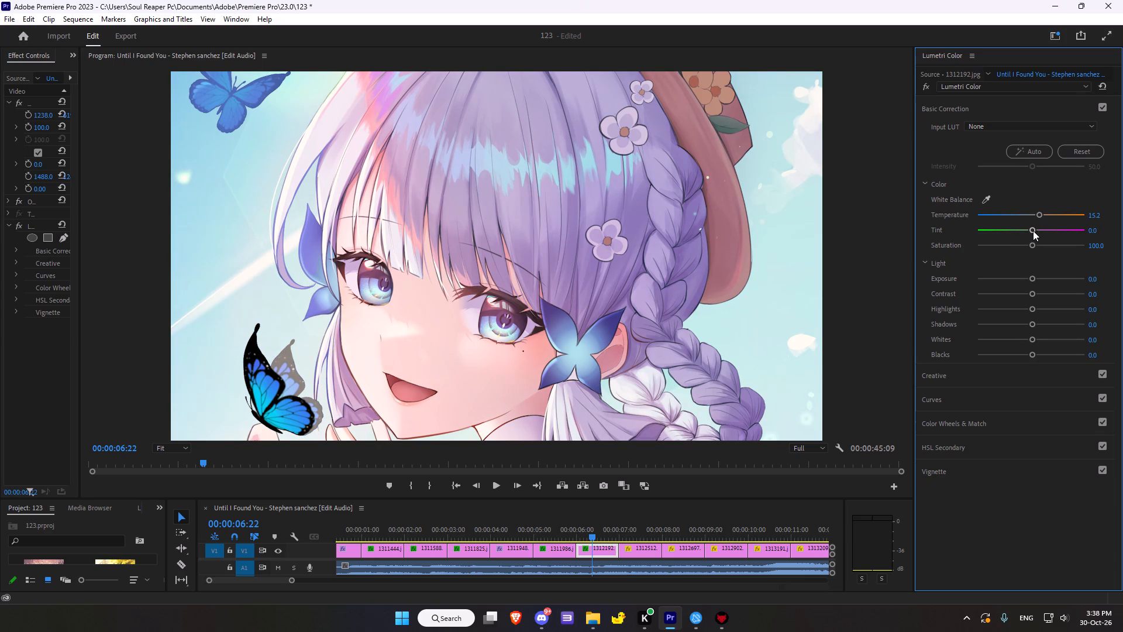
left_click(1033, 231)
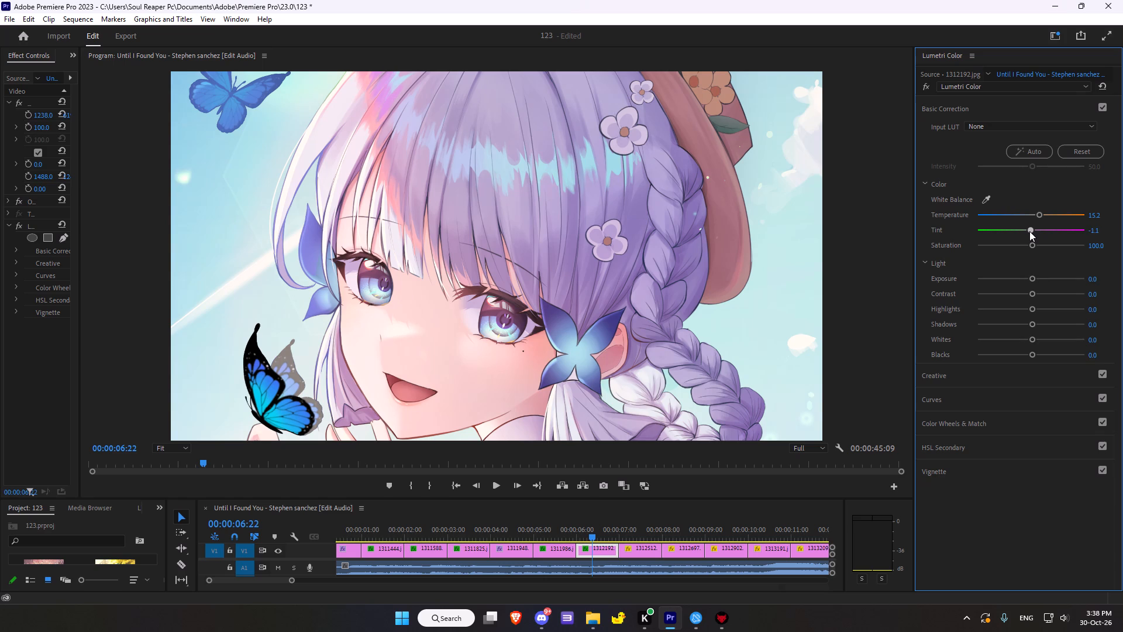
left_click_drag(1033, 246, 1045, 246)
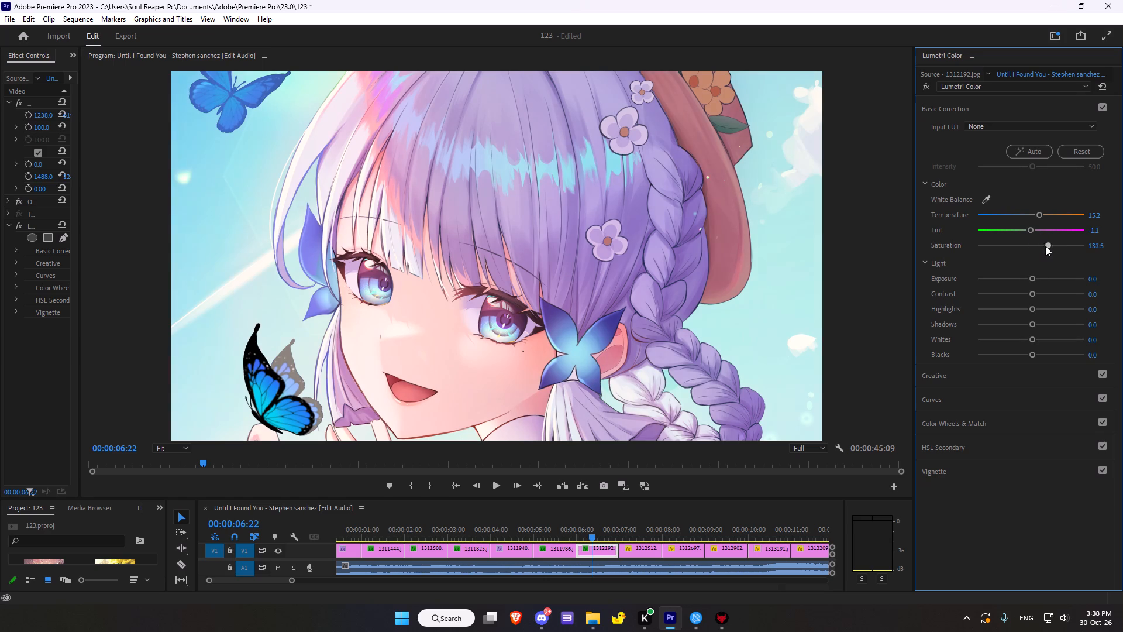
left_click_drag(1045, 246, 1052, 246)
left_click(925, 87)
left_click(925, 87)
Set the Basic Correction light values to exposure -0.2, contrast 13.0, highlights -10.9, shadows 13.0, whites -2.2 and blacks 6.5.
left_click_drag(1033, 280, 1034, 281)
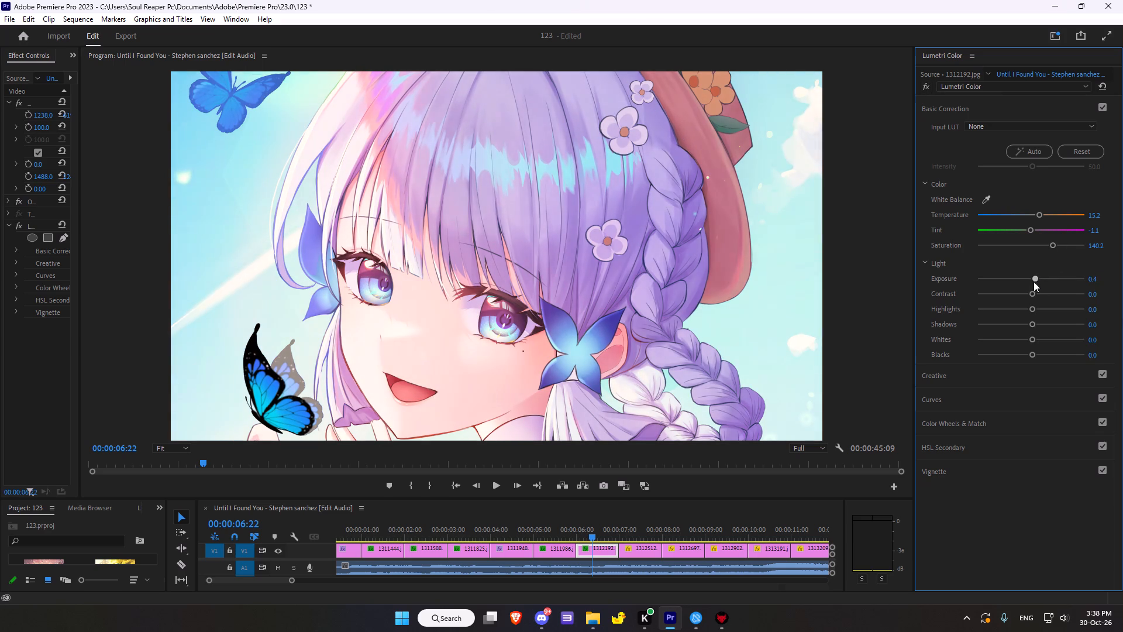
left_click_drag(1034, 281, 1028, 281)
left_click(1034, 291)
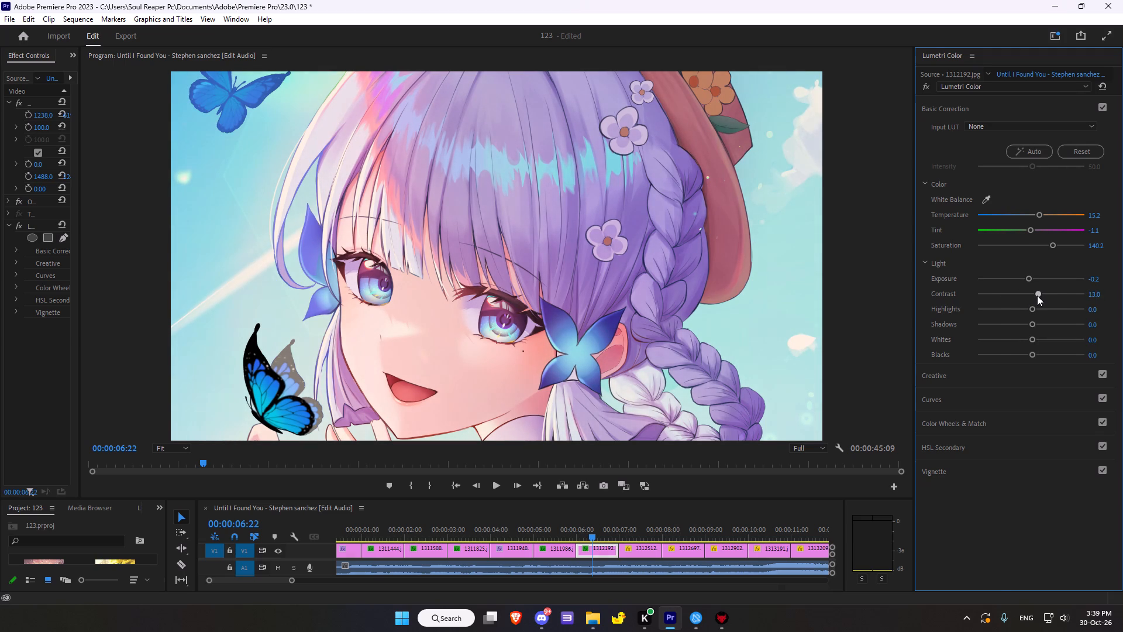
left_click_drag(1032, 309, 1042, 312)
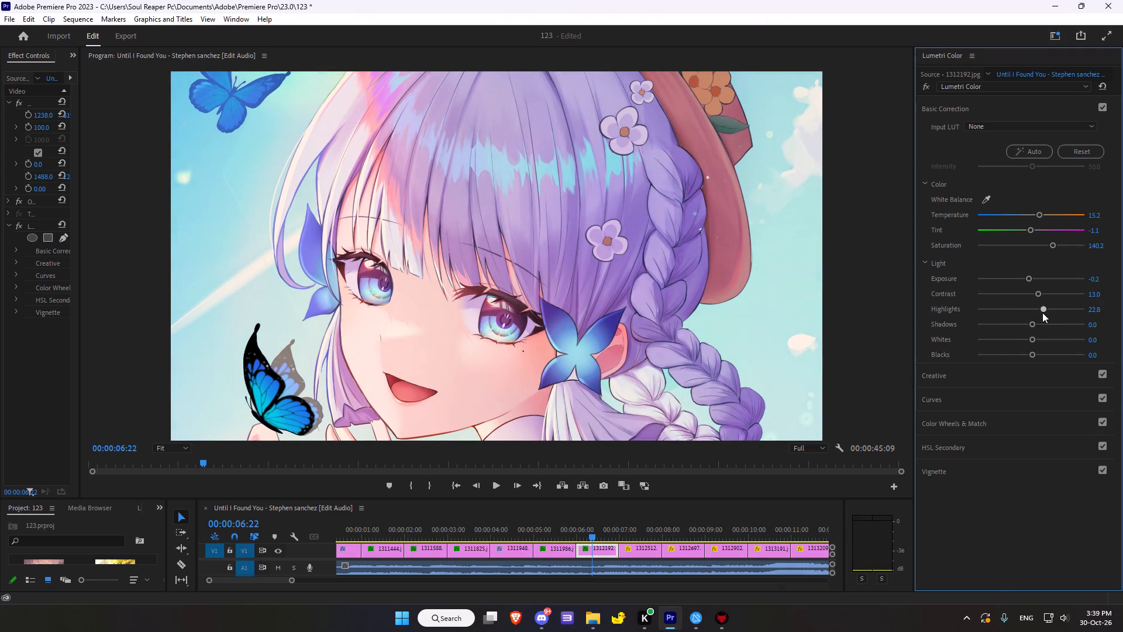
left_click_drag(1042, 312, 1024, 315)
left_click(1034, 322)
left_click(1033, 342)
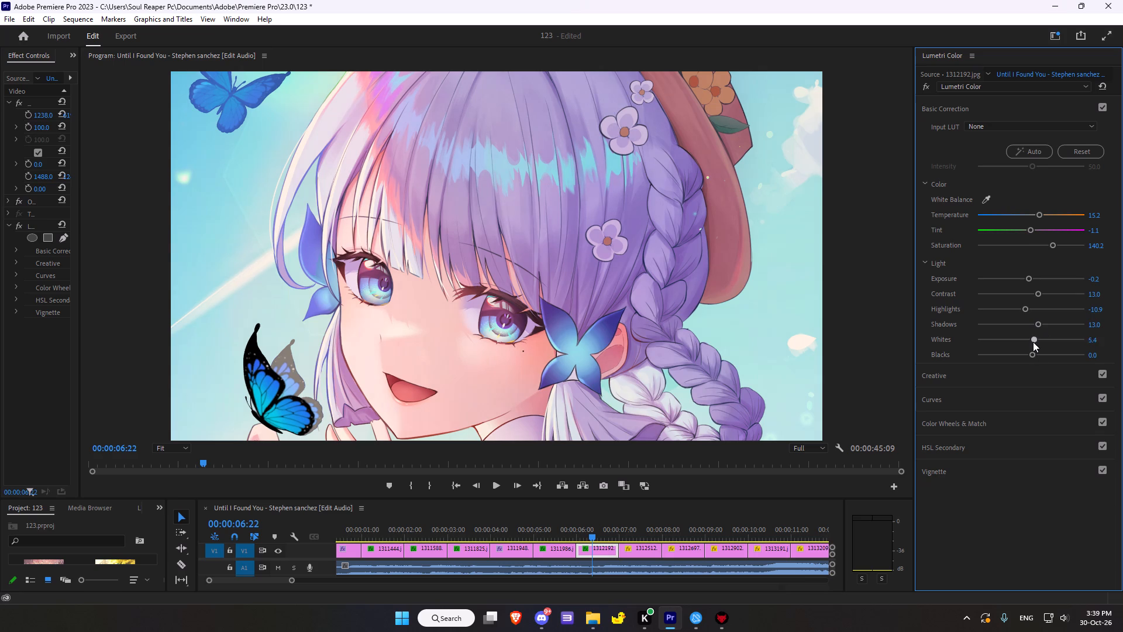
left_click(1035, 356)
Set the Creative adjustments to sharpen 38.0 and vibrance 31.5.
left_click(950, 379)
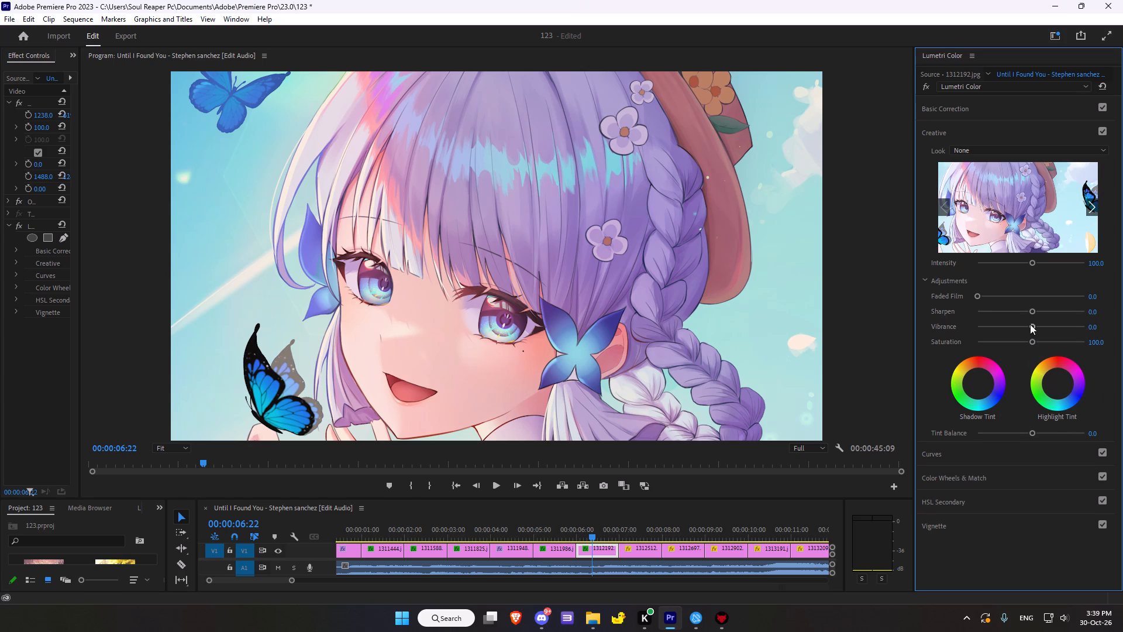
left_click_drag(1034, 310, 1050, 308)
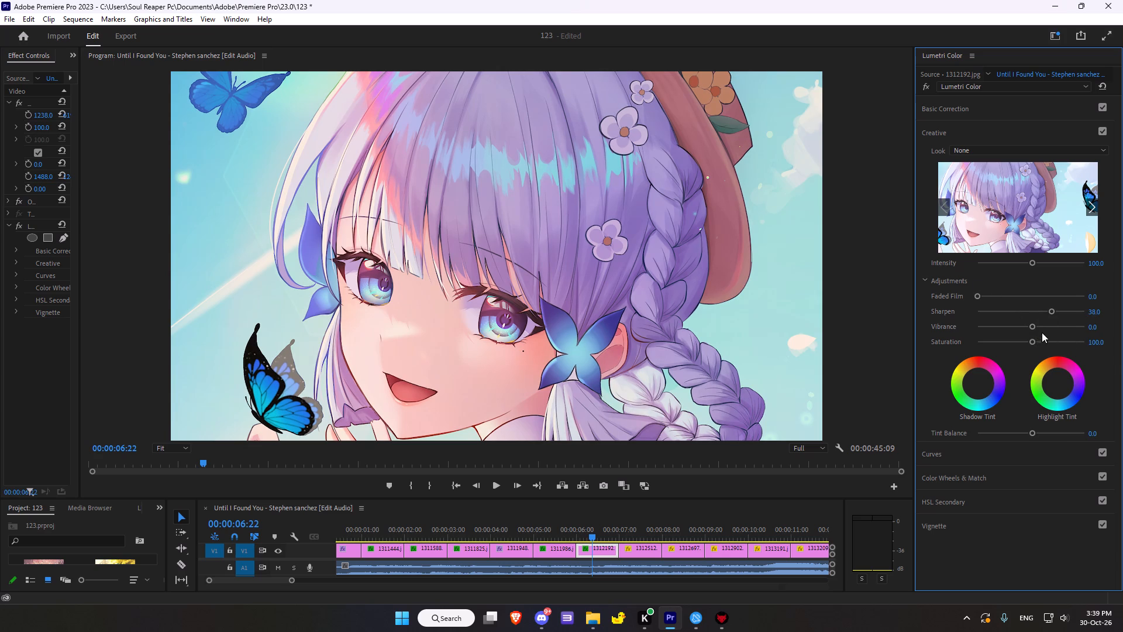
left_click_drag(1033, 327, 1057, 324)
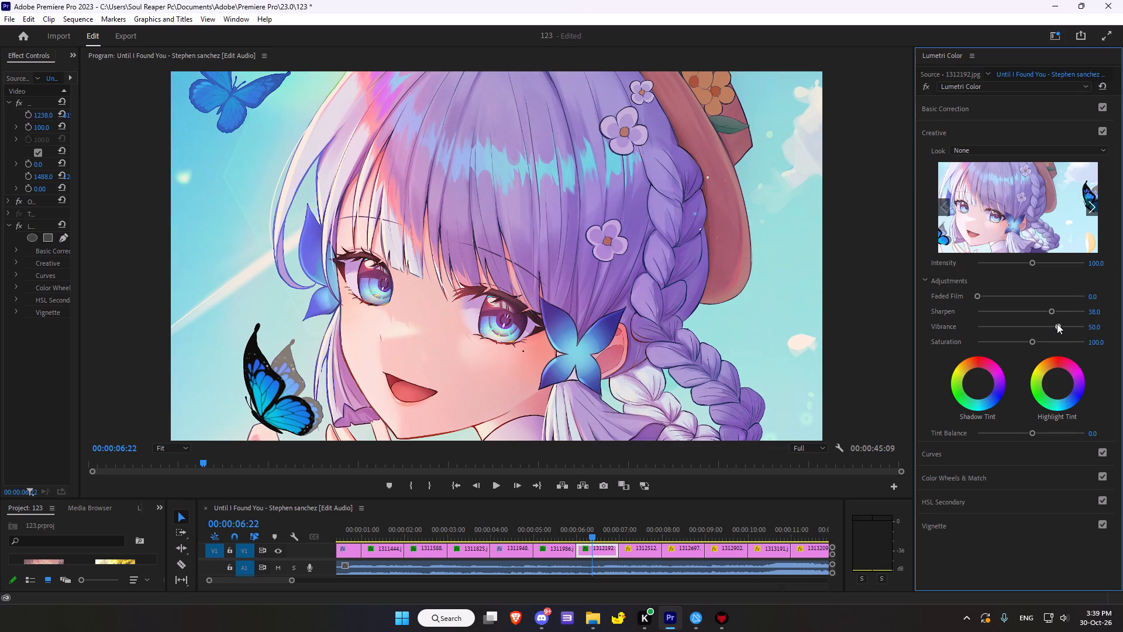
left_click_drag(1057, 324, 1015, 329)
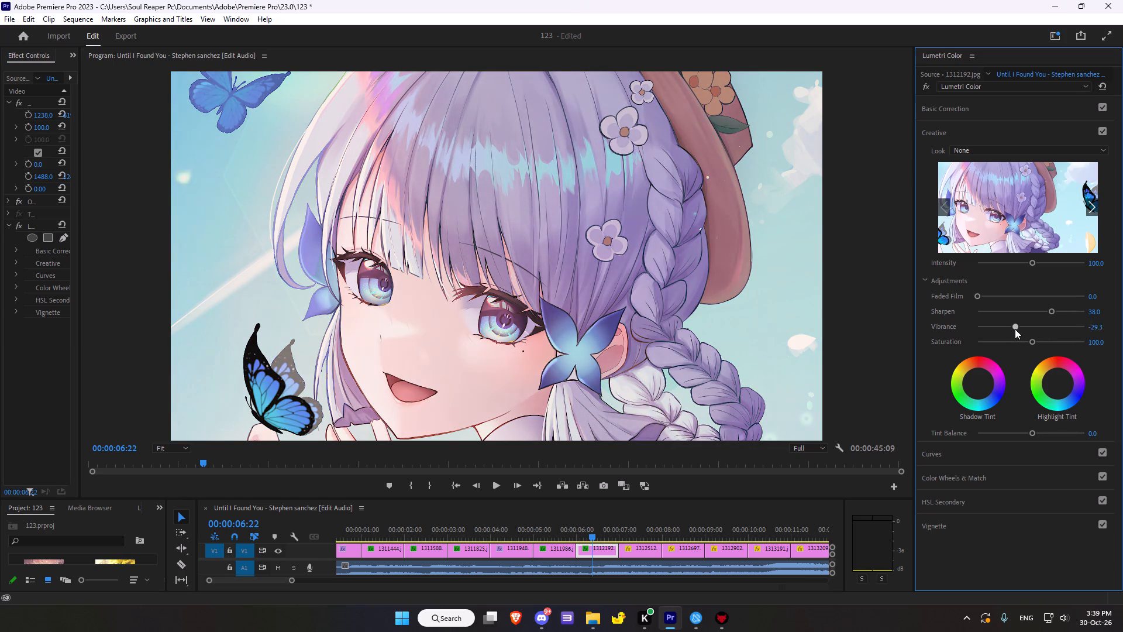
left_click_drag(1015, 329, 1047, 325)
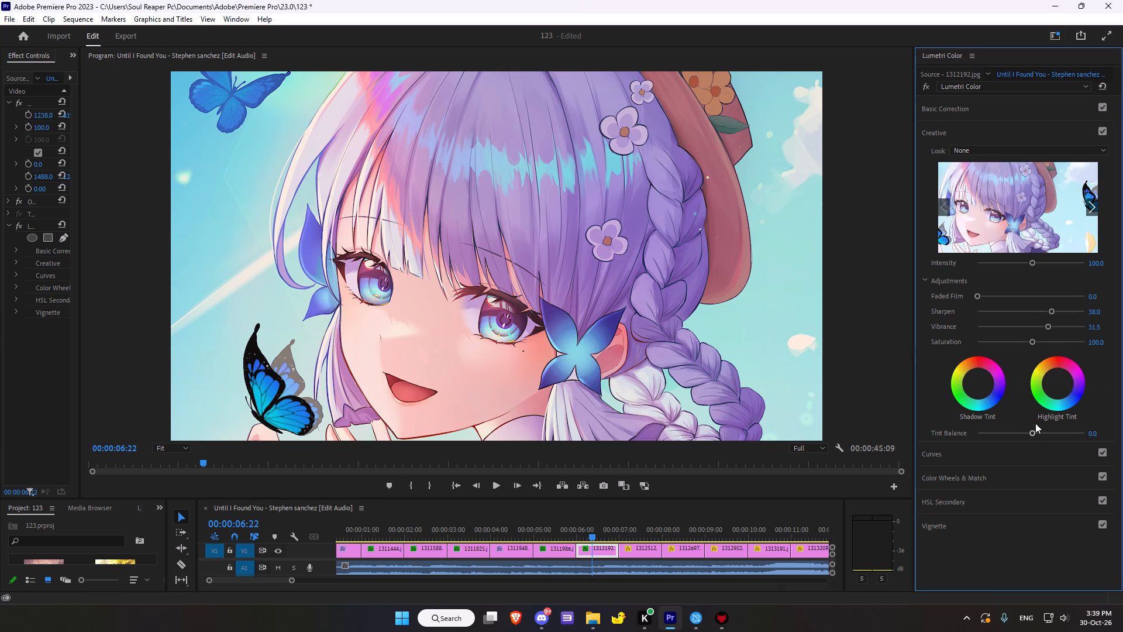
Add a midpoint to the white RGB curve and pull it slightly down to darken the midtones.
left_click(983, 459)
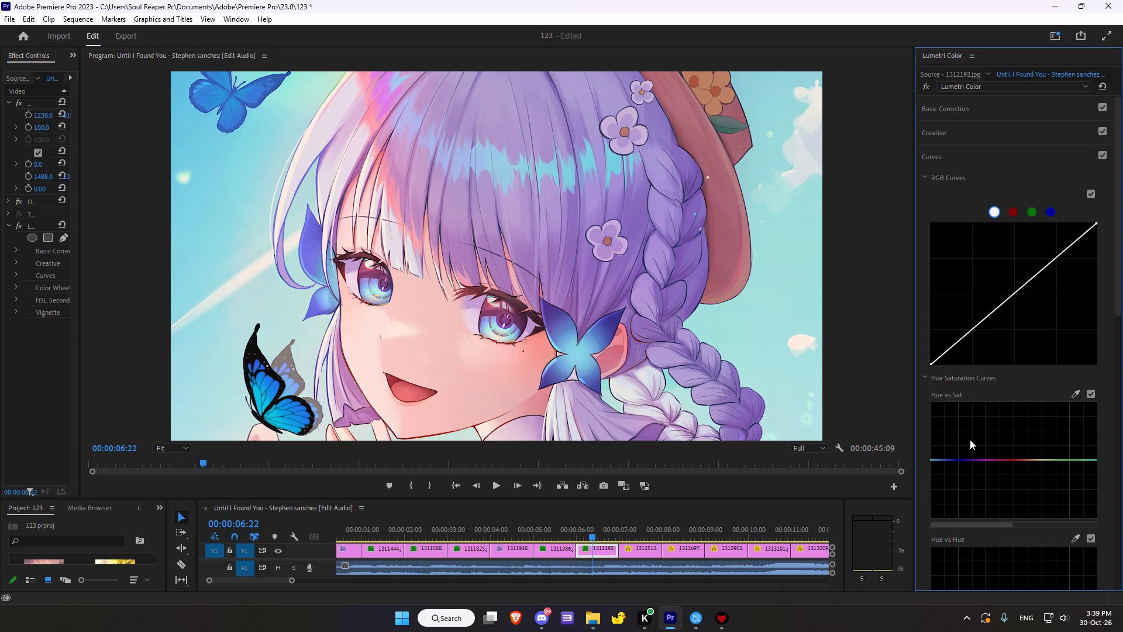
left_click(1015, 294)
left_click(1015, 294)
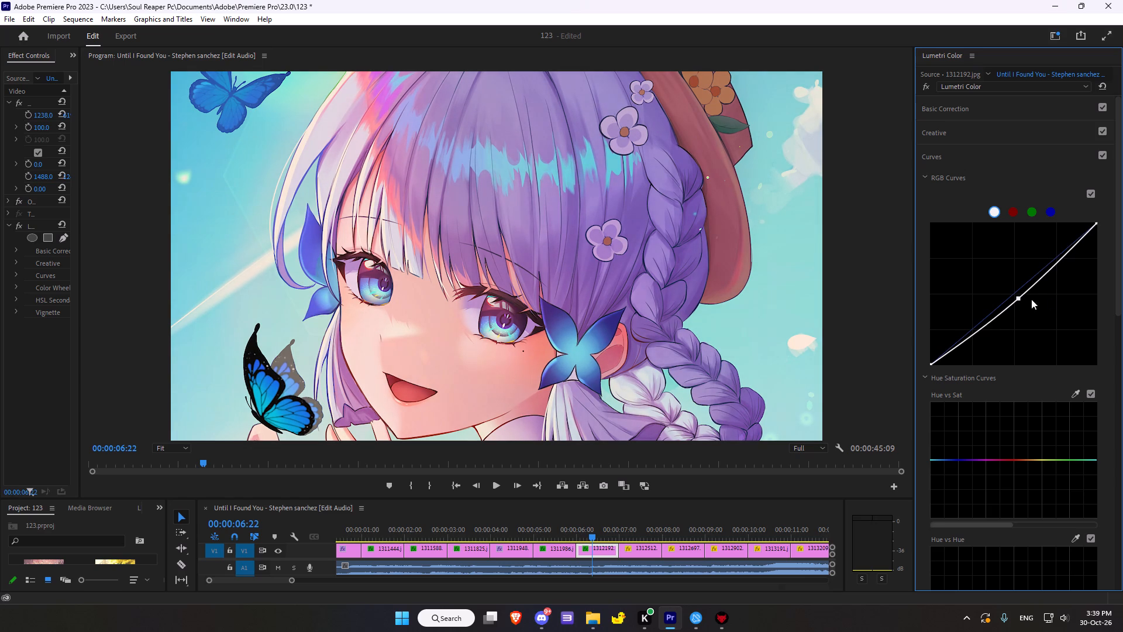
Sample the cyan hair highlight for the Hue vs Sat curve and raise the sampled blue-cyan point to boost its saturation.
scroll(1021, 330, "down", 17)
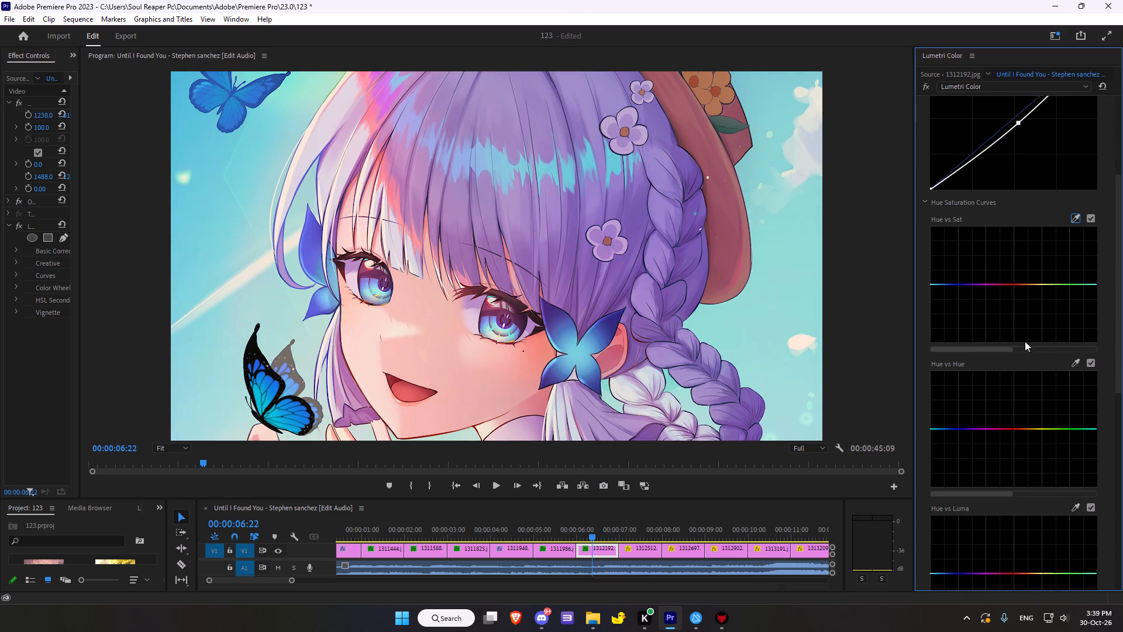
scroll(1025, 341, "down", 10)
scroll(1026, 319, "up", 15)
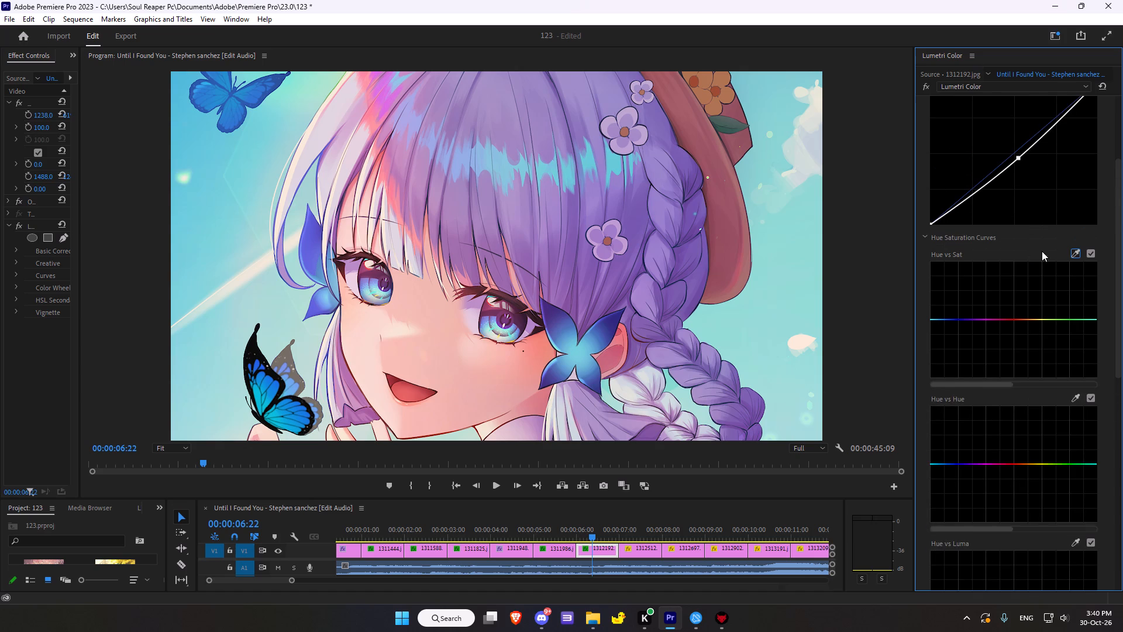
left_click(1034, 251)
left_click(1074, 256)
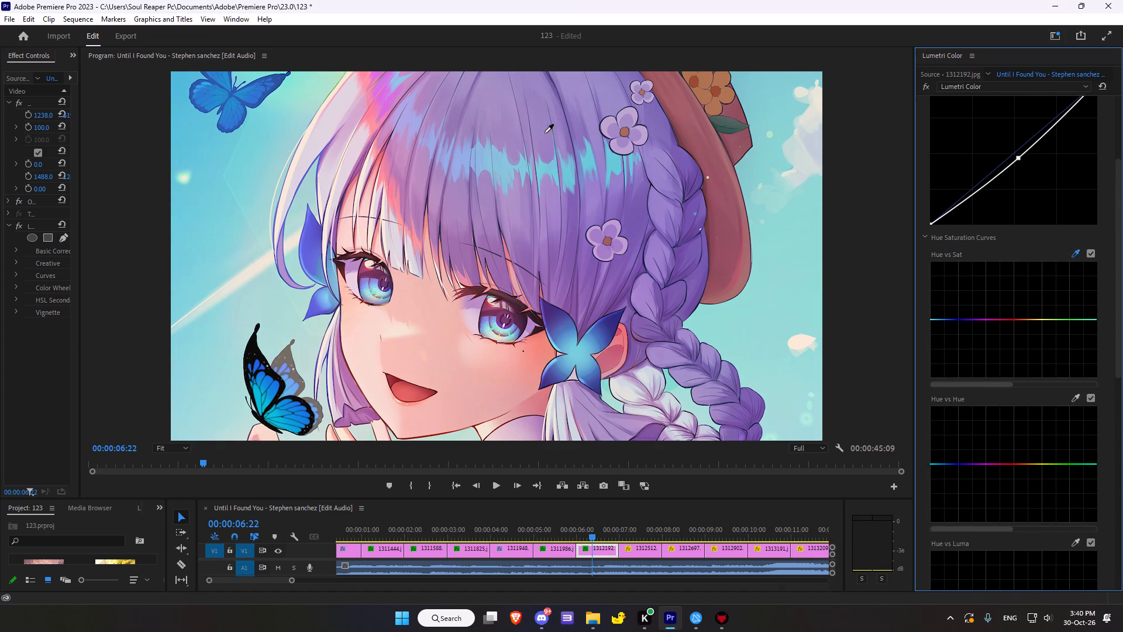
left_click(547, 169)
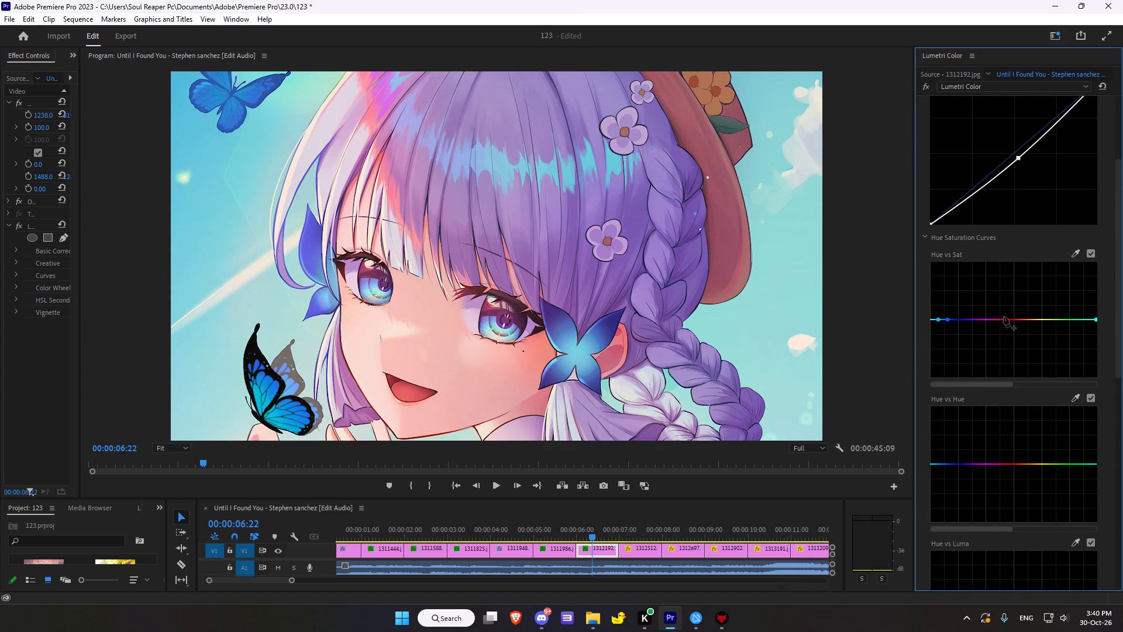
left_click_drag(938, 319, 933, 286)
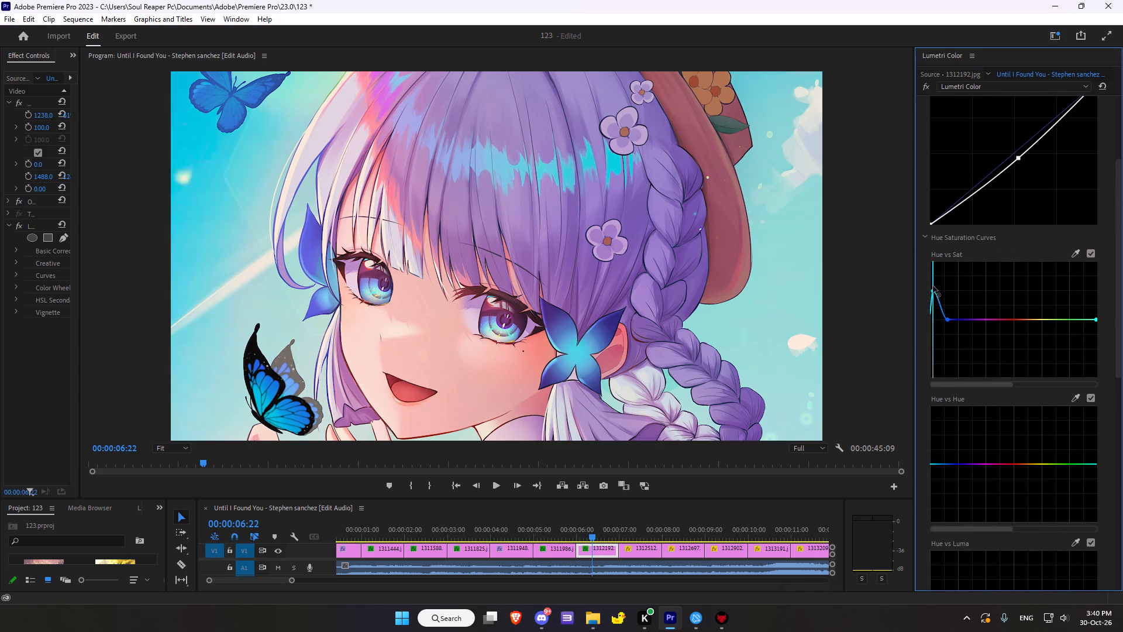
left_click_drag(933, 286, 945, 296)
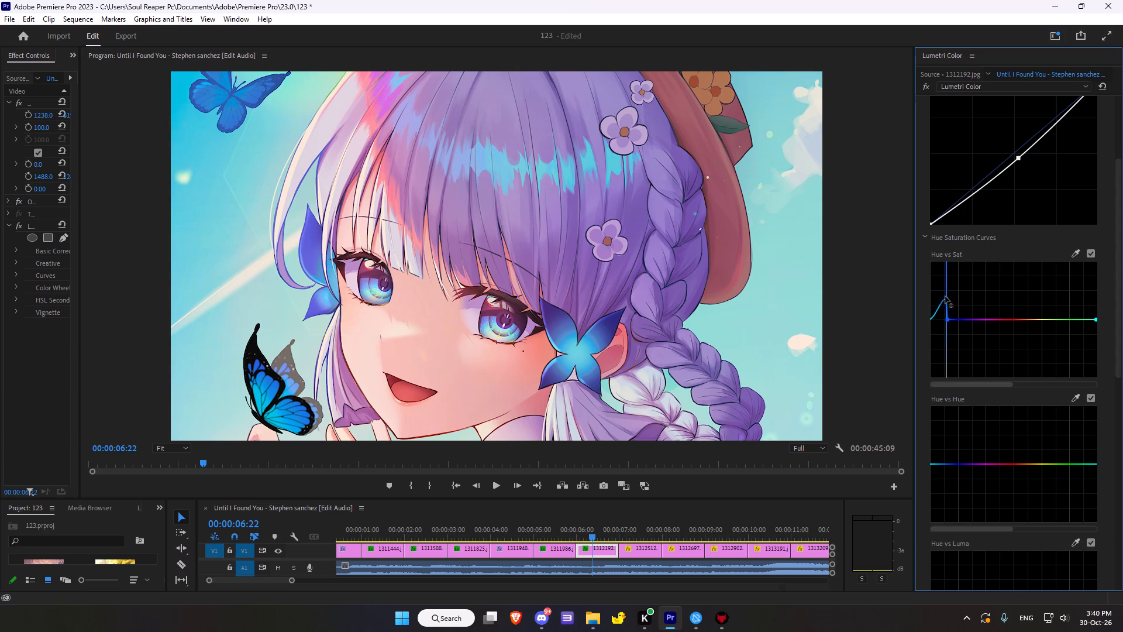
left_click_drag(945, 296, 941, 292)
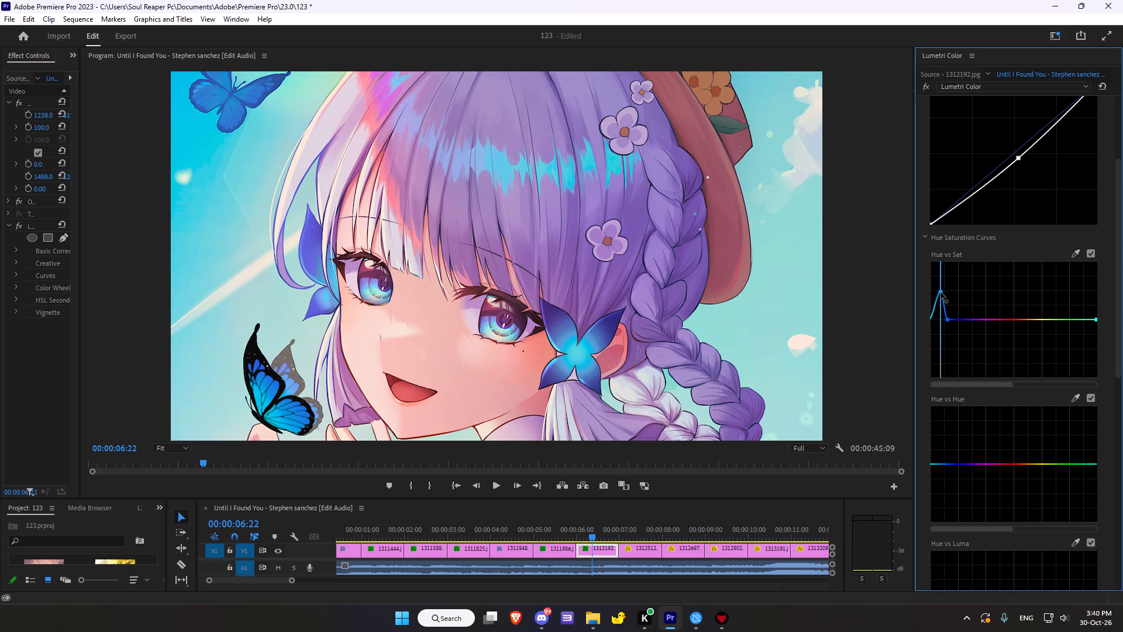
left_click_drag(941, 292, 939, 293)
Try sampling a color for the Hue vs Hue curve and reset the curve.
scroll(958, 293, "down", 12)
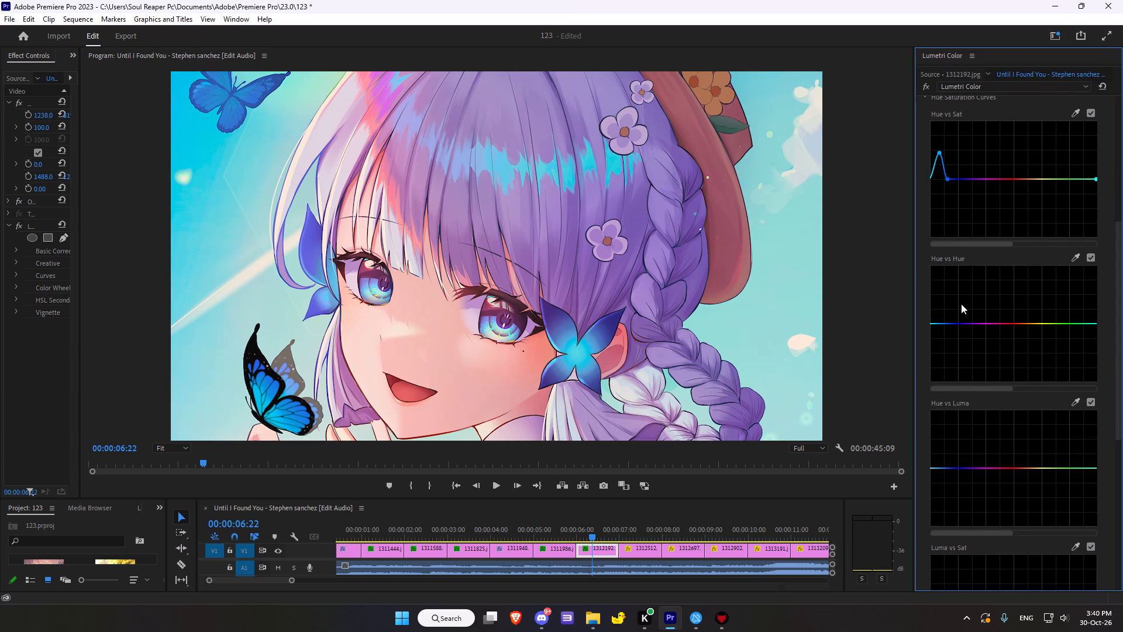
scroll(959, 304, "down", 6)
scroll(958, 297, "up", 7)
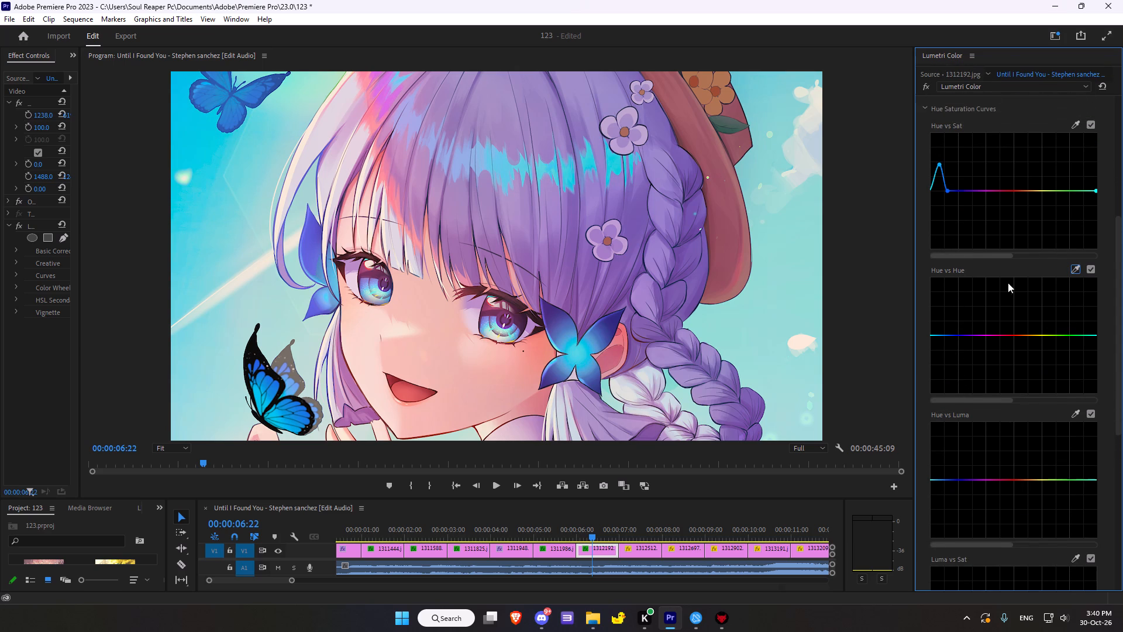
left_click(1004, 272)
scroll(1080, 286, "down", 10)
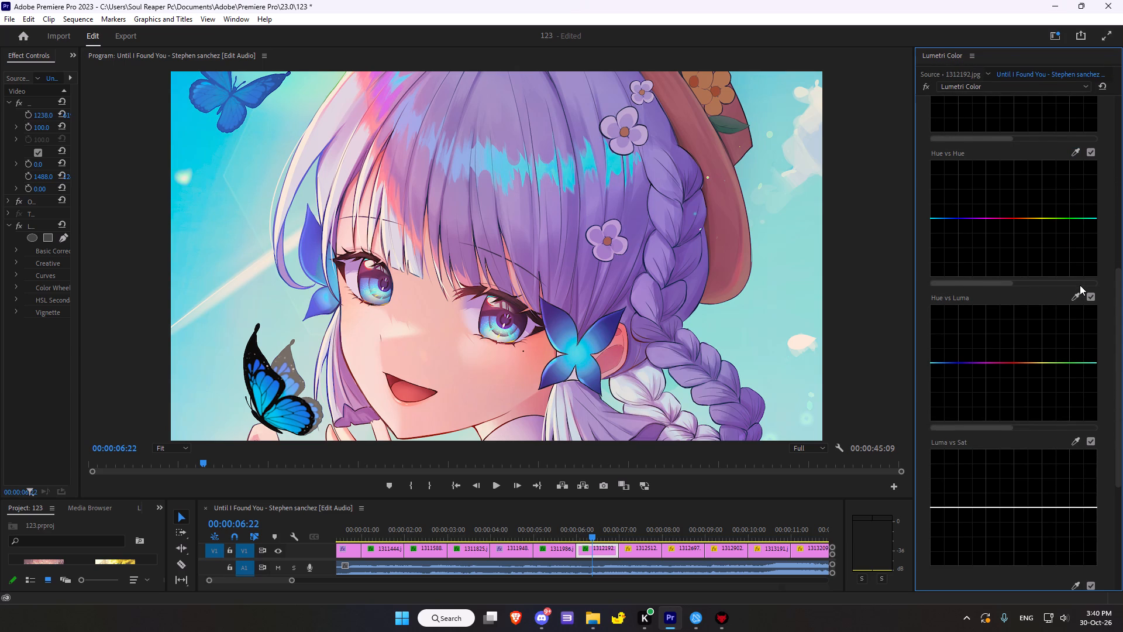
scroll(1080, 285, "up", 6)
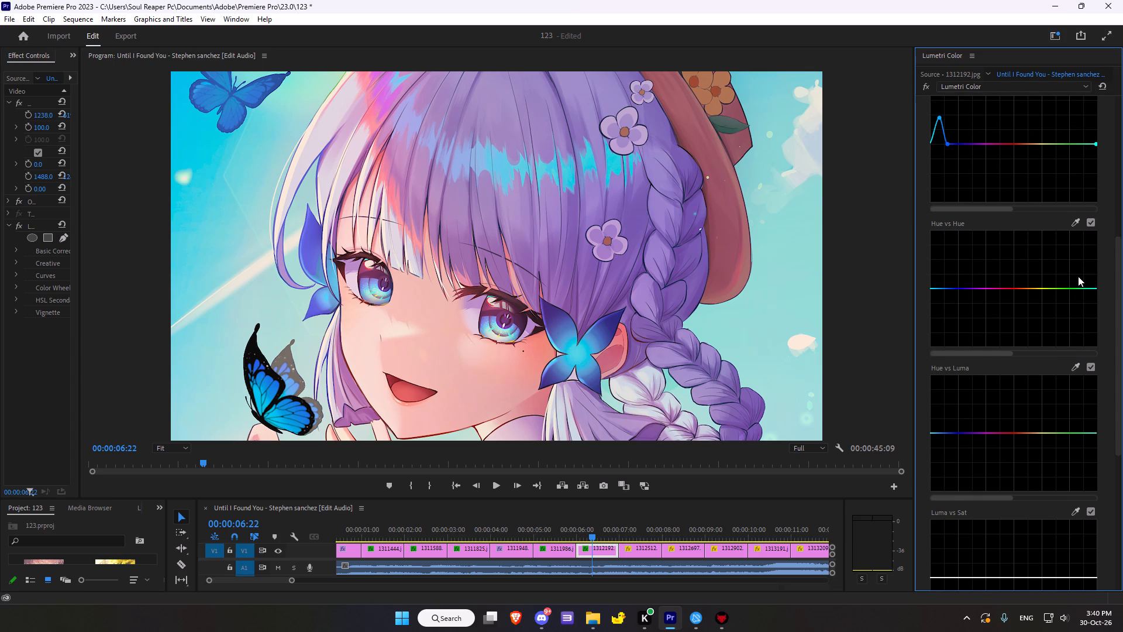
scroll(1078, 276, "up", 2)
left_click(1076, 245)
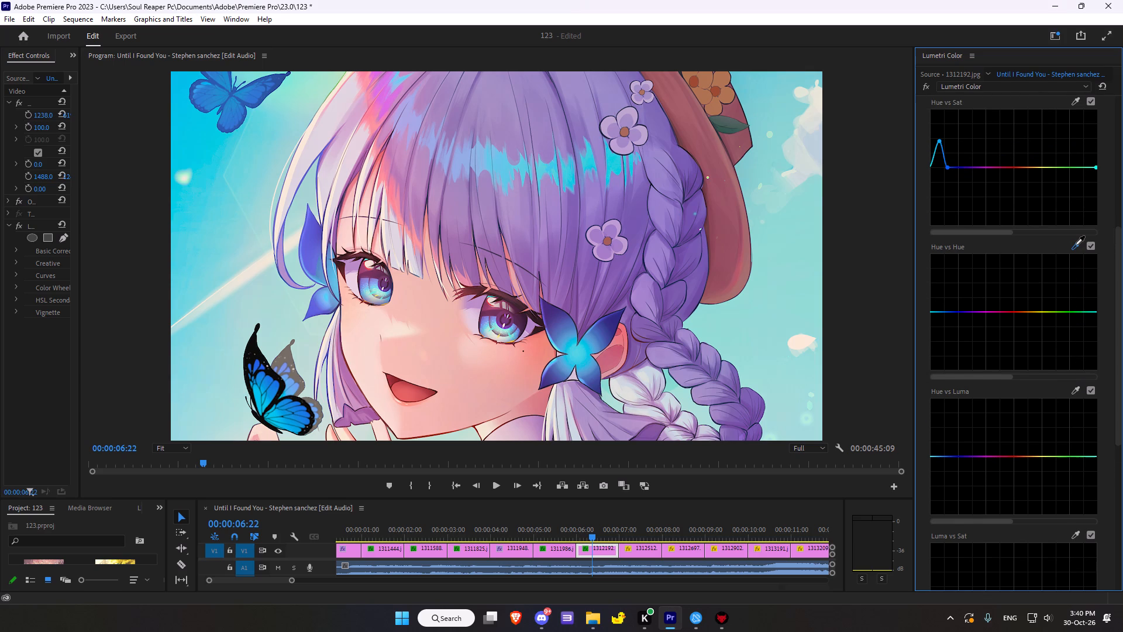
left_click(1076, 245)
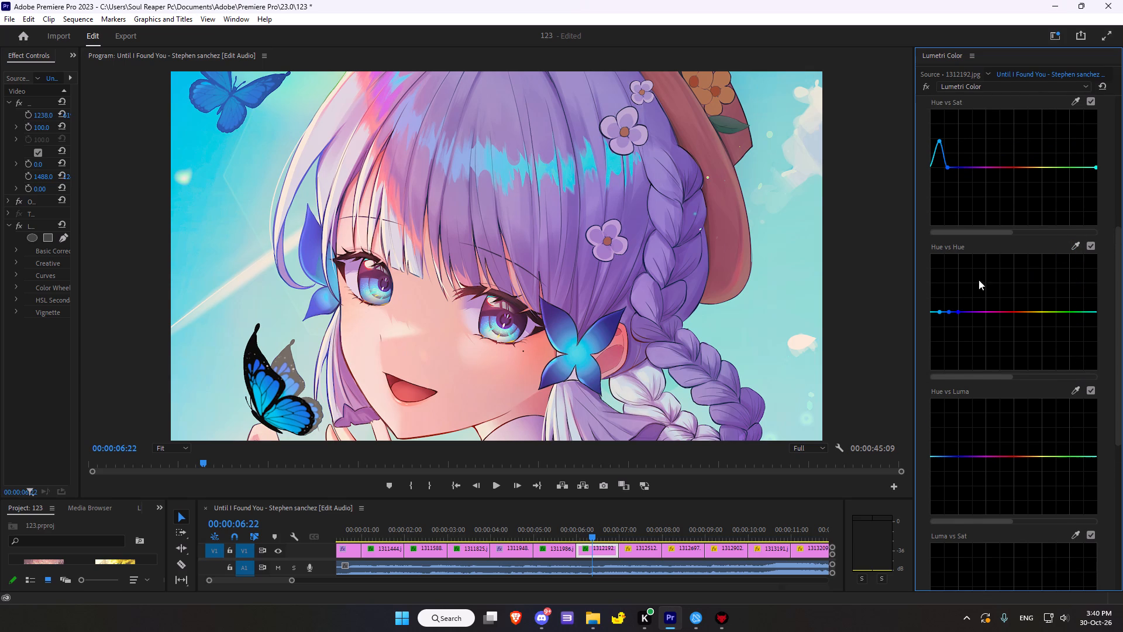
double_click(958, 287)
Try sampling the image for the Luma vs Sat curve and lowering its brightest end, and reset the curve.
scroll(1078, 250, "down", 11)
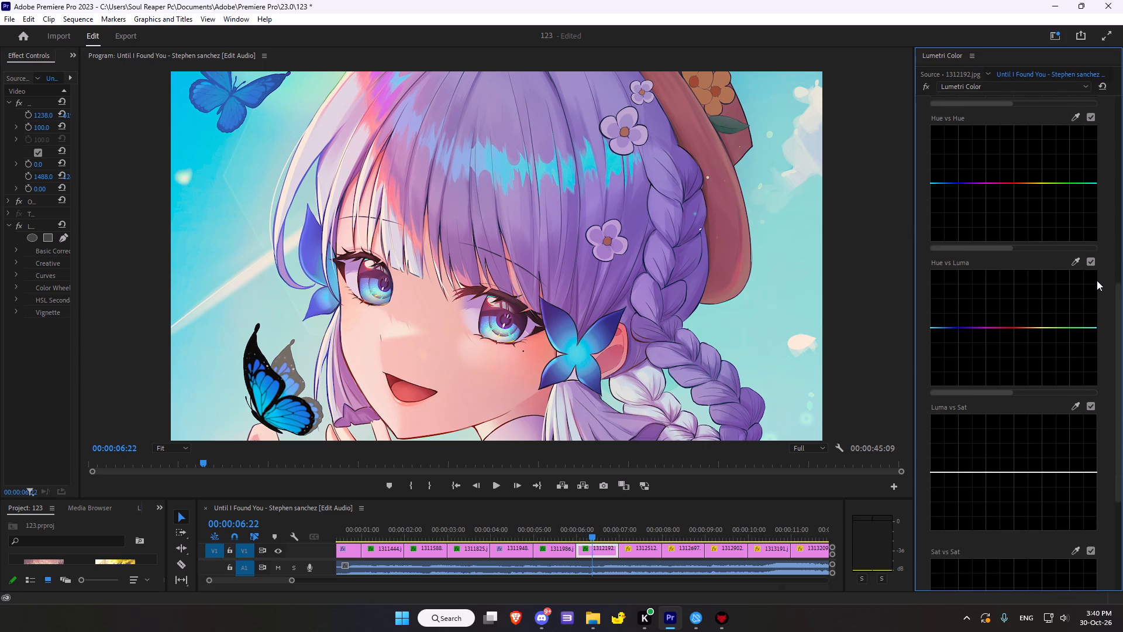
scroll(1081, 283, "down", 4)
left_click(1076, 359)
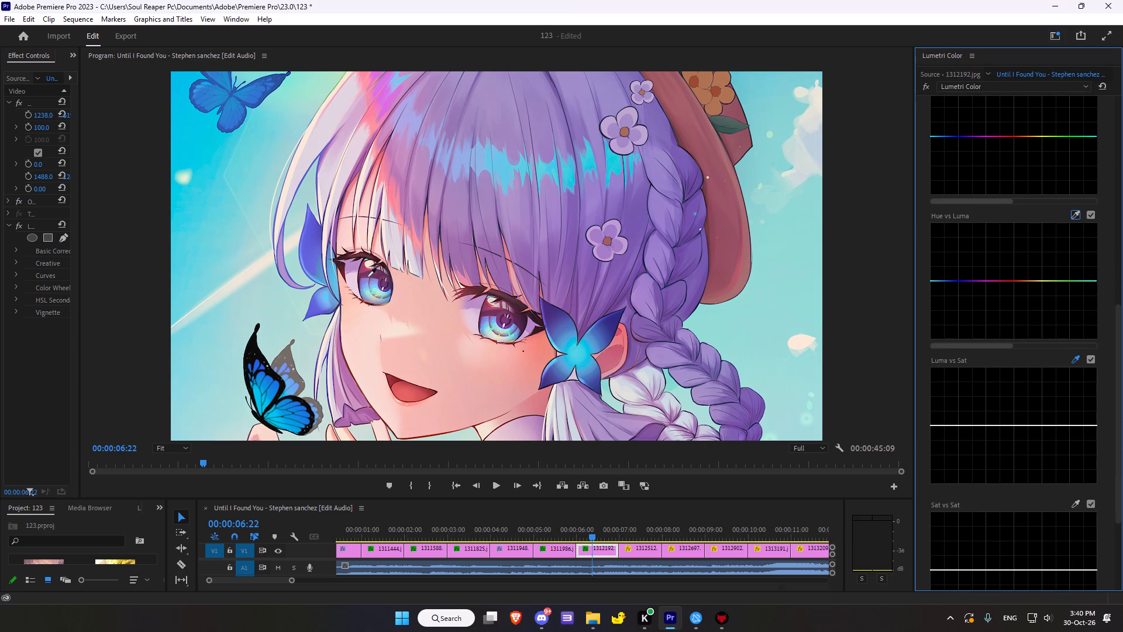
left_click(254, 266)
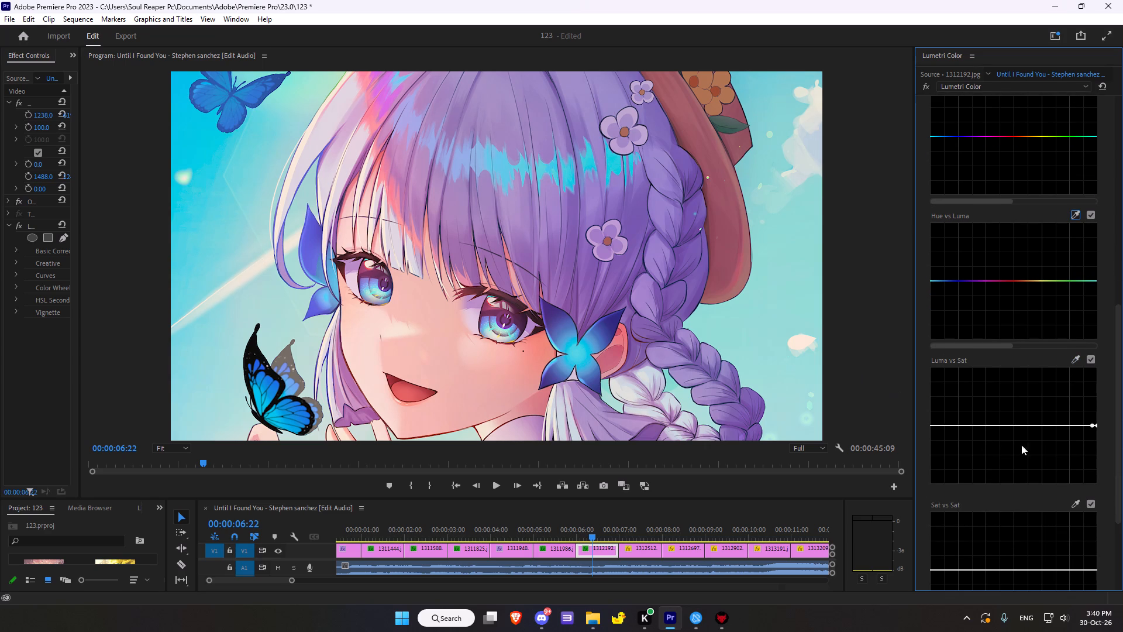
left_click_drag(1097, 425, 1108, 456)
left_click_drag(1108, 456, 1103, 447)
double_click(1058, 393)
Shift the midtones and shadows color wheels slightly toward blue and the highlights wheel slightly toward cyan.
scroll(1059, 376, "down", 3)
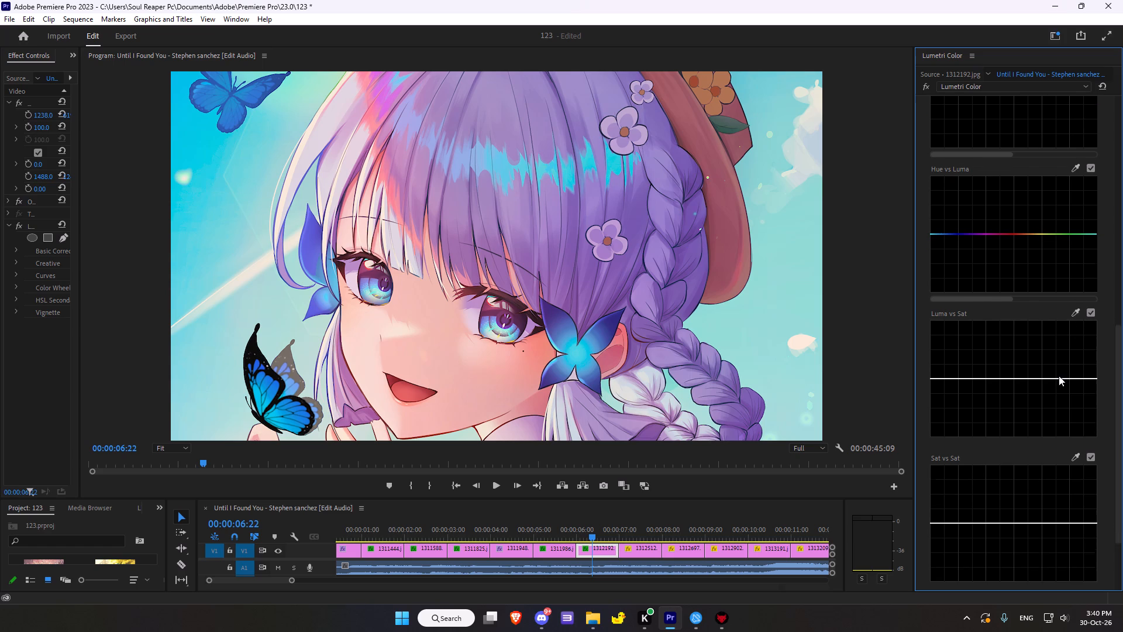
scroll(1059, 376, "down", 14)
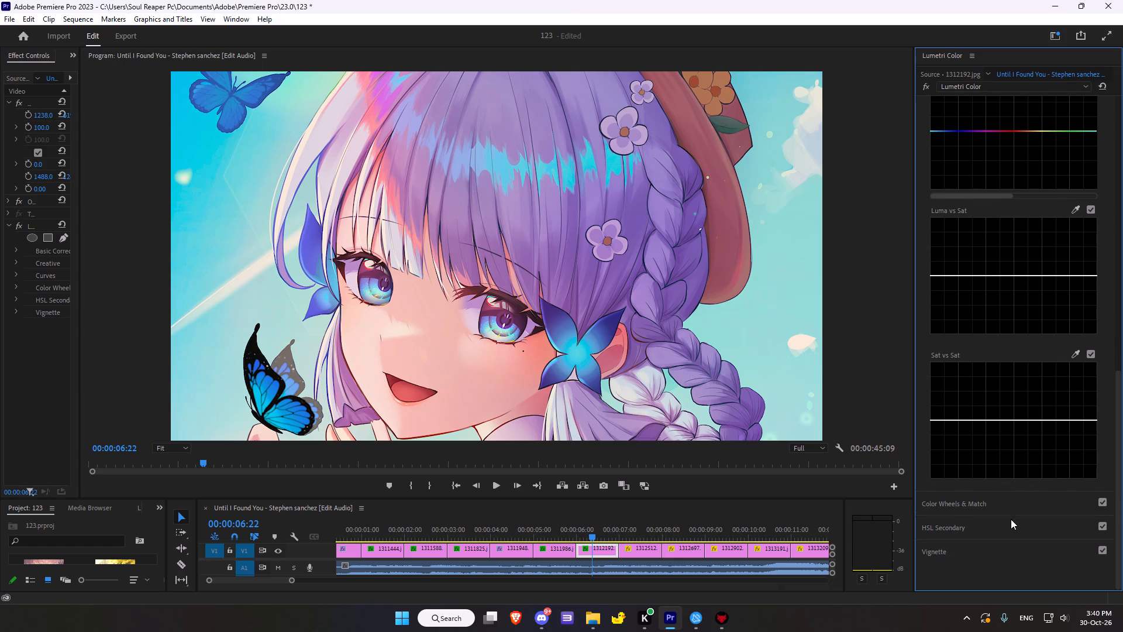
left_click(957, 502)
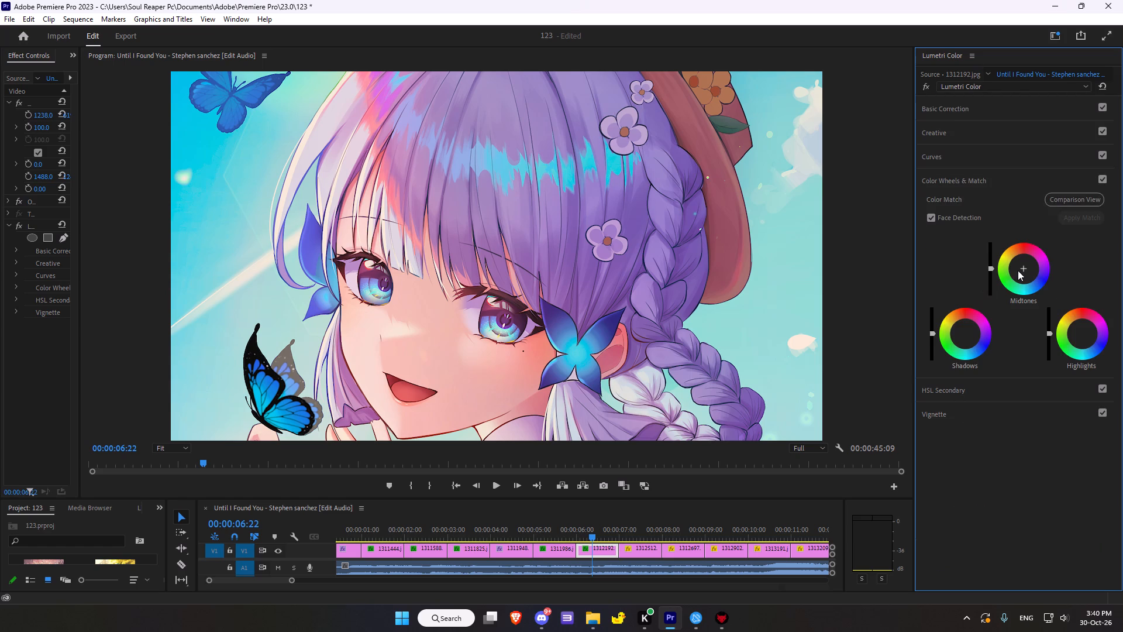
left_click_drag(1021, 268, 1031, 279)
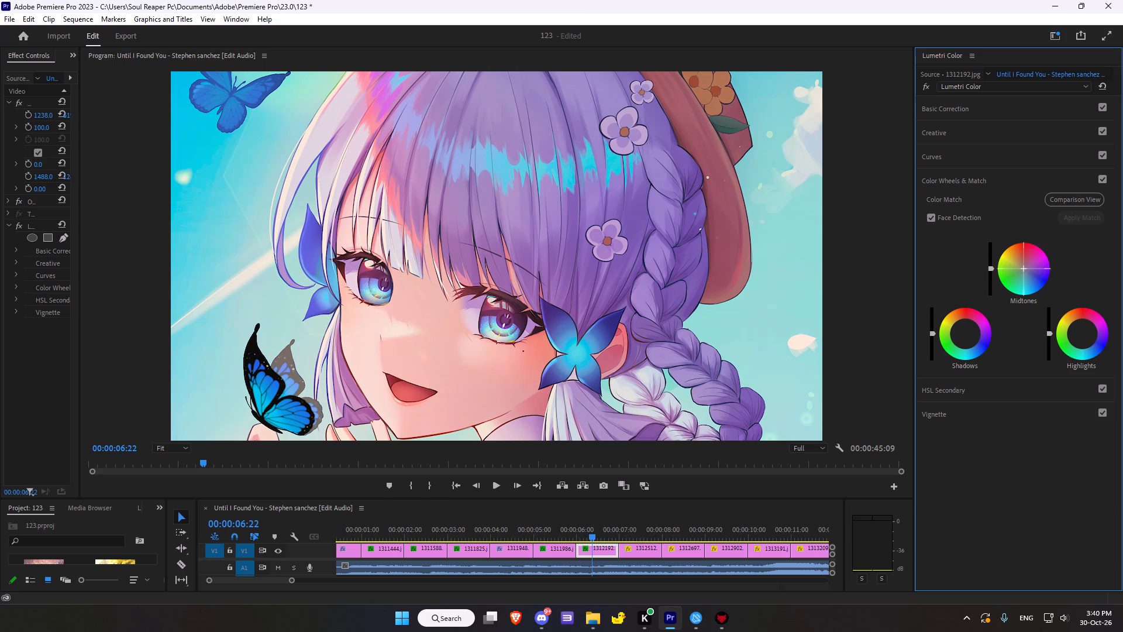
left_click_drag(1031, 279, 1038, 288)
left_click_drag(964, 332, 974, 351)
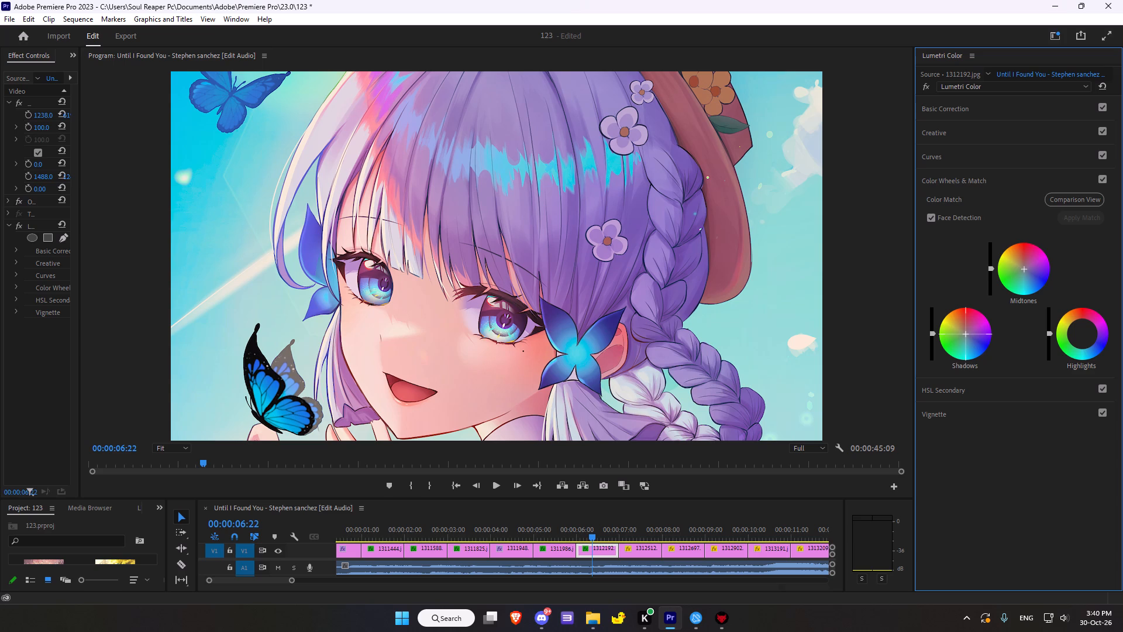
left_click_drag(974, 351, 981, 332)
left_click_drag(1081, 335, 1083, 350)
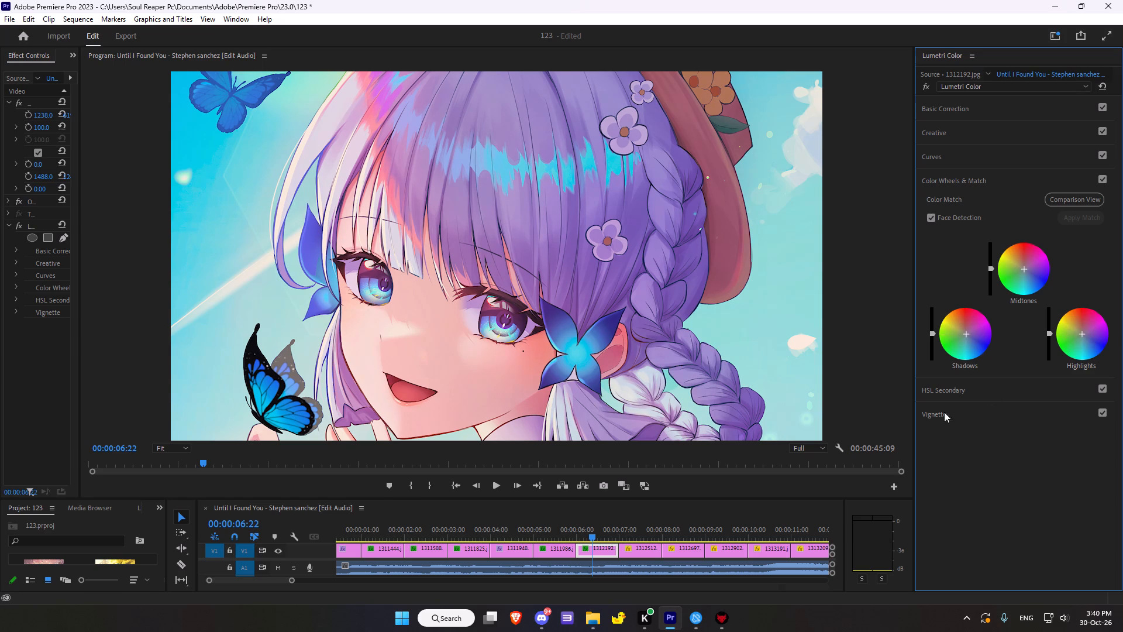
Set the vignette to amount -1.2, midpoint 25.0, roundness -19.6 and feather 33.7.
left_click(957, 375)
left_click(957, 389)
scroll(962, 390, "down", 20)
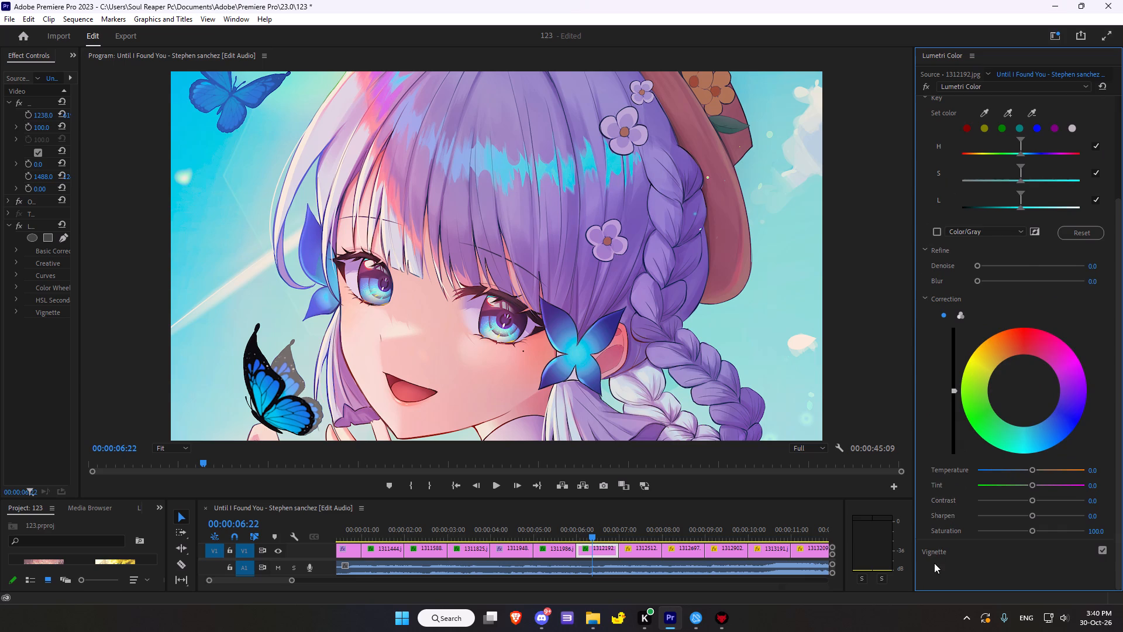
left_click(934, 563)
left_click(943, 555)
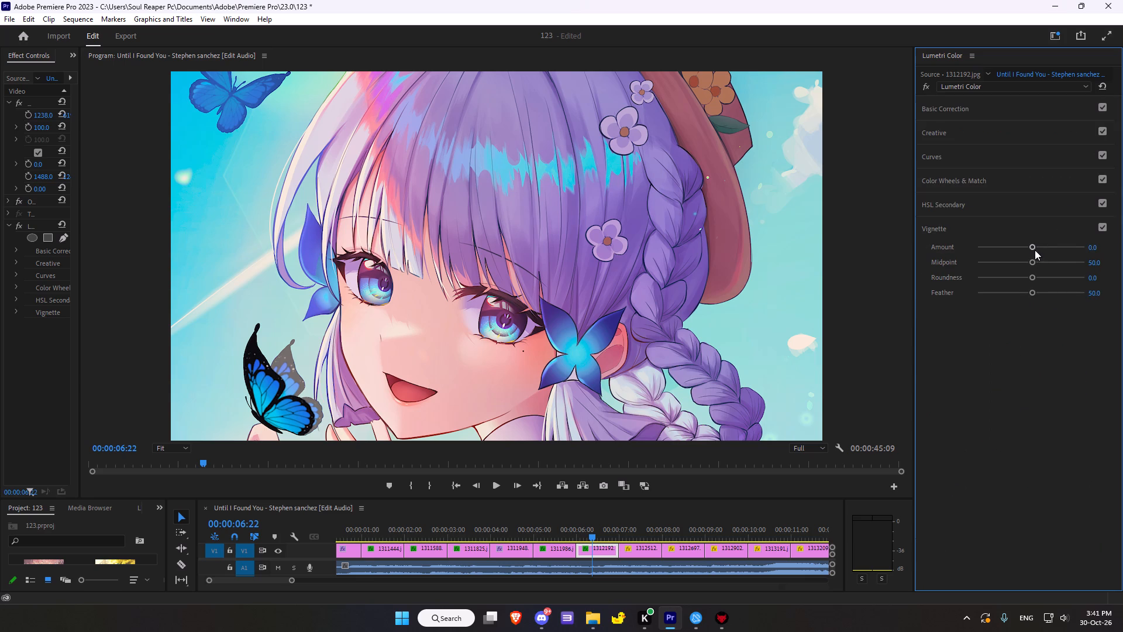
left_click_drag(1033, 246, 1014, 245)
left_click_drag(1030, 260, 1043, 256)
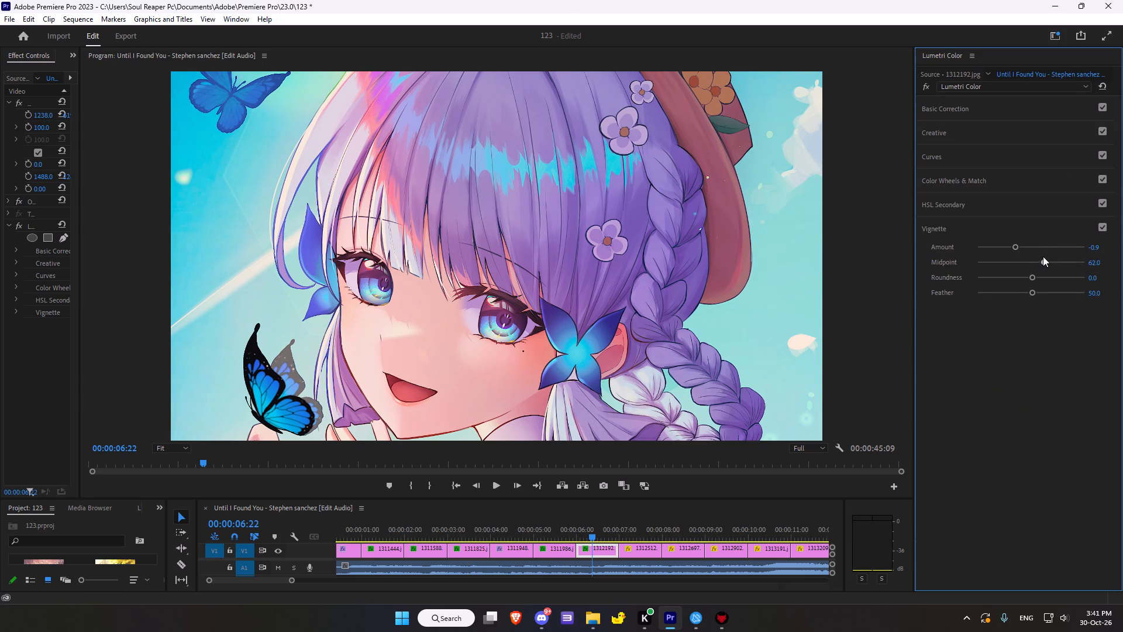
left_click_drag(1043, 256, 1009, 259)
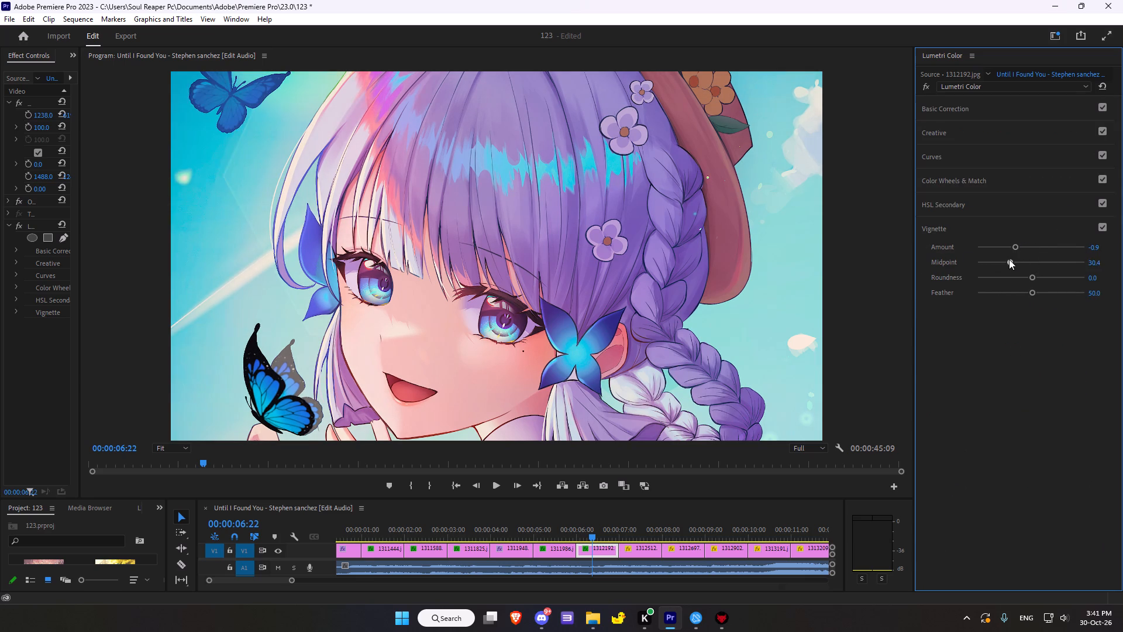
left_click_drag(1009, 259, 1003, 261)
left_click(1012, 246)
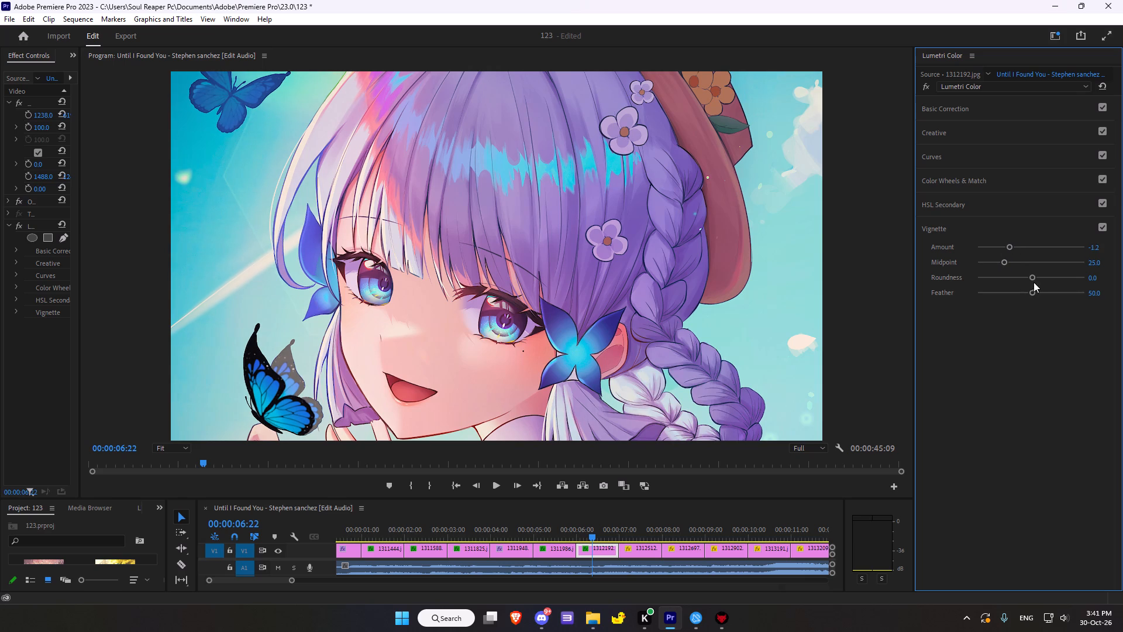
left_click_drag(1031, 276, 1019, 272)
left_click_drag(1032, 290, 1025, 290)
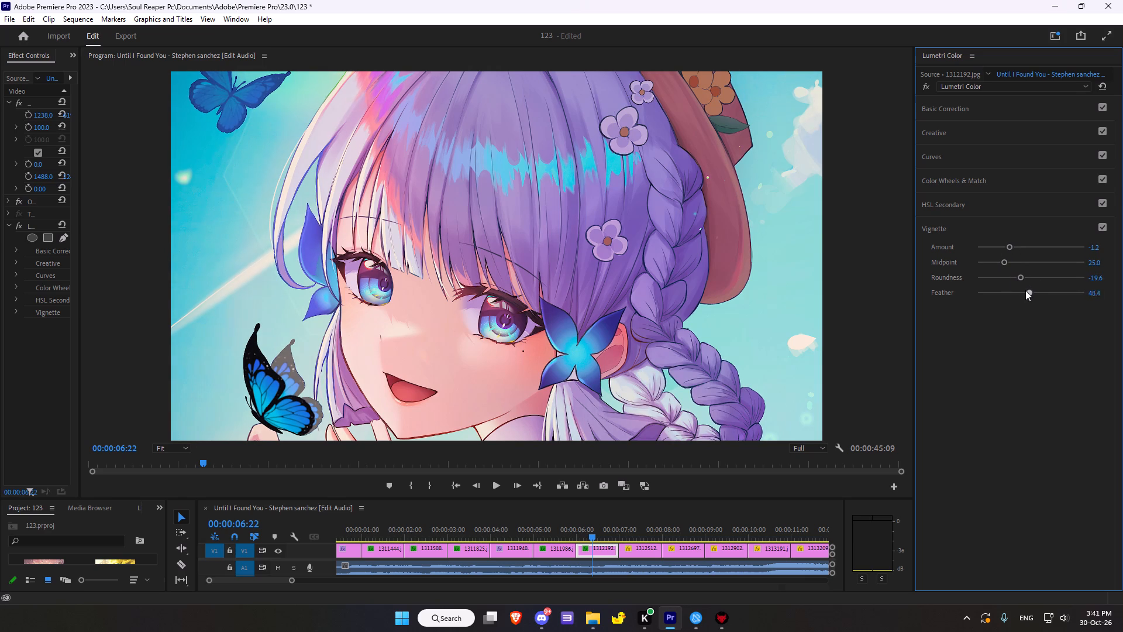
left_click_drag(1025, 290, 1012, 292)
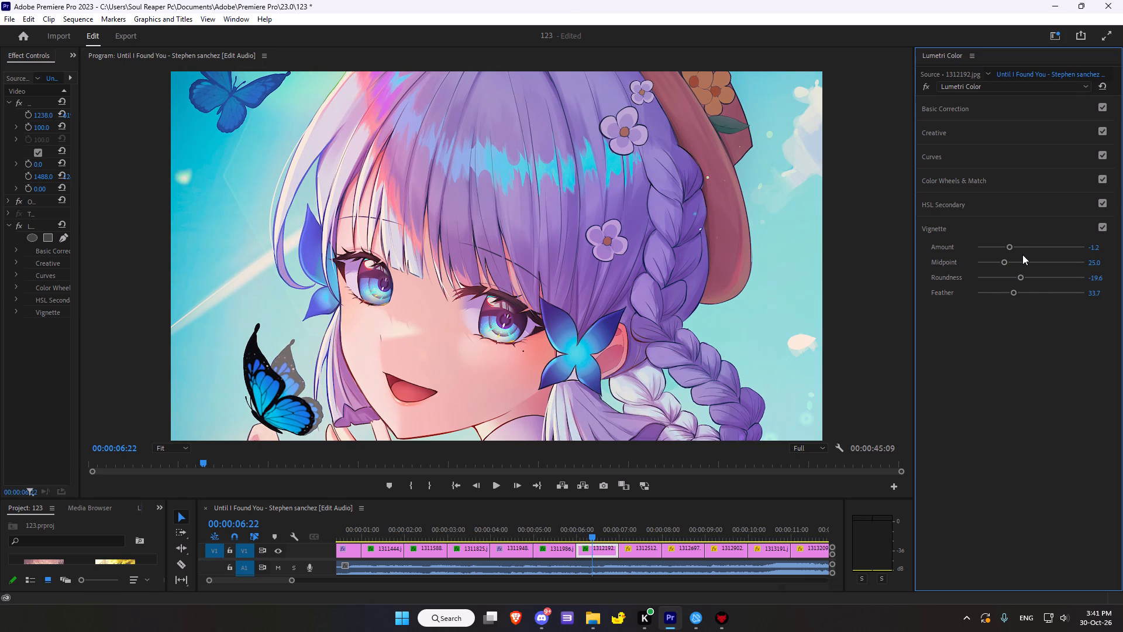
Compare the image with and without the Lumetri Color effect by toggling it repeatedly, enlarging the program preview.
right_click_drag(1012, 208, 895, 188)
left_click(60, 412)
left_click(928, 84)
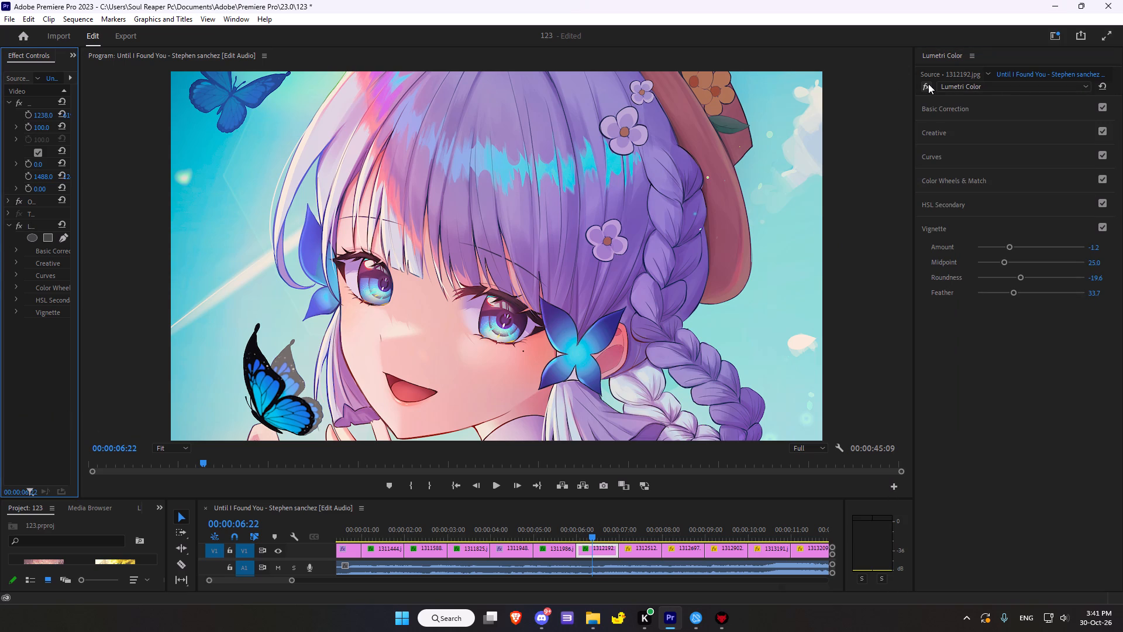
left_click(928, 84)
double_click(928, 84)
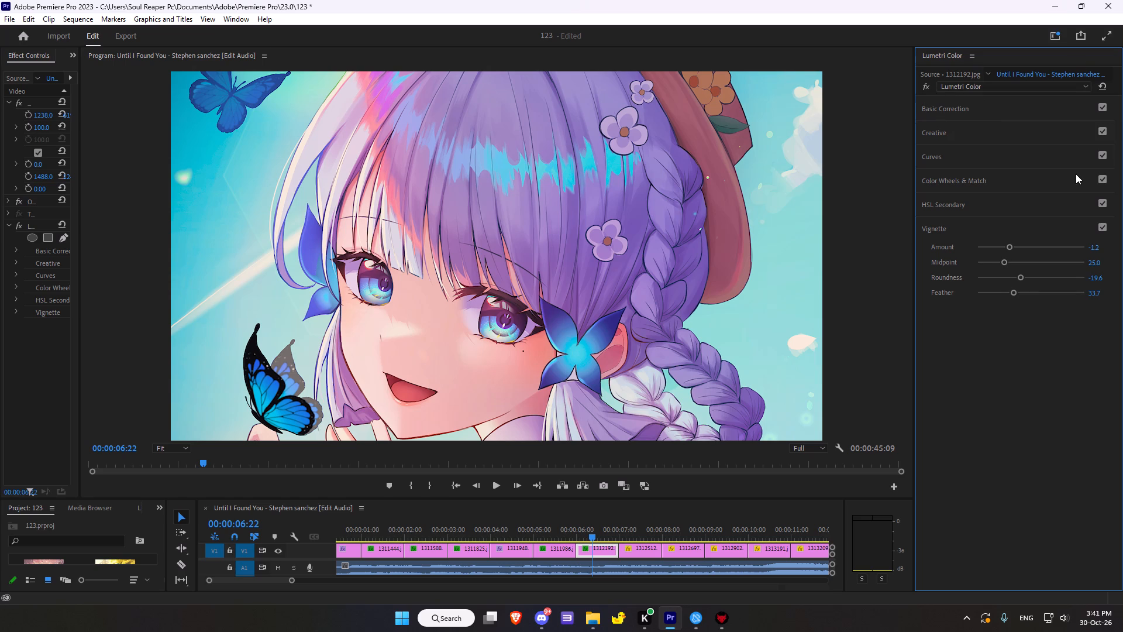
left_click(927, 91)
left_click(925, 85)
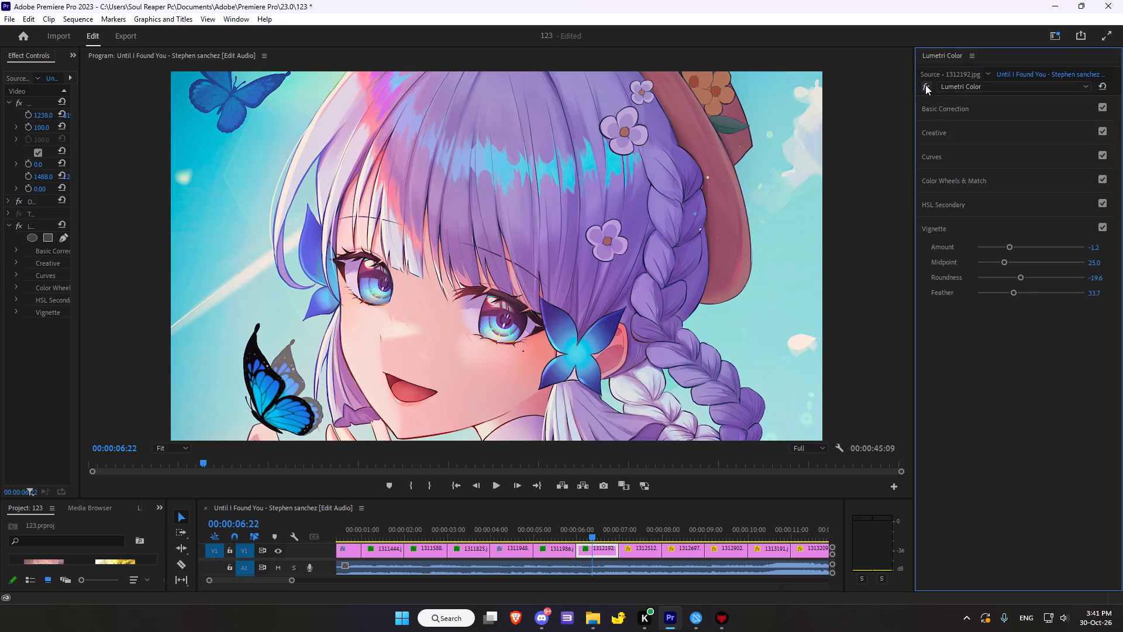
left_click(925, 85)
double_click(925, 85)
left_click(925, 85)
left_click_drag(542, 497, 546, 524)
left_click(931, 85)
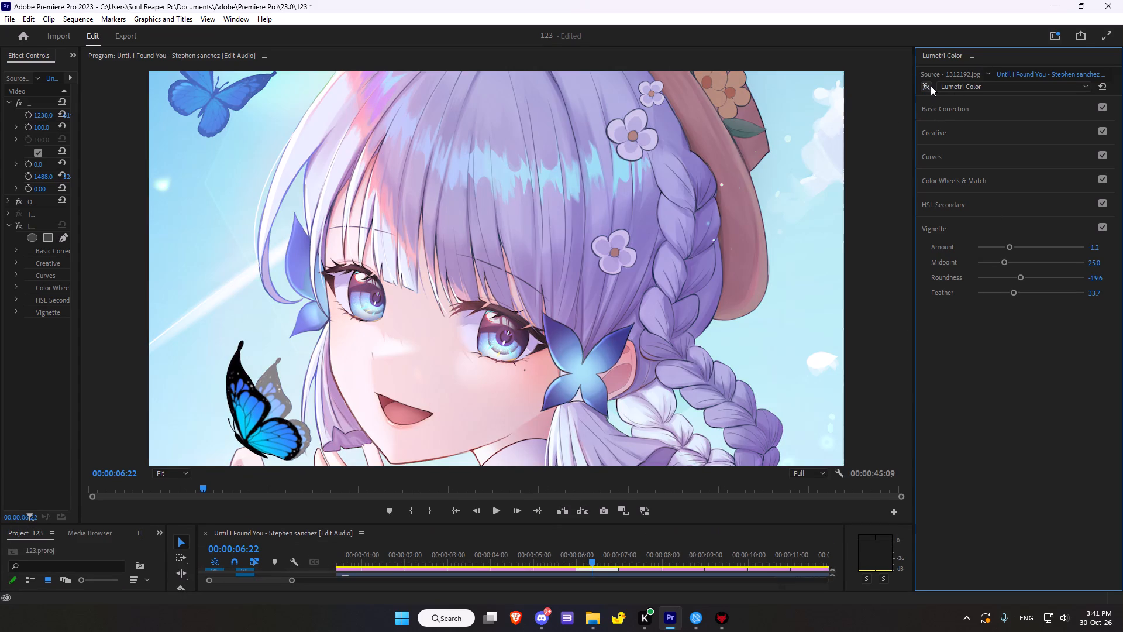
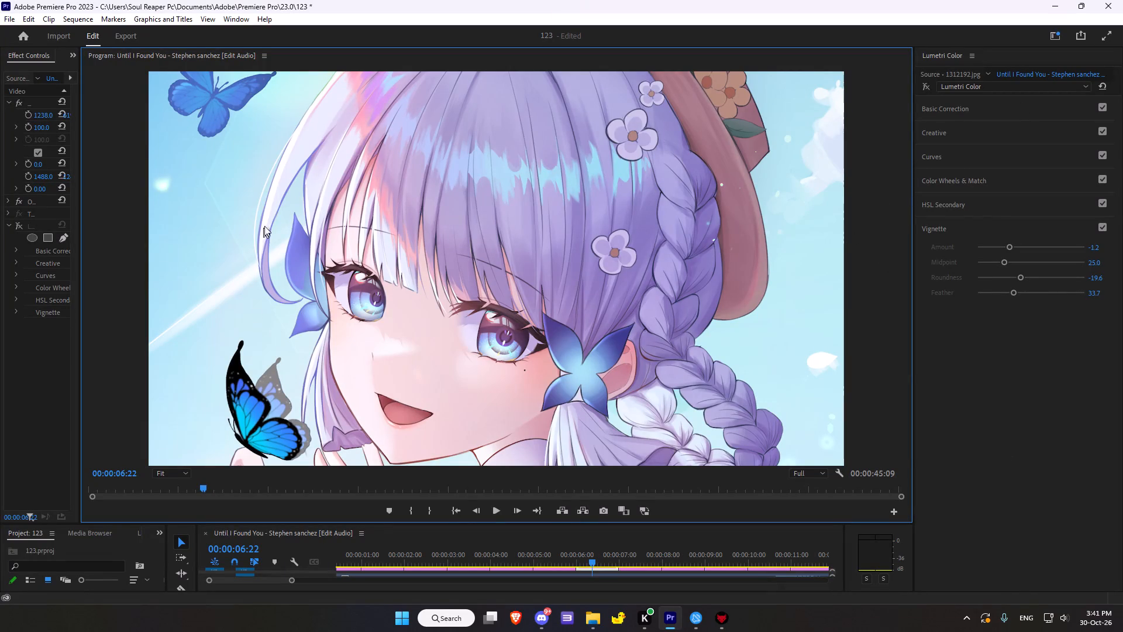
Compare the 1312192.jpg image with and without its Lumetri Color grade by repeatedly toggling the effect's bypass, leaving the effect enabled.
left_click(930, 88)
left_click(923, 90)
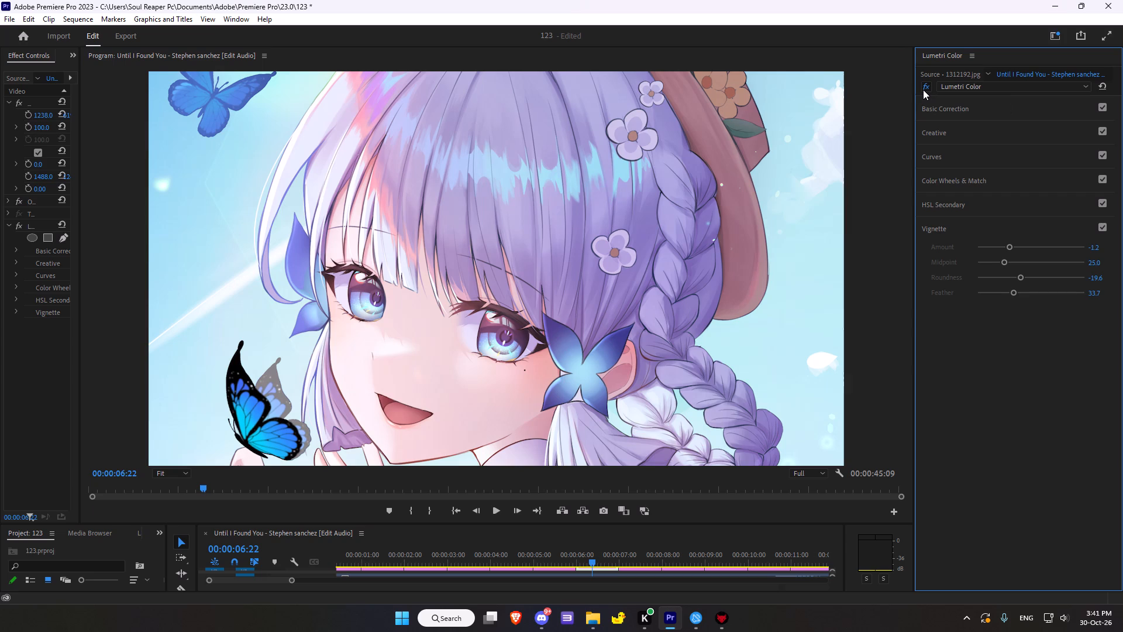
left_click(923, 90)
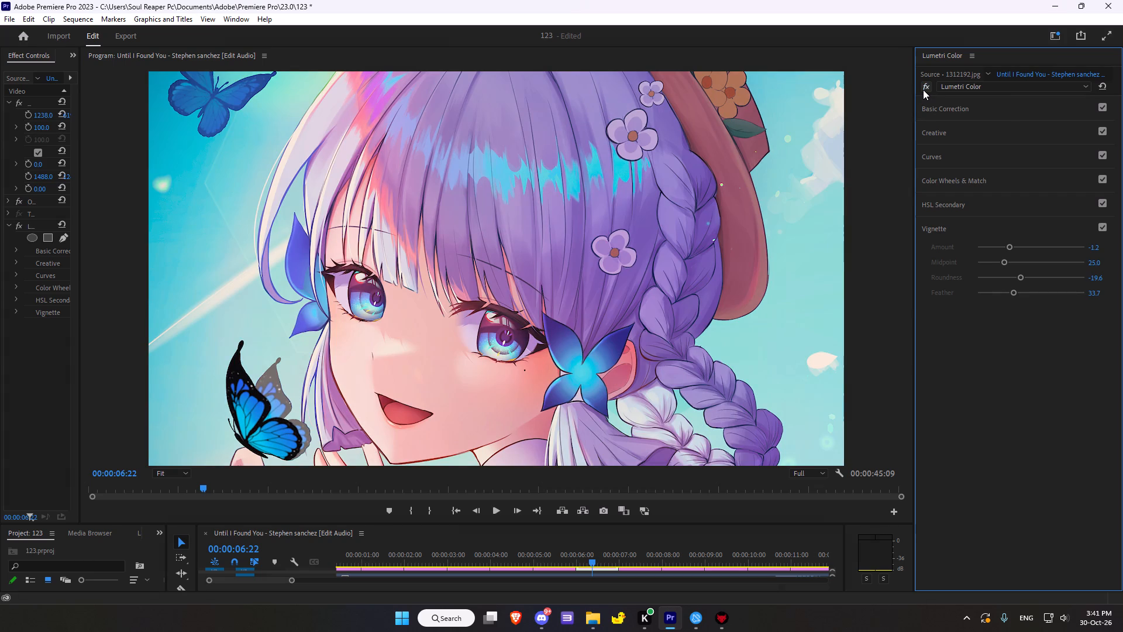
left_click(923, 90)
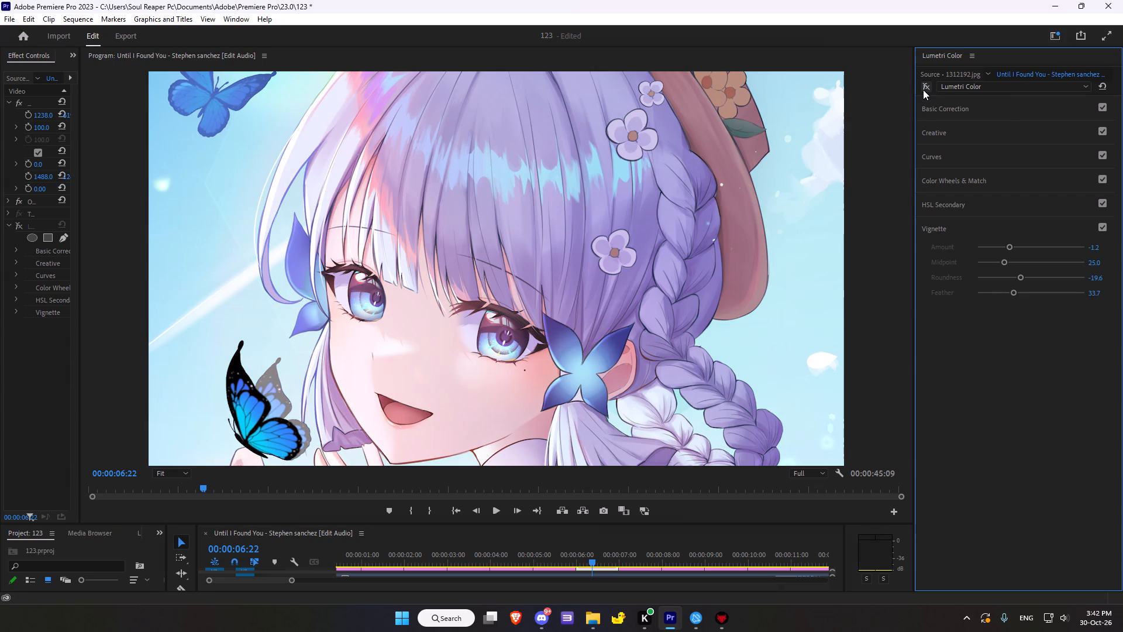
left_click(923, 90)
left_click(923, 90)
triple_click(923, 90)
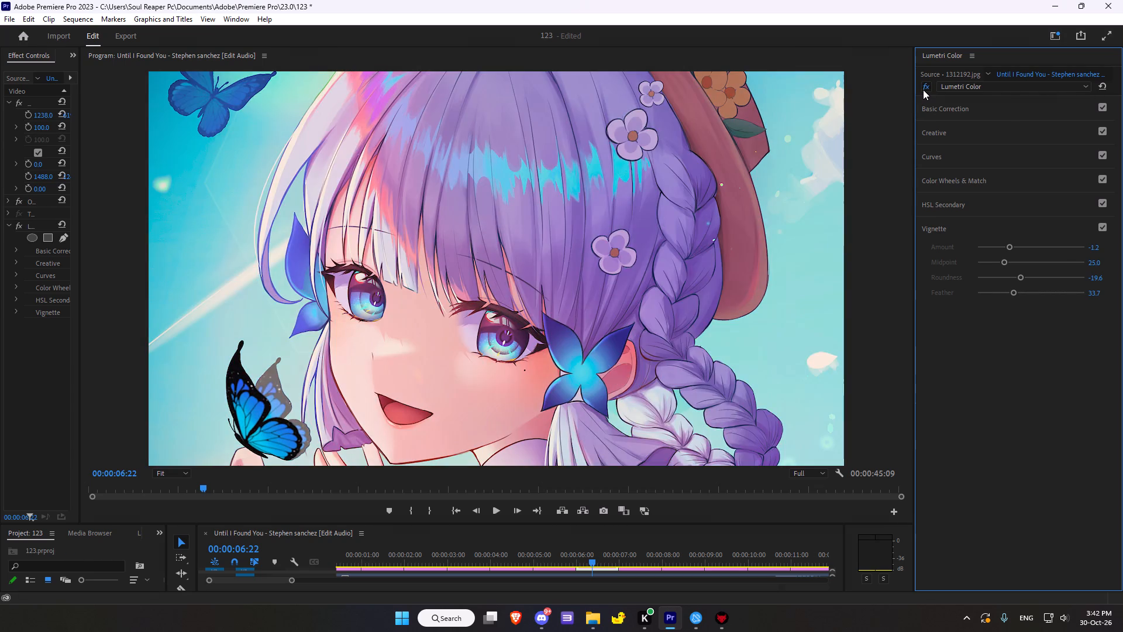
triple_click(923, 90)
triple_click(923, 90)
double_click(923, 90)
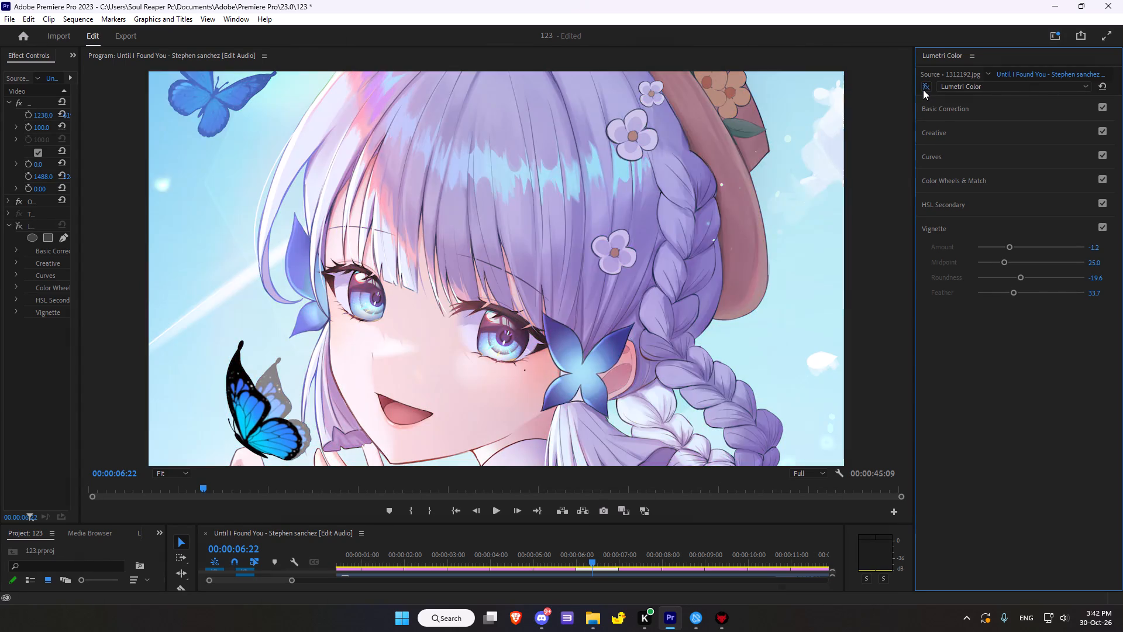
scroll(814, 252, "down", 6)
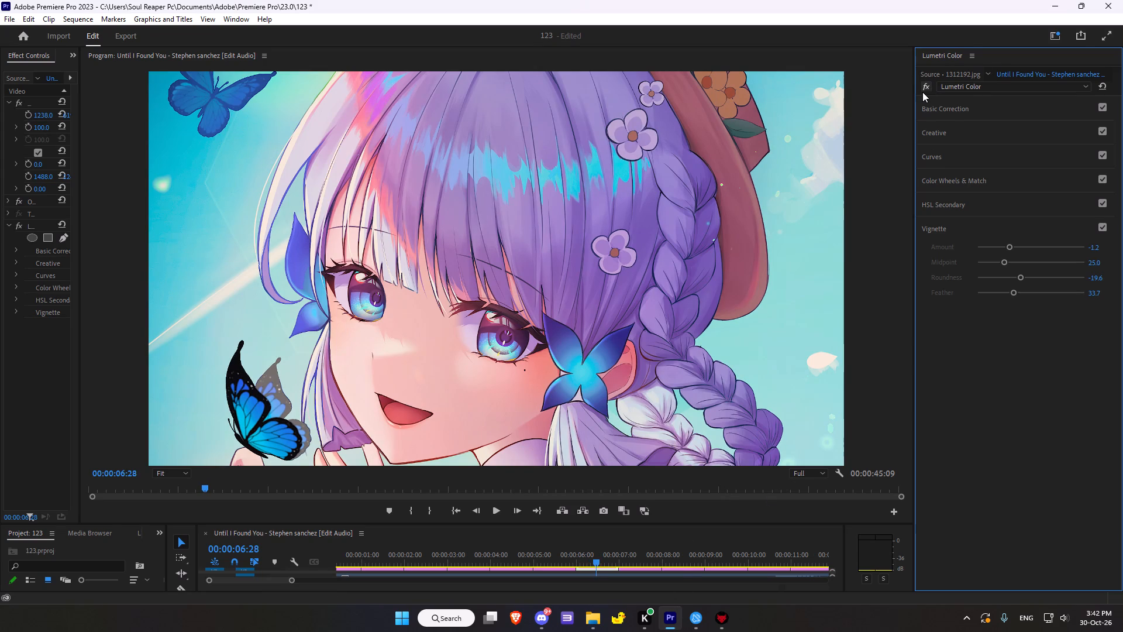
left_click(922, 92)
left_click(925, 88)
triple_click(925, 88)
triple_click(925, 88)
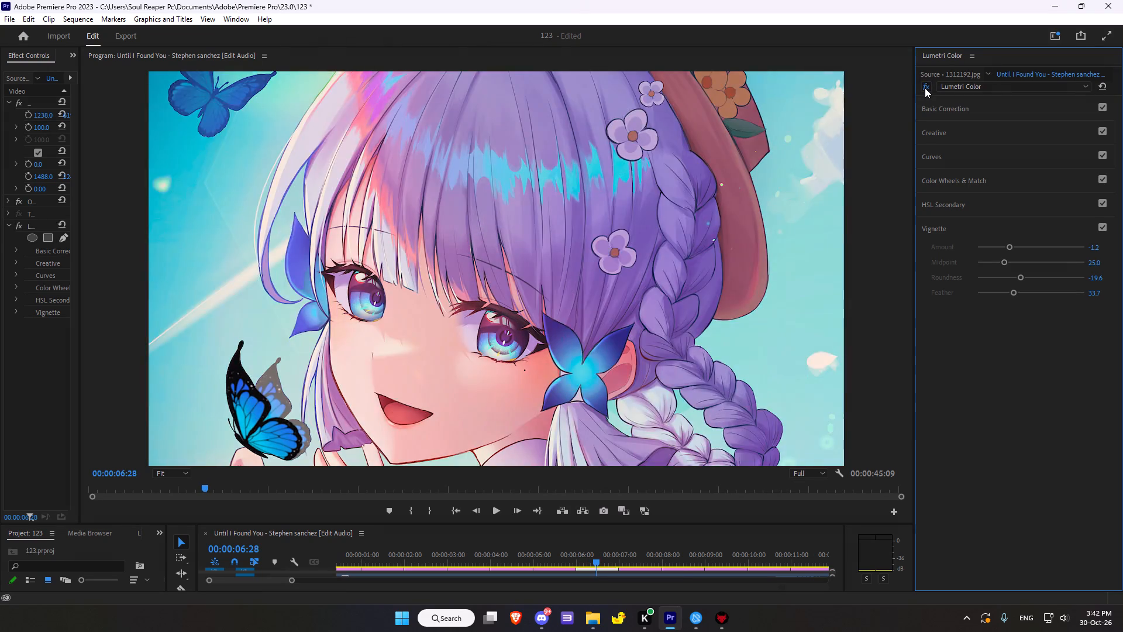
triple_click(925, 87)
triple_click(925, 87)
triple_click(925, 87)
triple_click(925, 87)
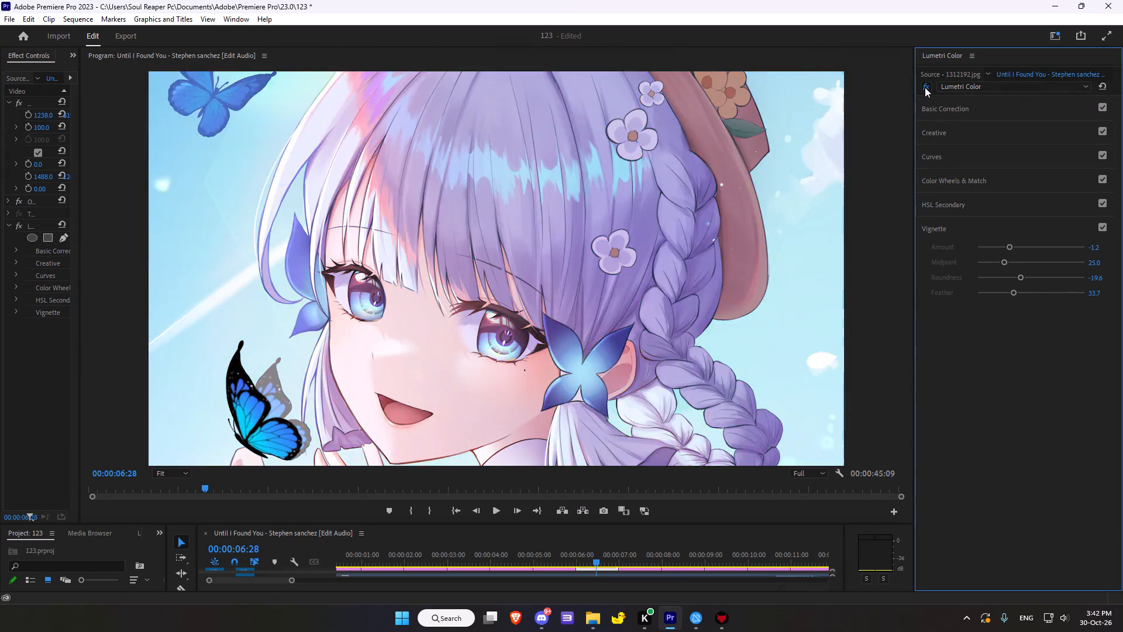
triple_click(925, 87)
triple_click(925, 87)
triple_click(925, 87)
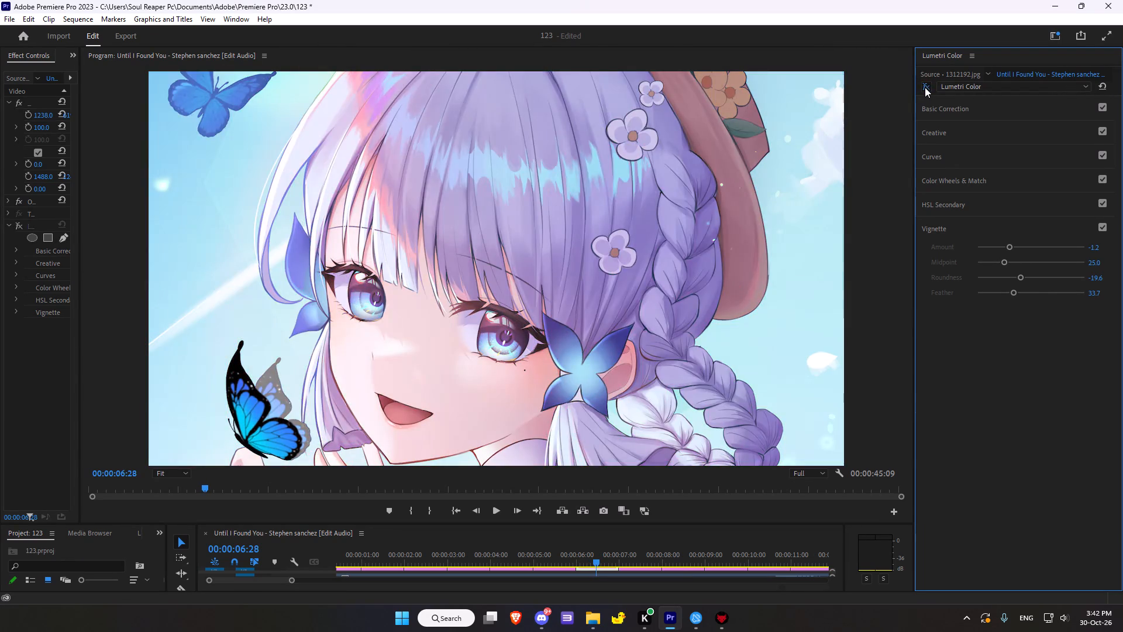
double_click(925, 87)
scroll(523, 359, "down", 1)
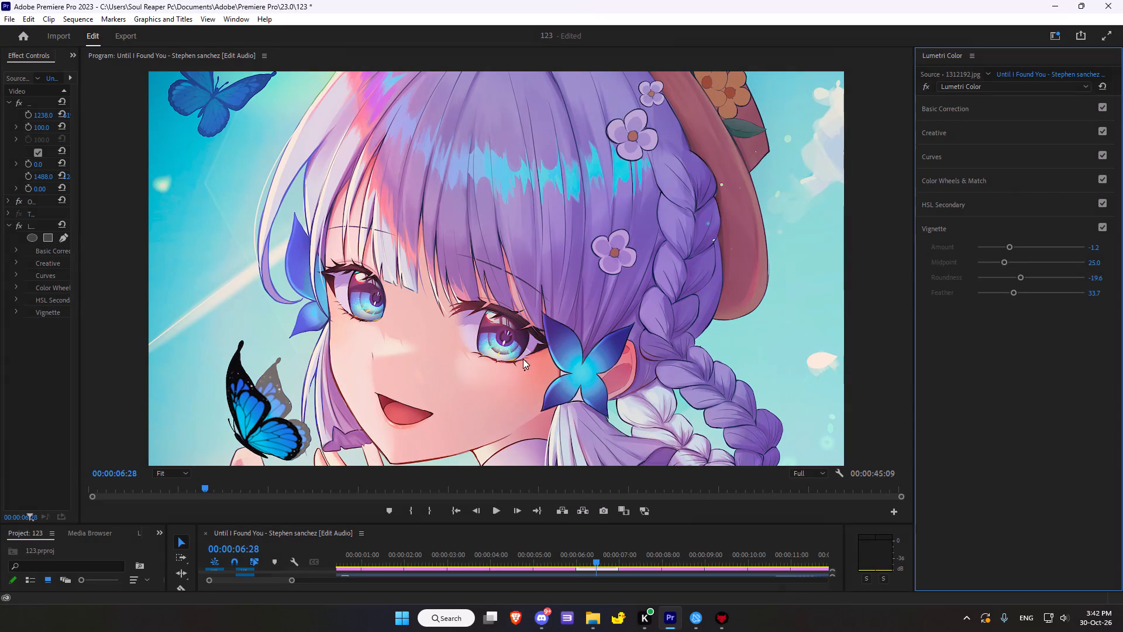
scroll(523, 359, "down", 2)
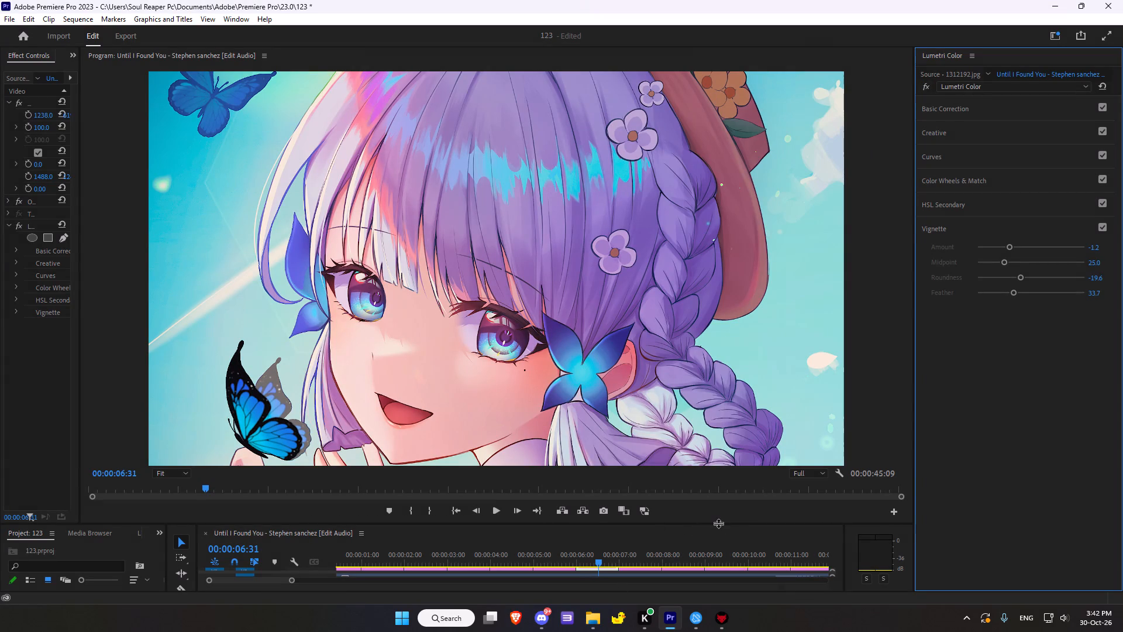
Go to the 1312512.png clip and set its Lumetri basic correction to temperature 19.6, tint 5.4 and saturation 131.5.
left_click_drag(718, 523, 709, 460)
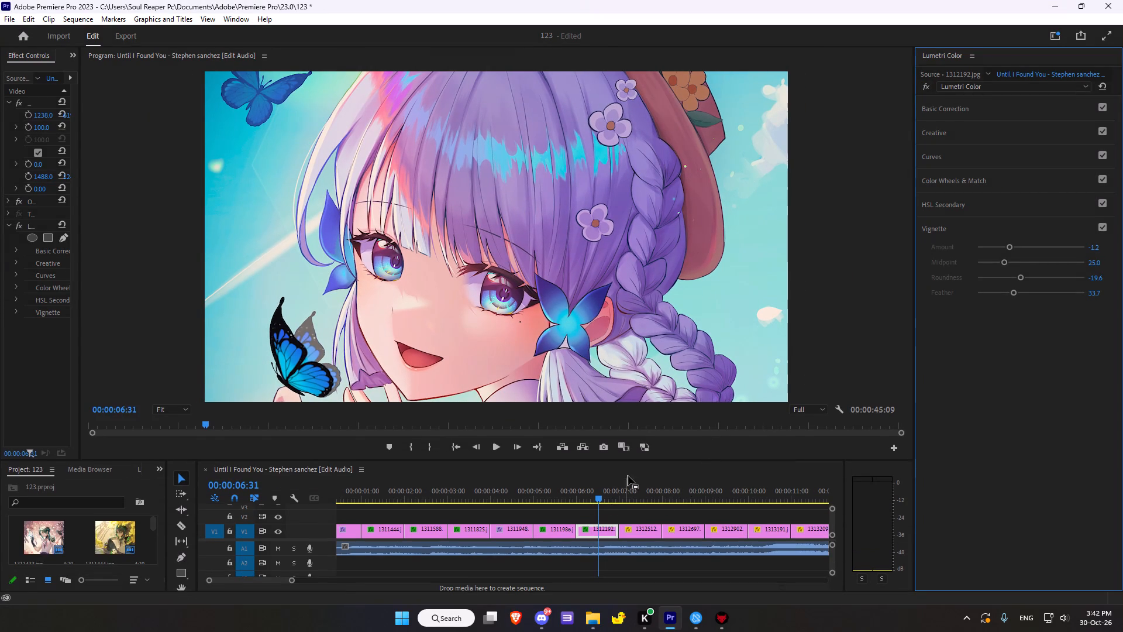
left_click(639, 491)
left_click_drag(593, 459, 597, 479)
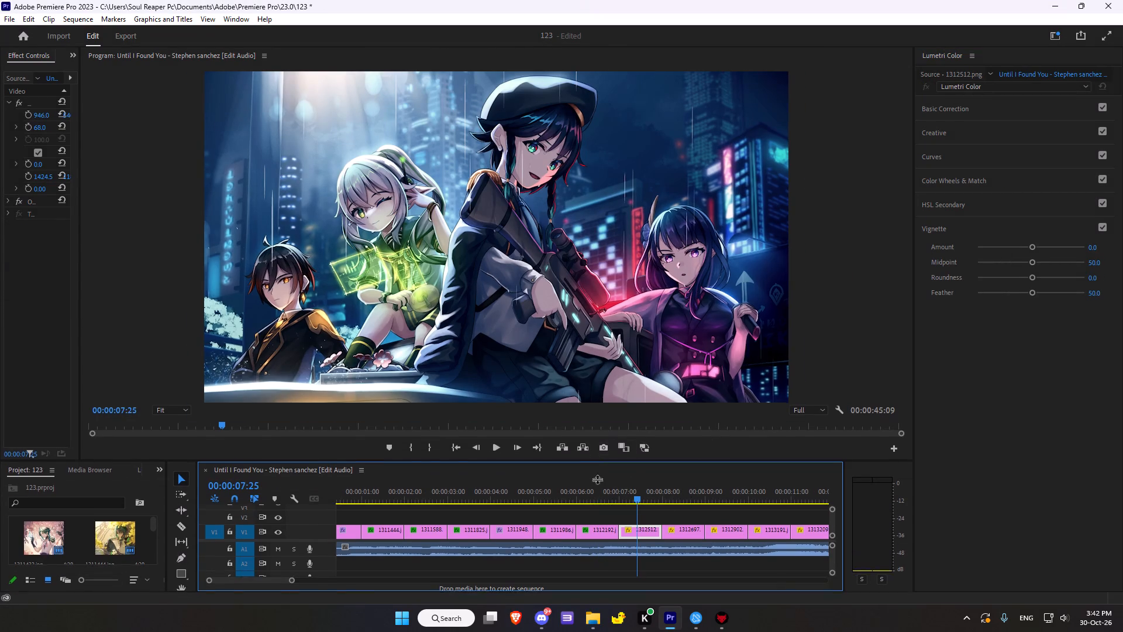
left_click_drag(597, 479, 600, 514)
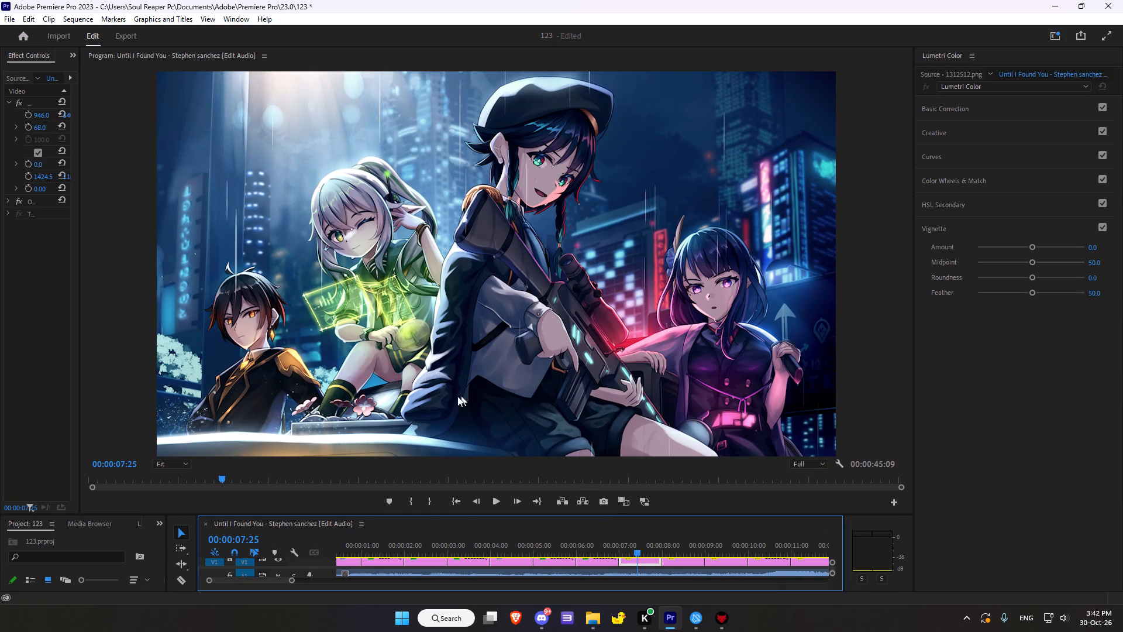
left_click(942, 110)
left_click_drag(1034, 215, 1044, 214)
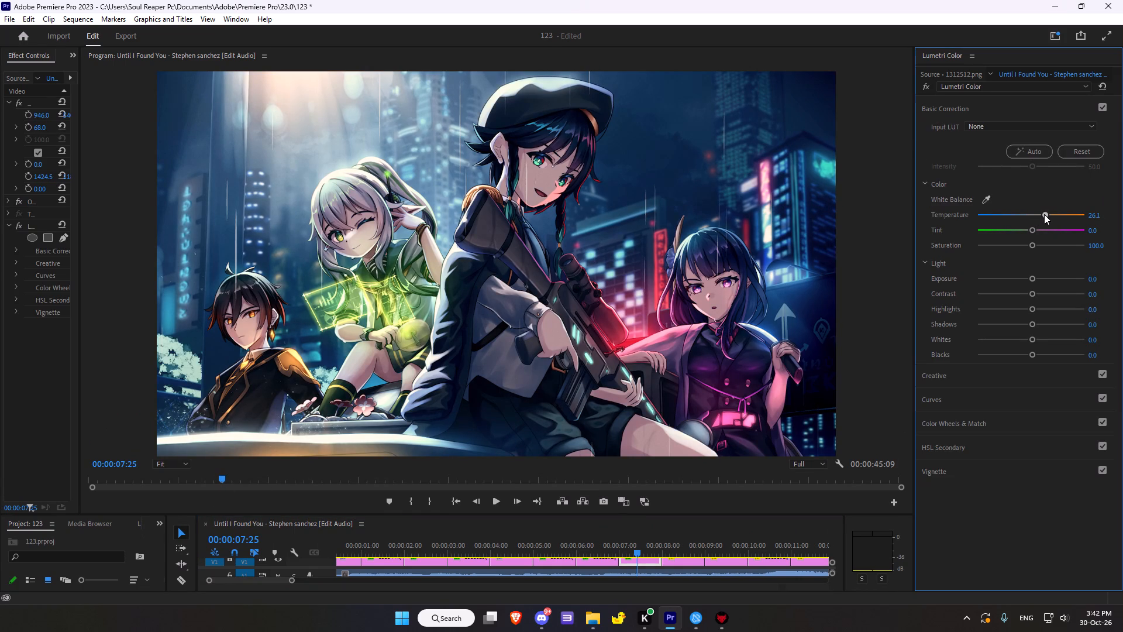
left_click_drag(1044, 214, 1041, 216)
left_click(1034, 227)
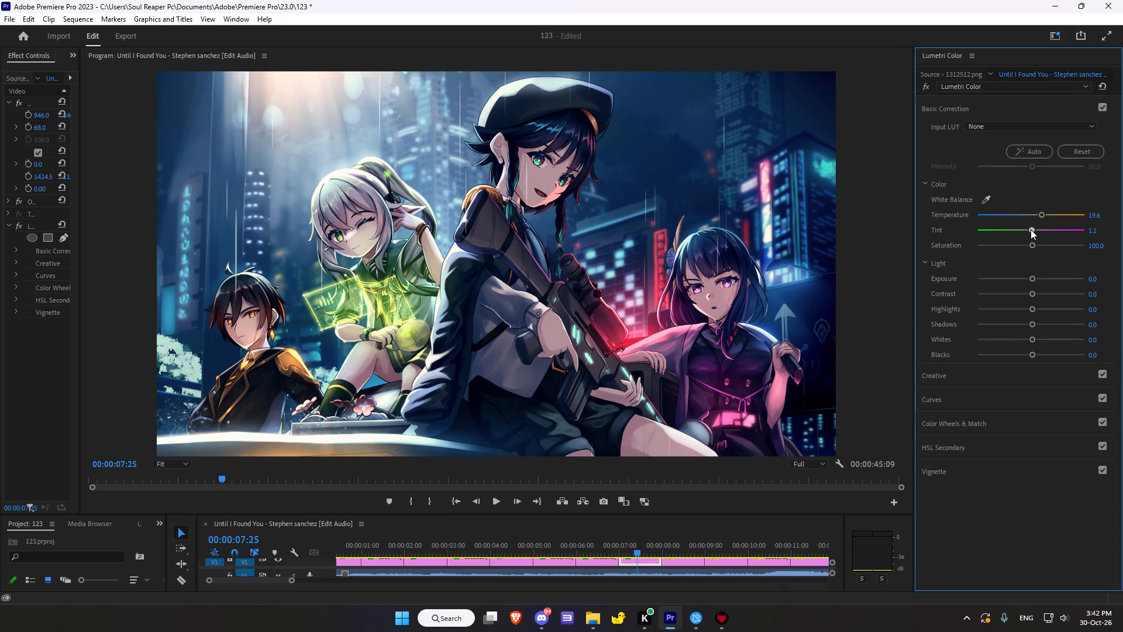
left_click_drag(1029, 245, 1043, 242)
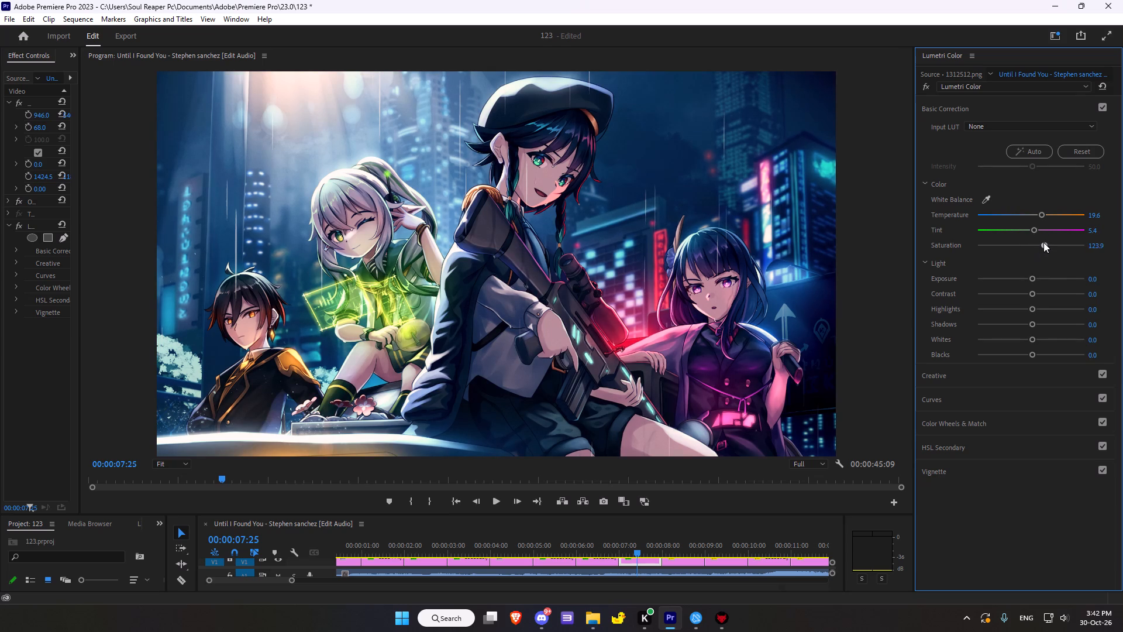
left_click_drag(1043, 242, 1047, 242)
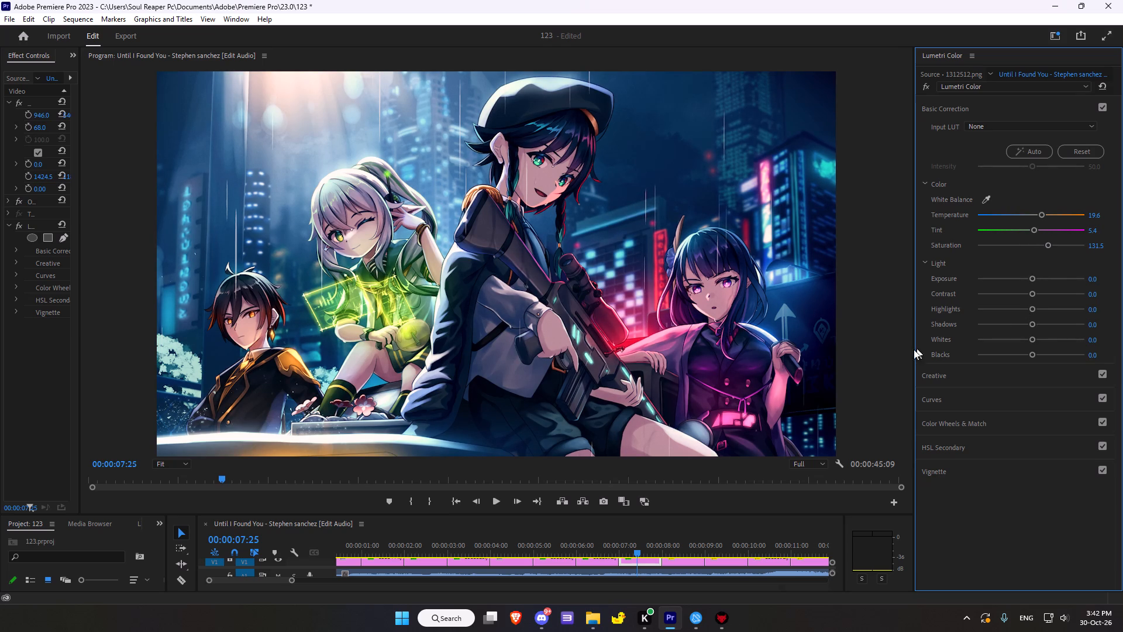
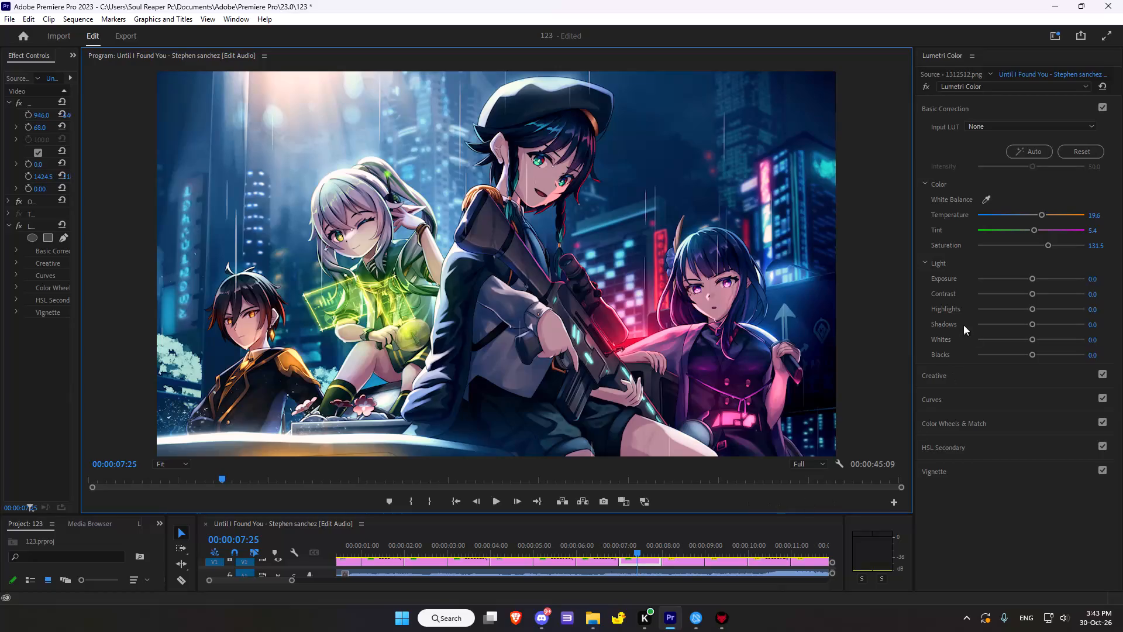
Raise the Lumetri basic correction of the 1312512.png image to saturation 137.0 and exposure about 0.4.
left_click(1048, 246)
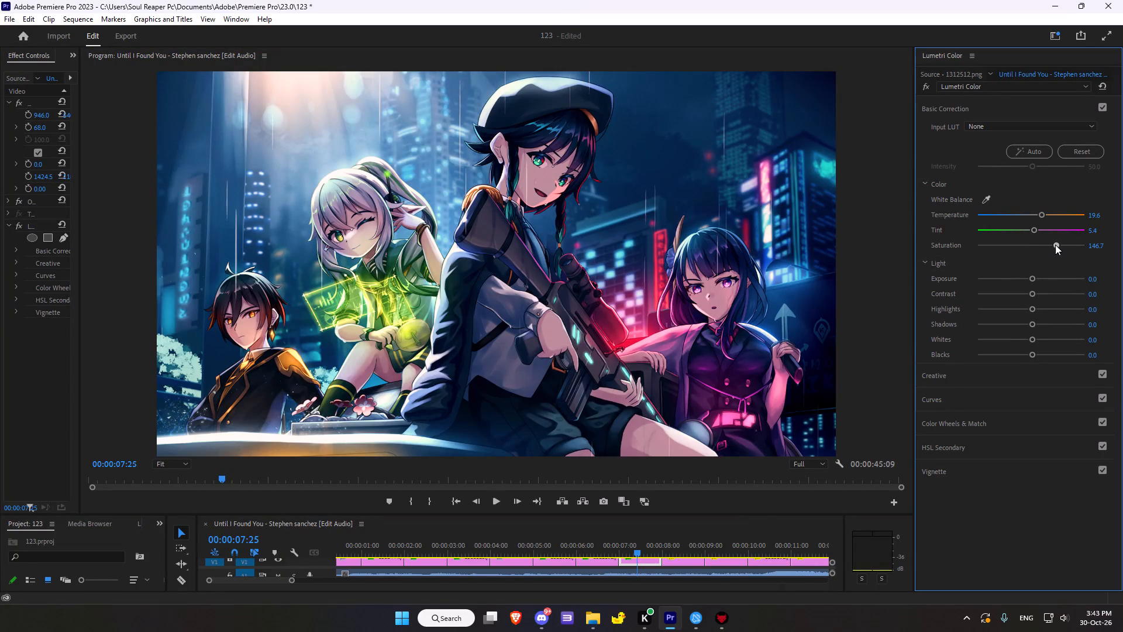
left_click(1031, 279)
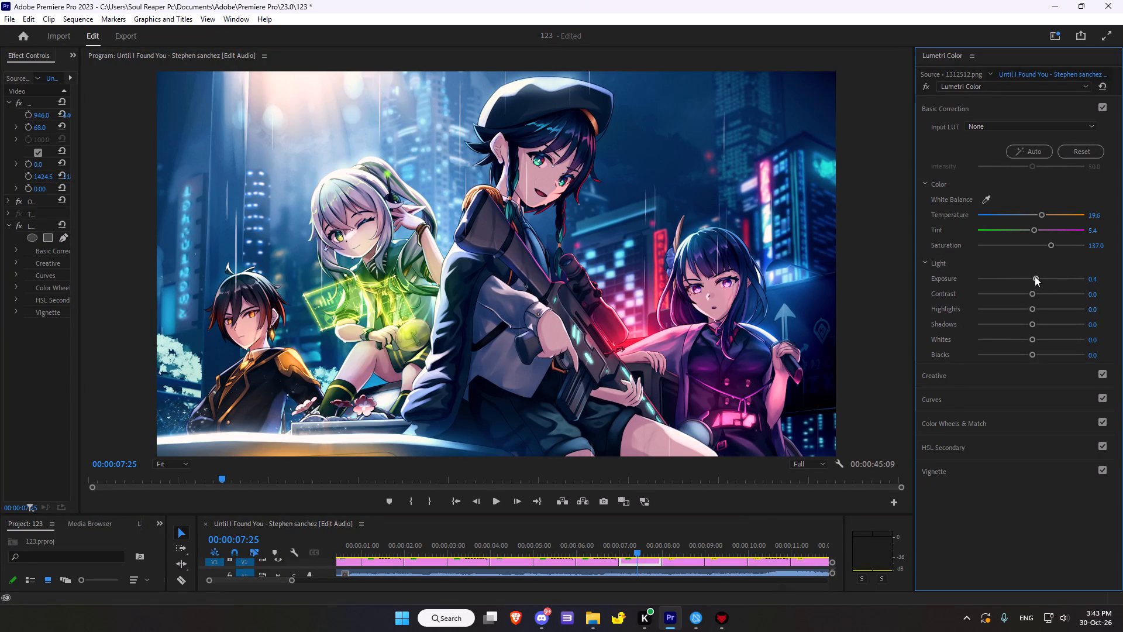
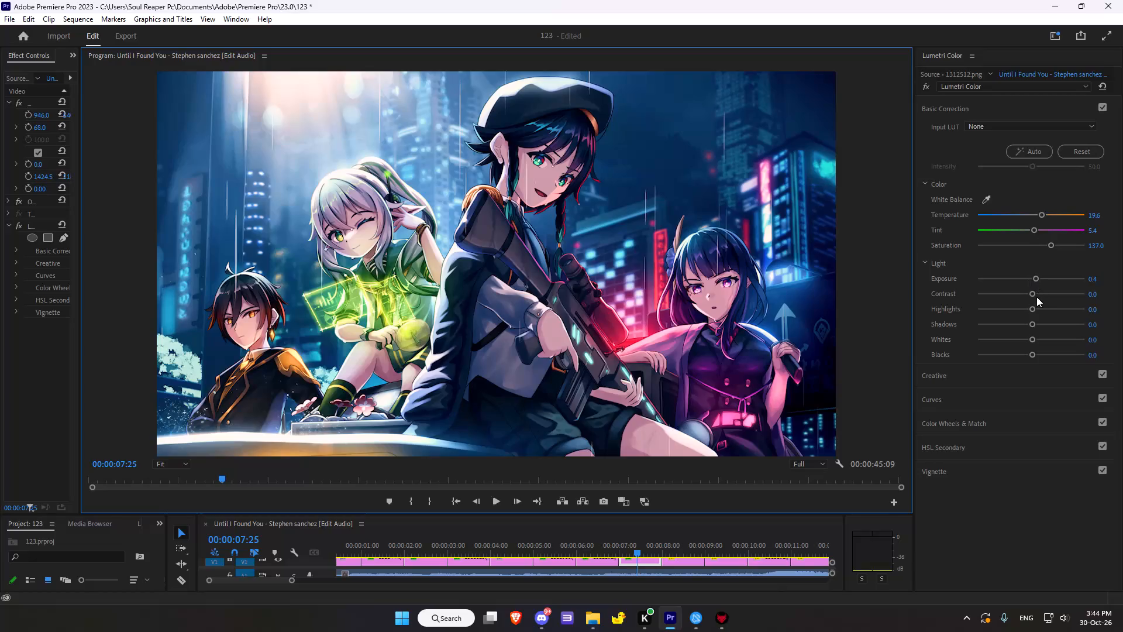
Set the Lumetri basic correction of 1312512.png to contrast 16.3 and blacks 10.9.
left_click_drag(1034, 293, 1039, 291)
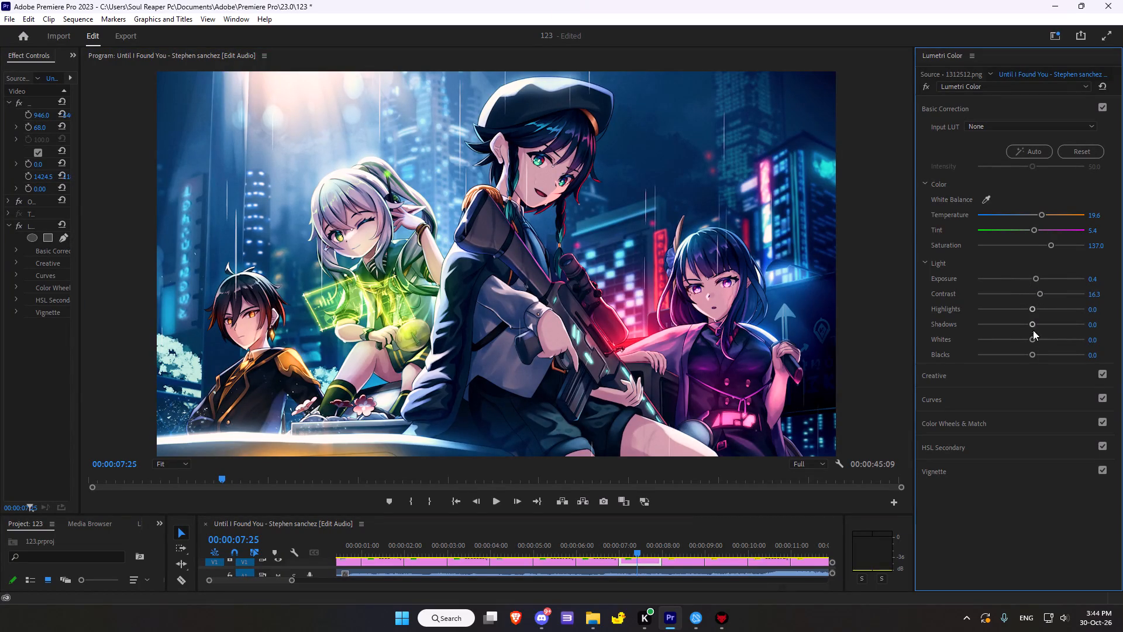
left_click(1031, 356)
Set the Lumetri creative tint balance of 1312512.png to 14.1.
scroll(1036, 355, "down", 2)
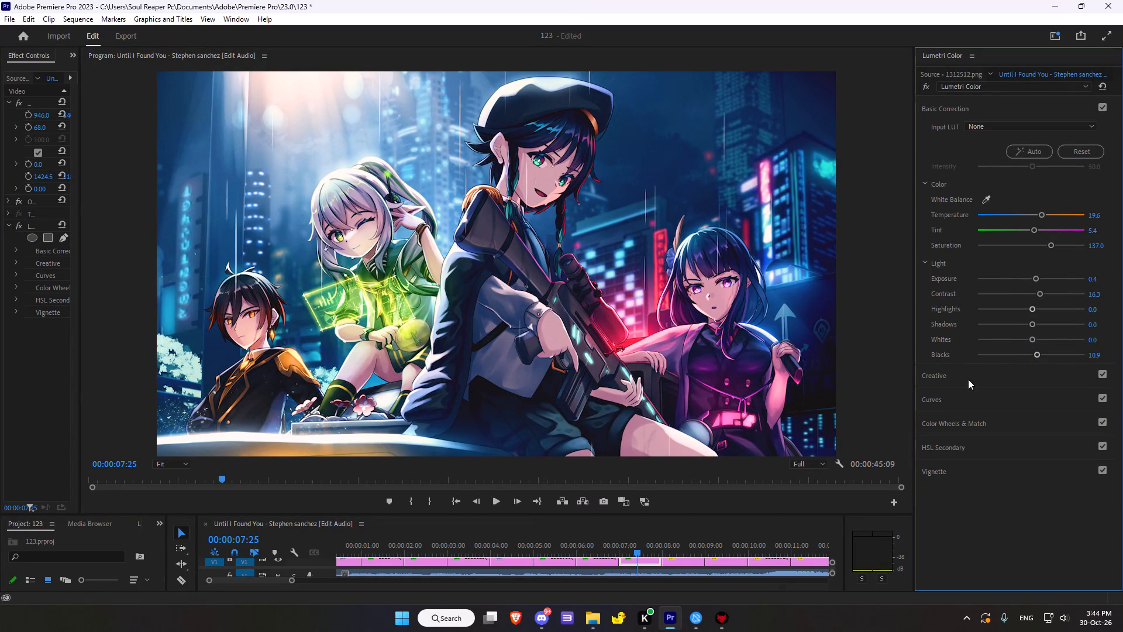
left_click(957, 383)
left_click(1031, 434)
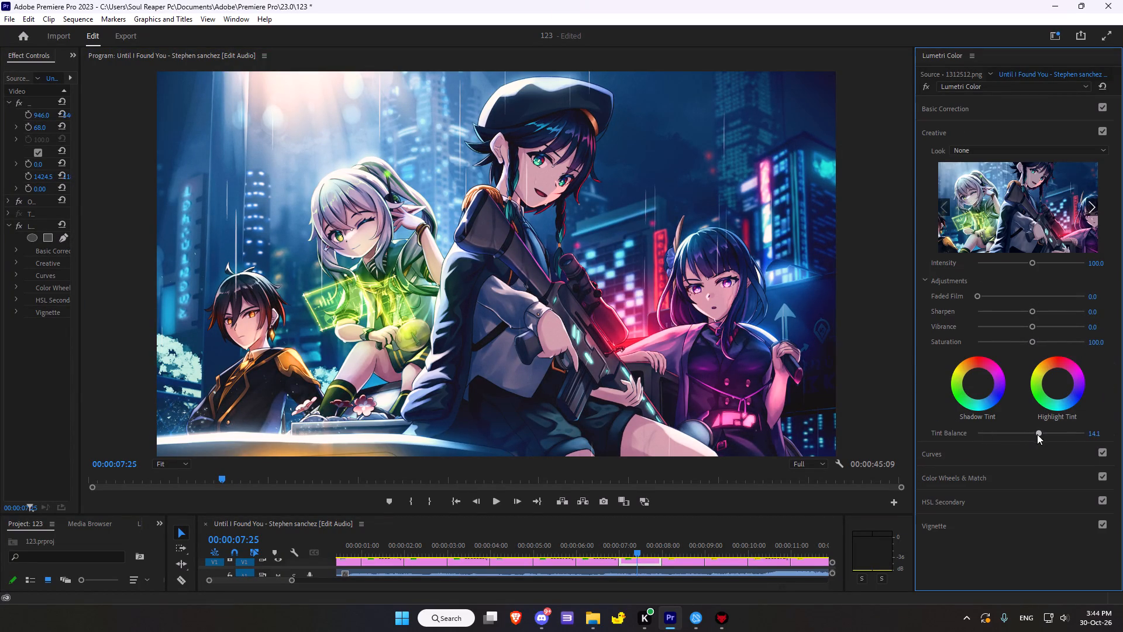
In the Lumetri curves of 1312512.png, add a midpoint to the white RGB curve and disable the Hue vs Sat curve.
left_click(960, 458)
left_click(1015, 293)
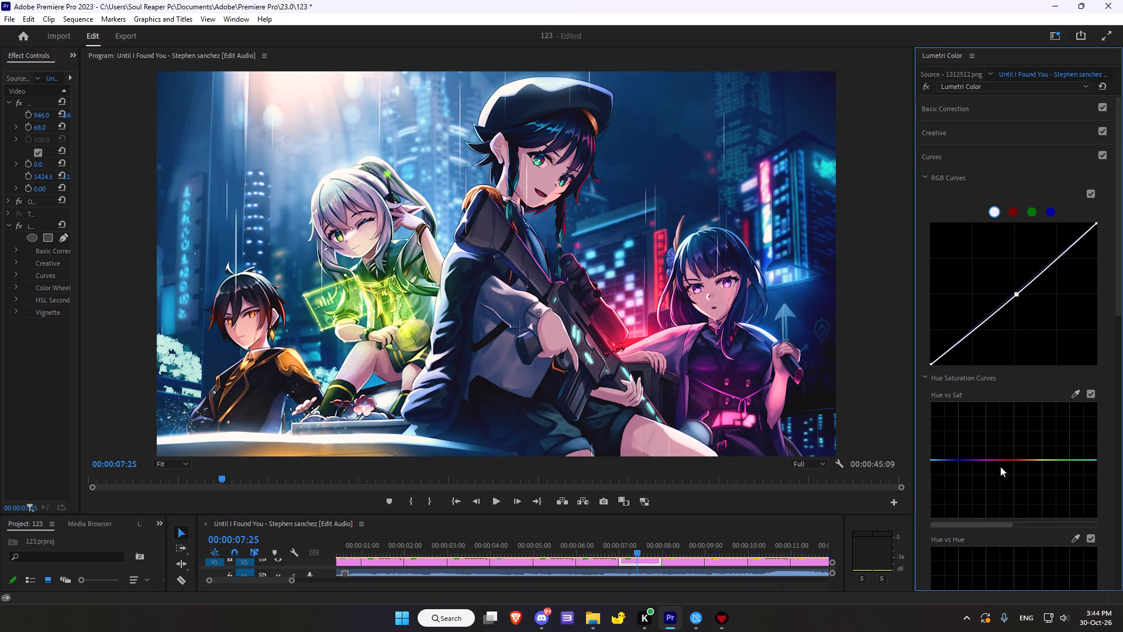
left_click(1089, 398)
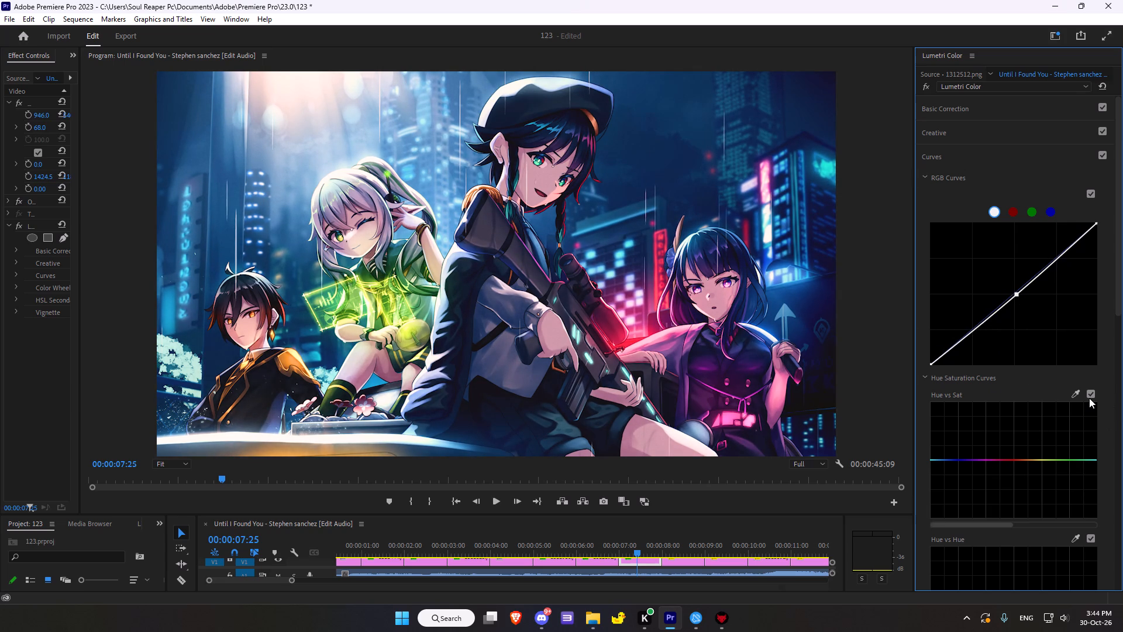
left_click(1092, 393)
left_click(687, 99)
Give 1312512.png a Lumetri vignette with amount -1.4, midpoint about 42, roundness 23.9 and feather 33.7.
scroll(1021, 410, "down", 2)
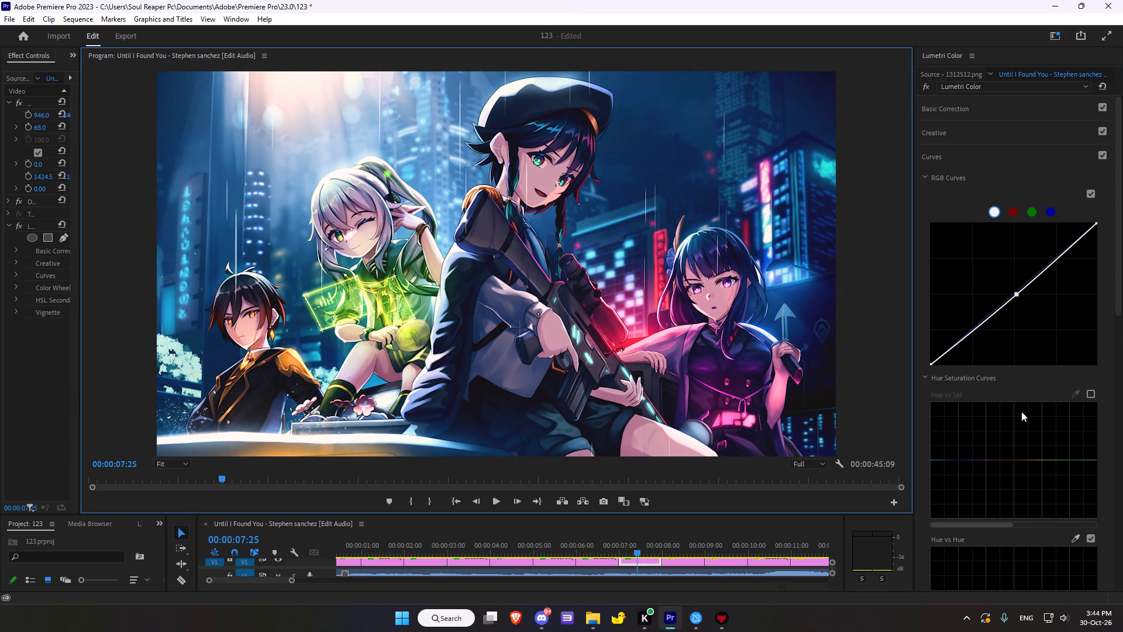
scroll(1021, 411, "down", 20)
scroll(1021, 411, "down", 20)
scroll(1021, 411, "down", 7)
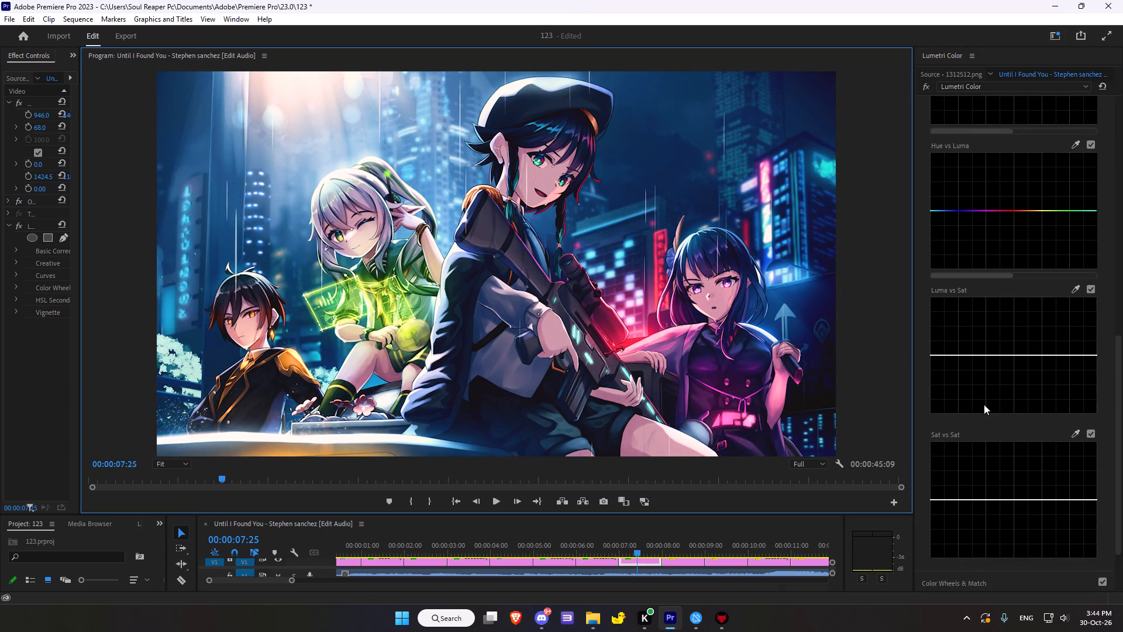
scroll(984, 404, "down", 15)
left_click(962, 551)
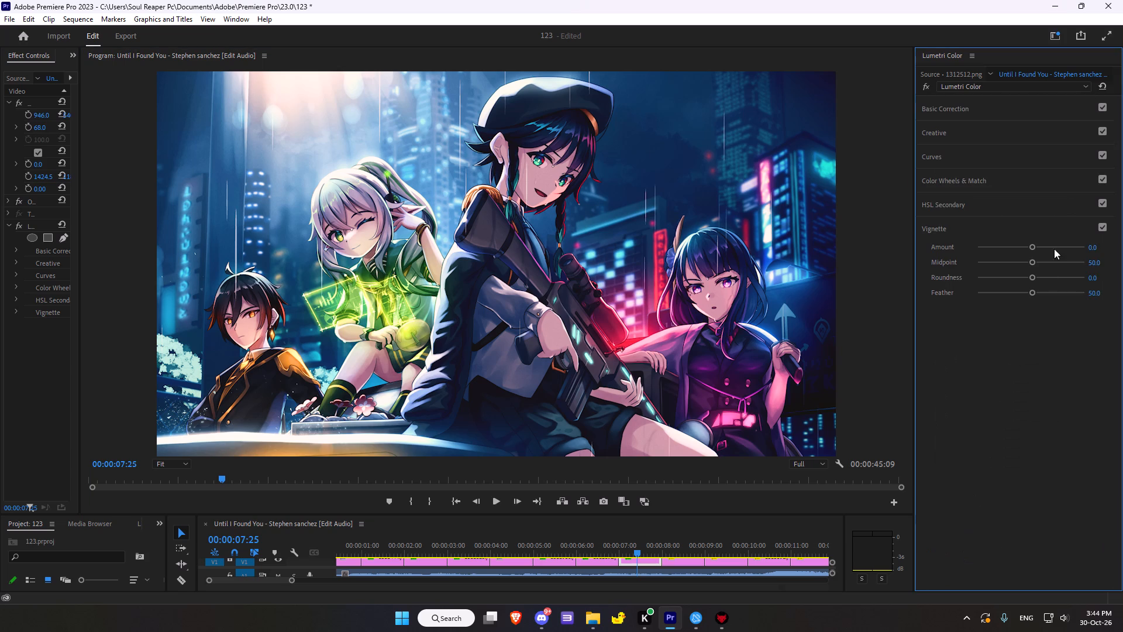
left_click_drag(1031, 250, 1004, 252)
left_click_drag(1032, 263, 1022, 265)
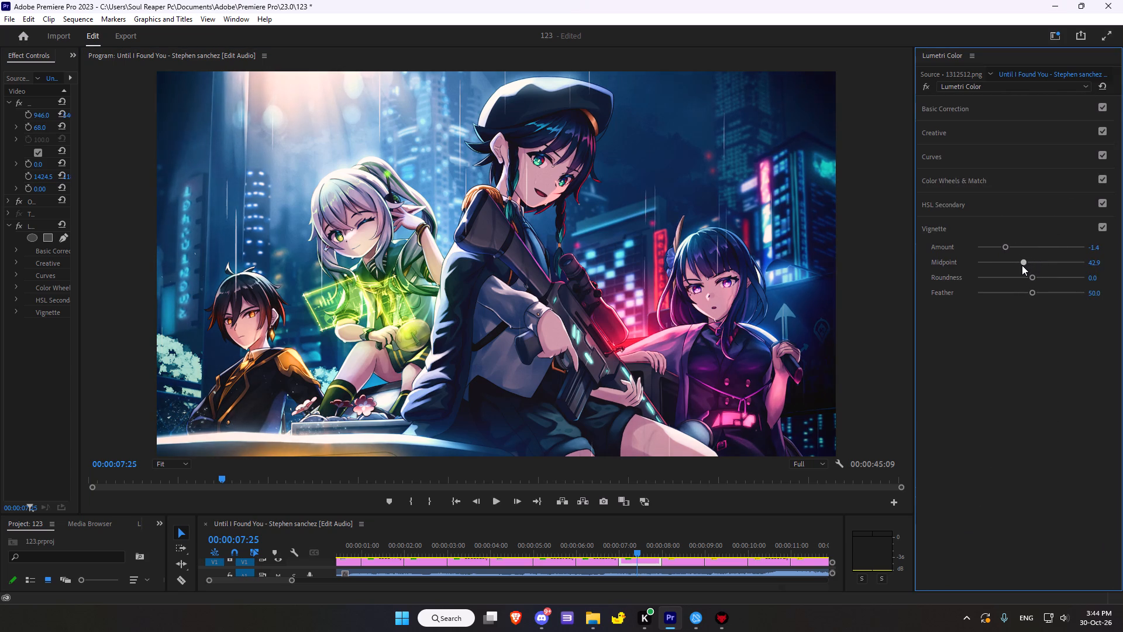
left_click_drag(1022, 265, 1021, 265)
left_click_drag(1035, 275, 1043, 276)
left_click_drag(1028, 294, 1003, 296)
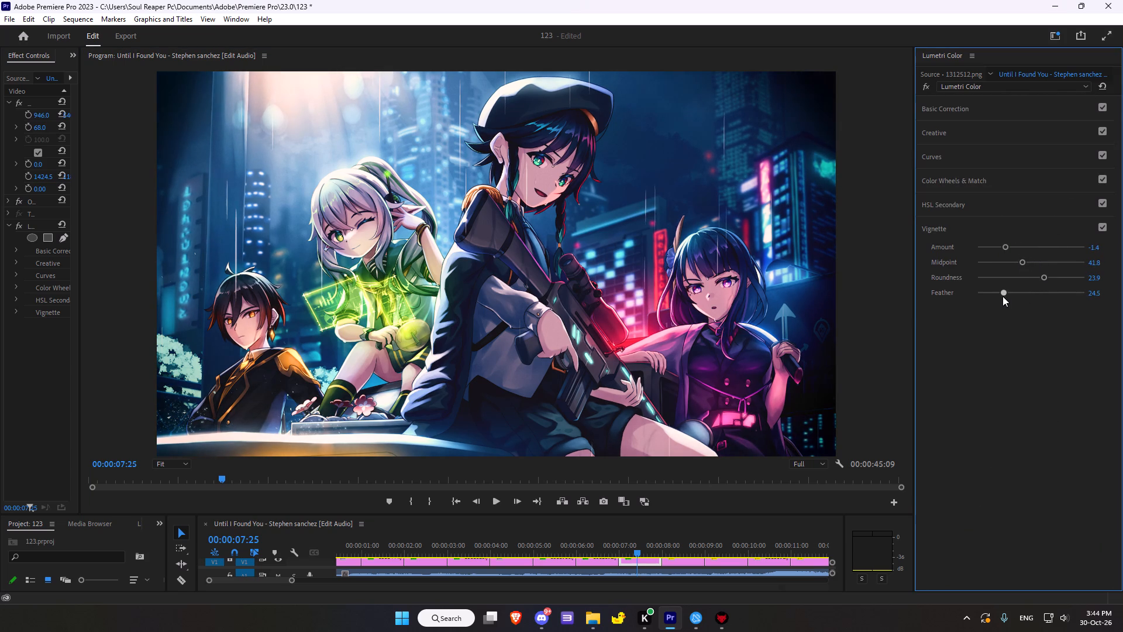
left_click_drag(1003, 296, 1012, 294)
Set 1312697.png, the following image in the sequence, to Lumetri temperature -12.0 and tint 8.7, and compare with the effect bypassed.
left_click(681, 544)
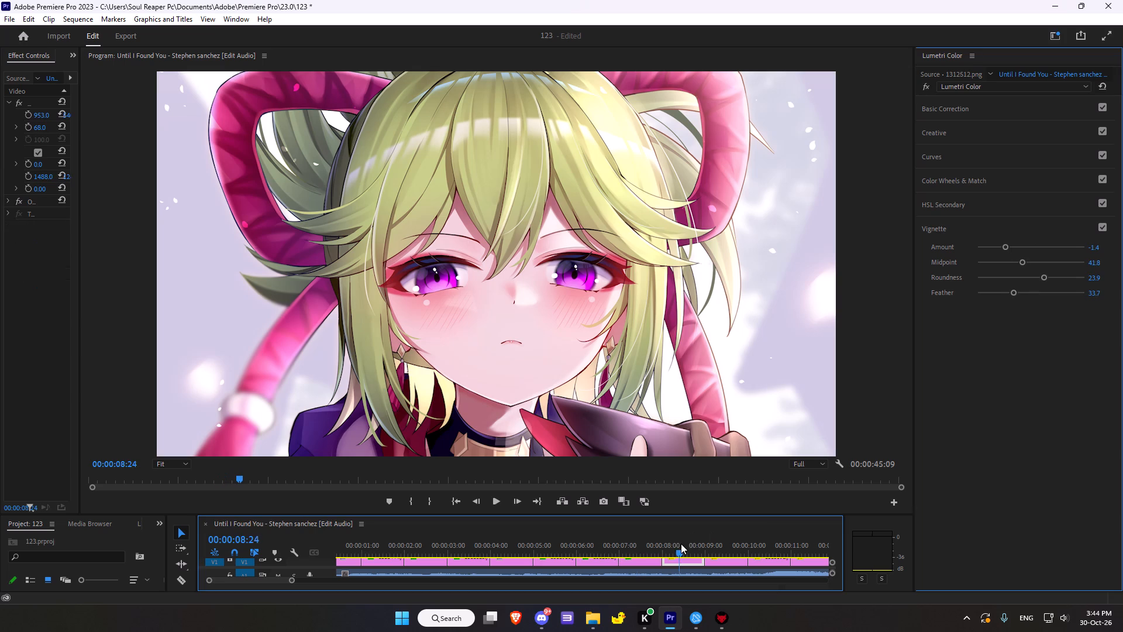
left_click(964, 105)
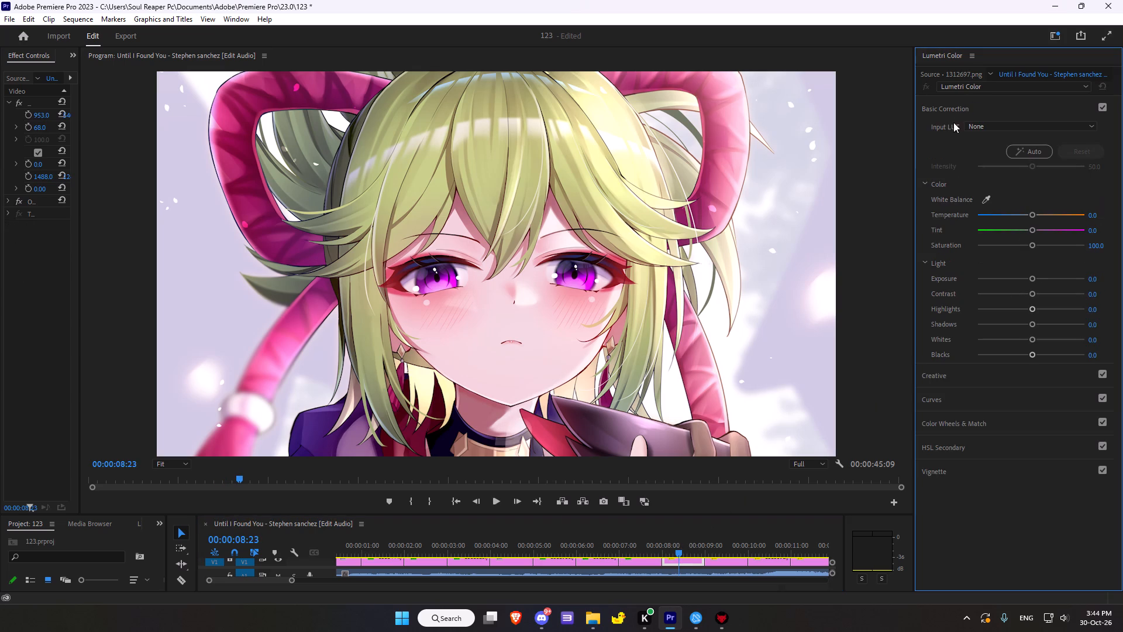
left_click(1030, 215)
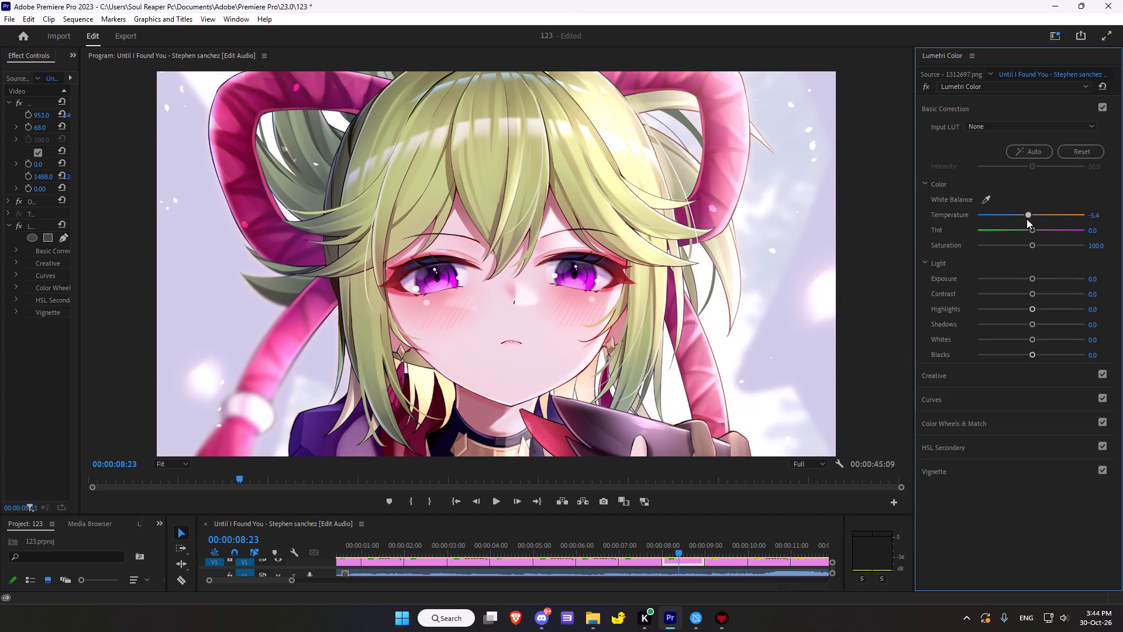
double_click(1028, 219)
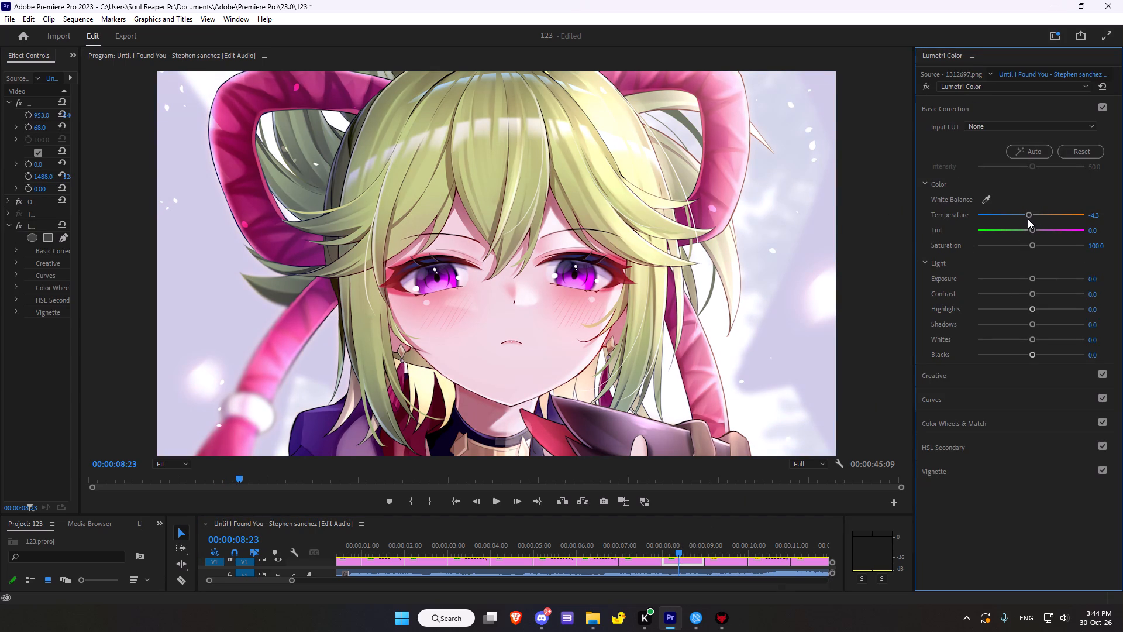
left_click_drag(1032, 215, 1027, 214)
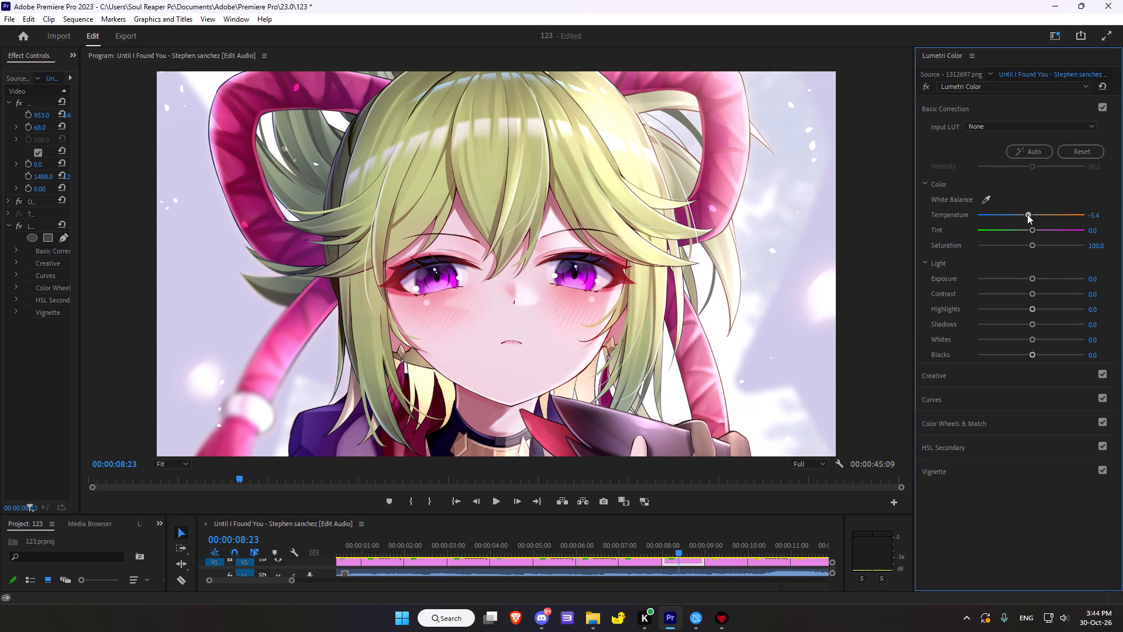
left_click_drag(1027, 214, 1024, 214)
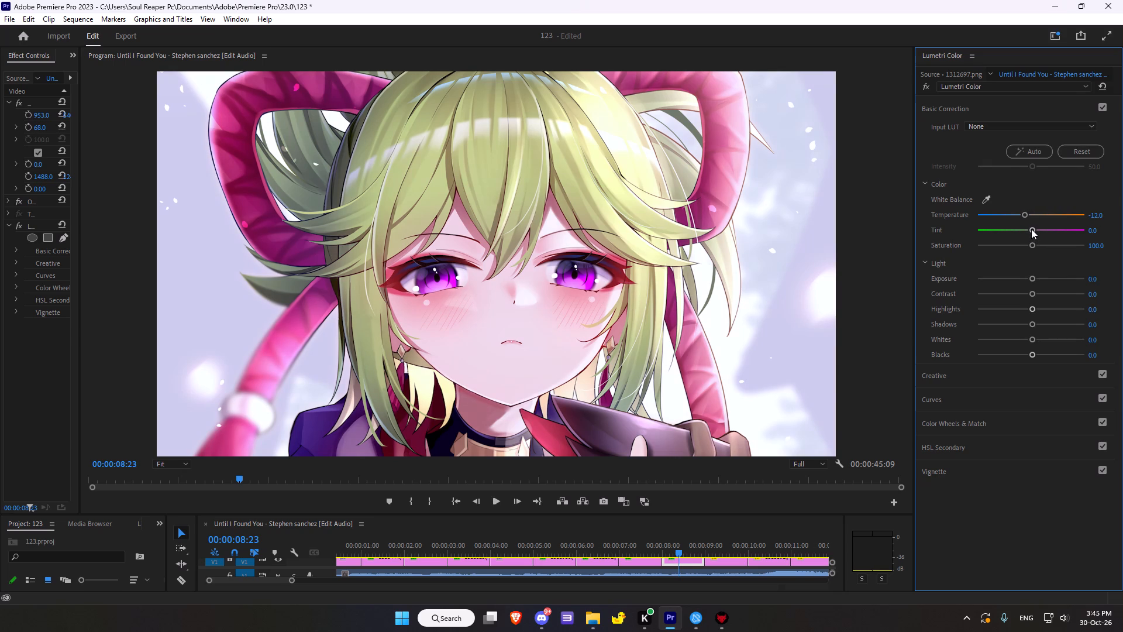
left_click_drag(1031, 229, 1025, 224)
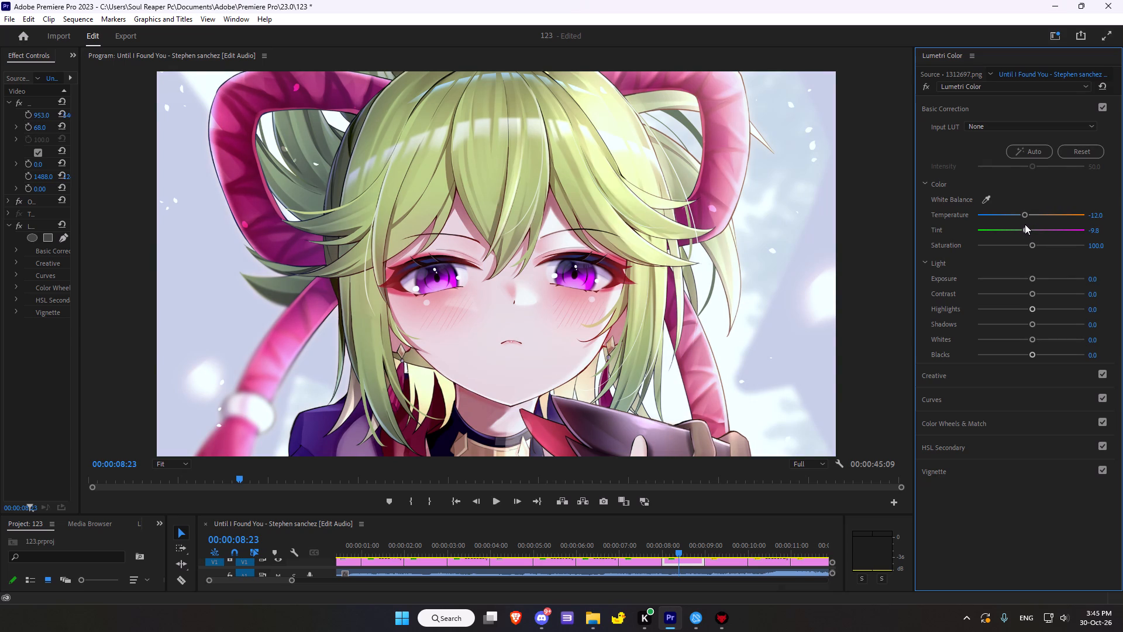
left_click_drag(1025, 224, 1035, 222)
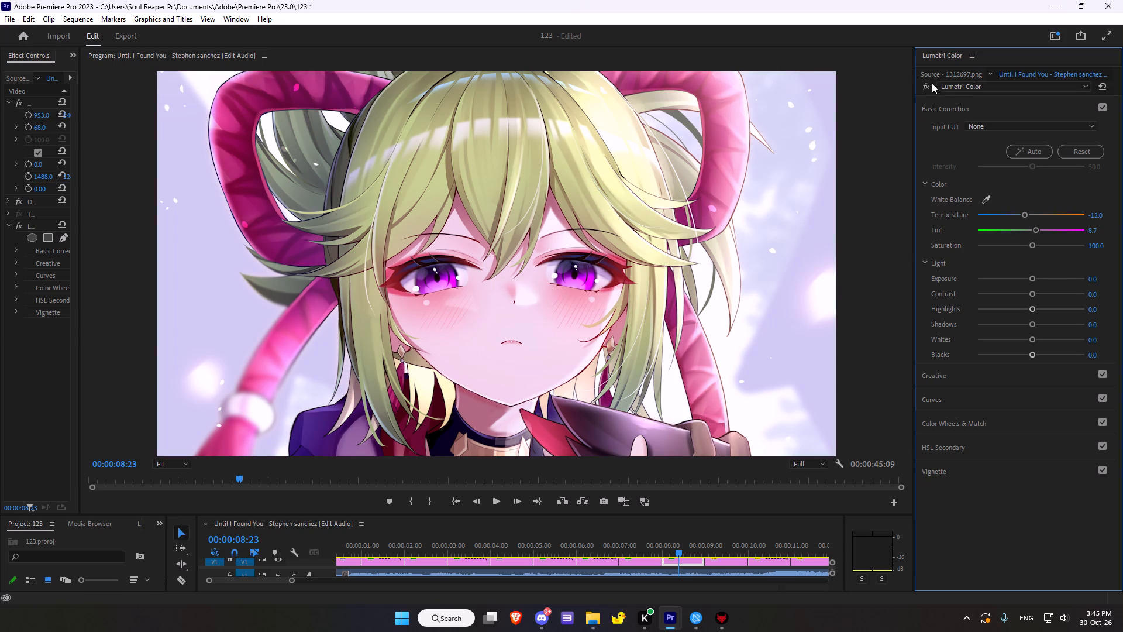
left_click(925, 85)
left_click(925, 85)
left_click(925, 85)
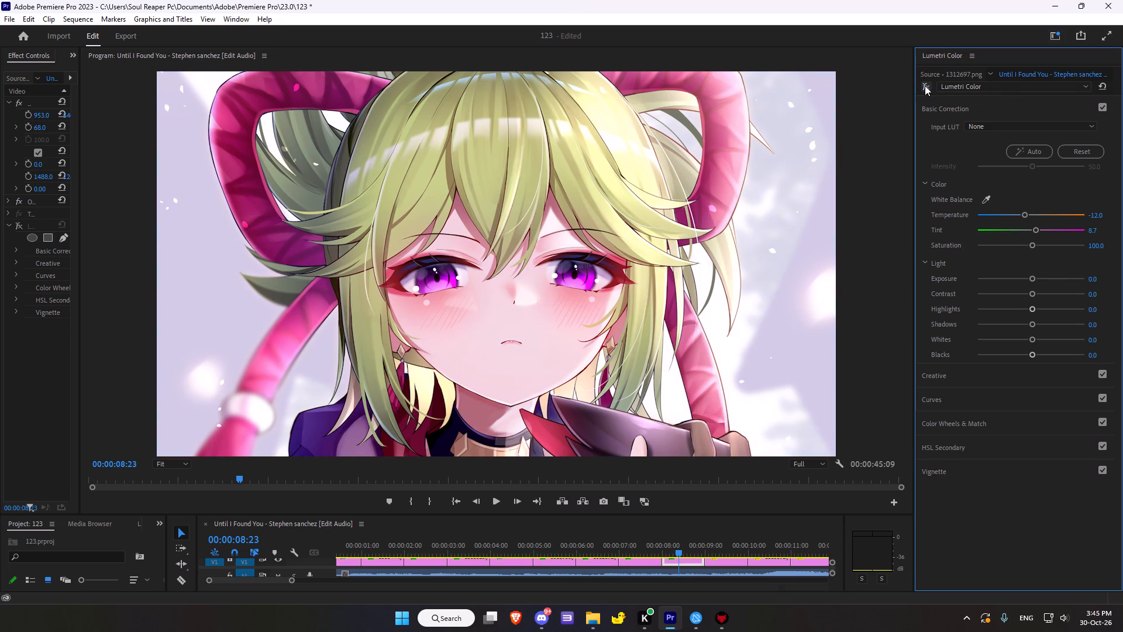
left_click(925, 85)
Set the Lumetri basic correction of 1312697.png to exposure -0.6 and contrast 20.7.
left_click_drag(1033, 277, 1024, 282)
left_click_drag(1032, 294, 1018, 297)
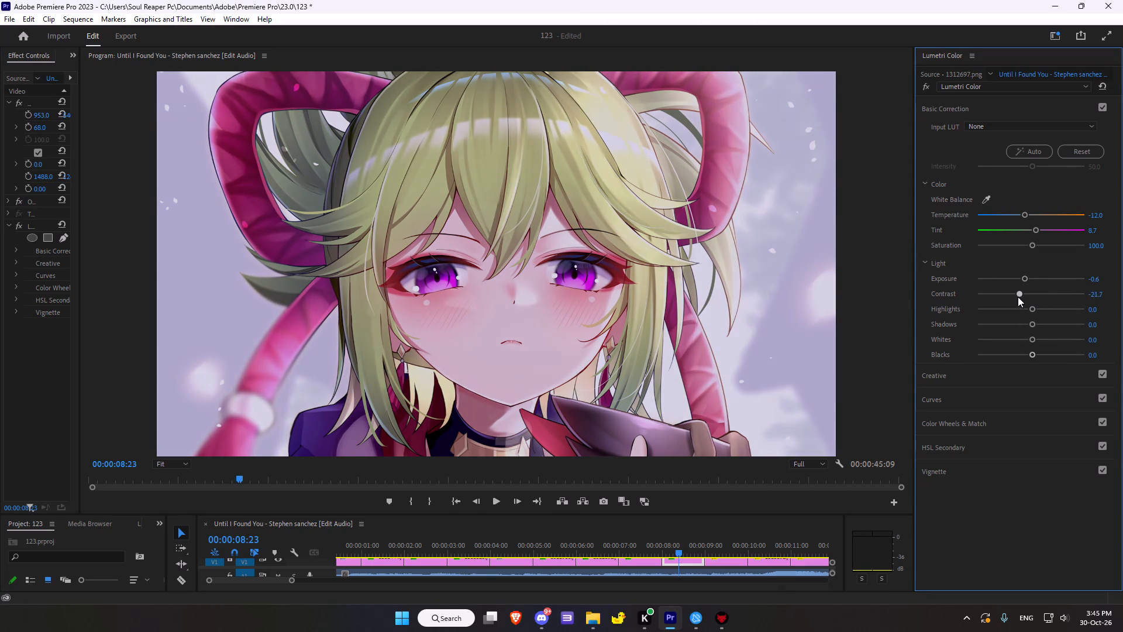
left_click_drag(1018, 297, 1041, 290)
left_click_drag(1041, 290, 1044, 297)
left_click_drag(1044, 297, 1041, 298)
Set the Lumetri light values of 1312697.png to highlights 13.0, shadows 0.0, whites 5.4 and blacks 10.9.
left_click_drag(1032, 311, 1010, 312)
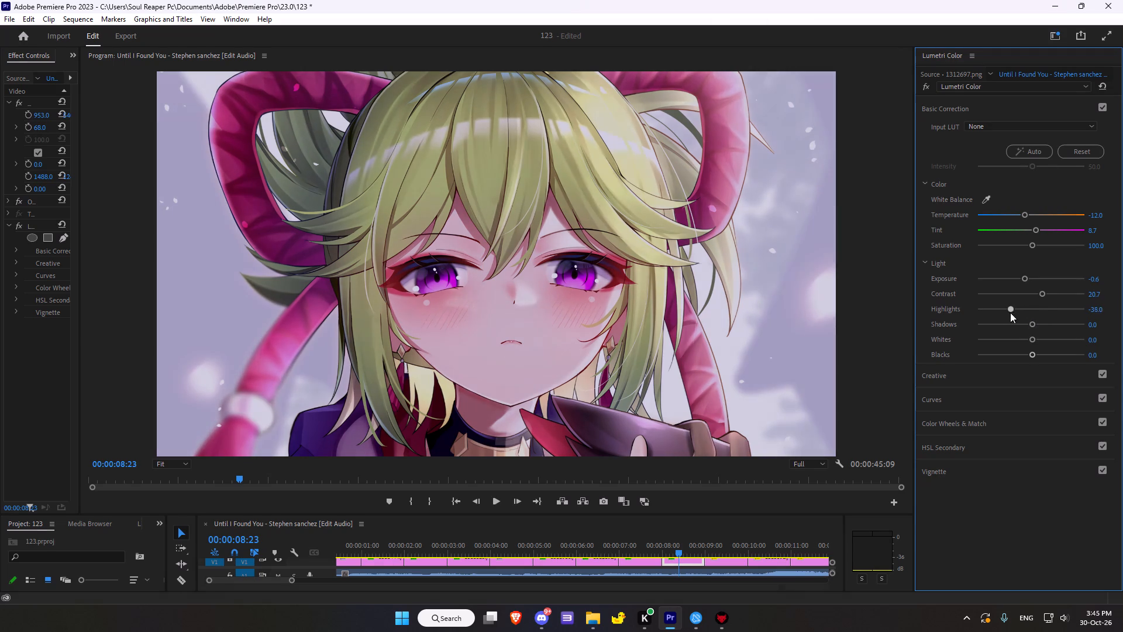
left_click_drag(1010, 312, 1037, 307)
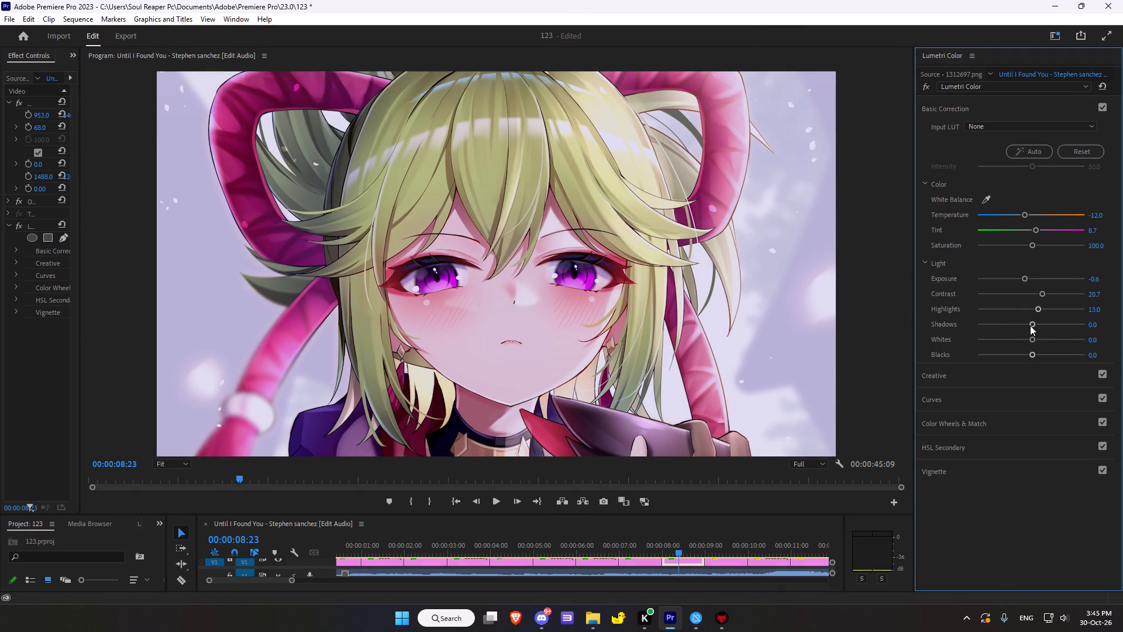
left_click_drag(1030, 324, 1011, 325)
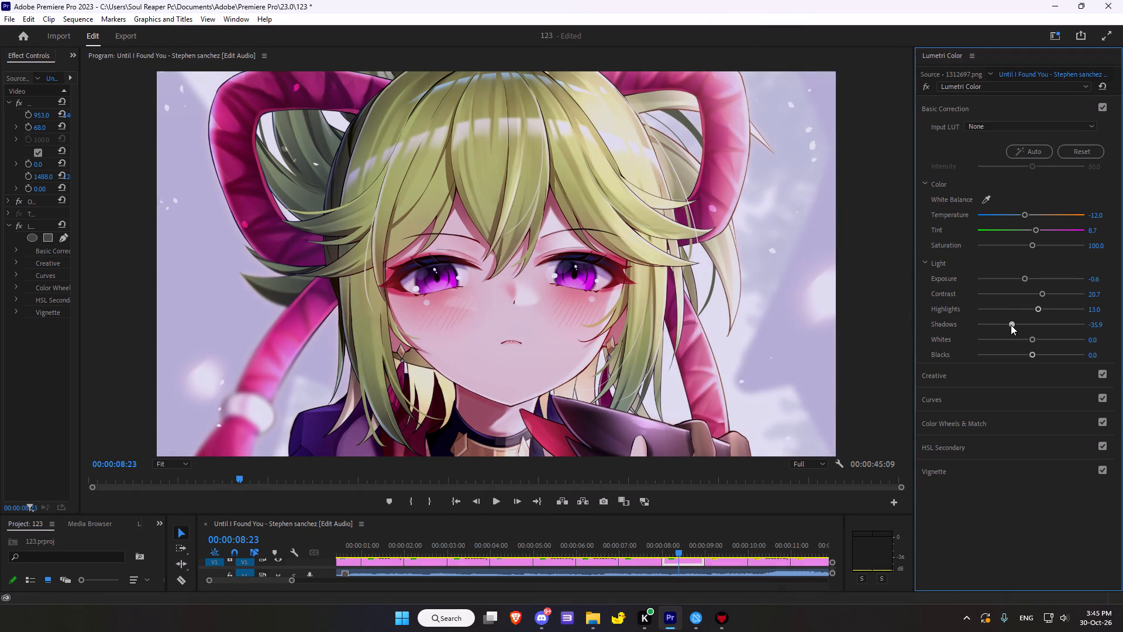
left_click_drag(1011, 325, 1026, 321)
left_click_drag(1026, 321, 1030, 317)
left_click_drag(1033, 339, 1046, 336)
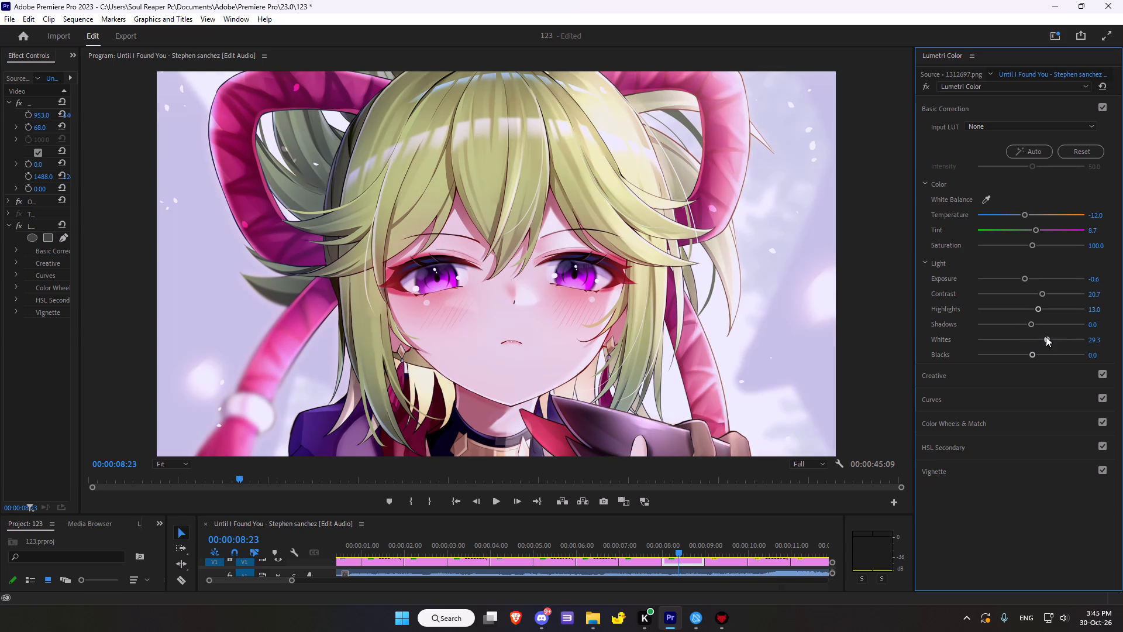
left_click_drag(1046, 336, 1033, 347)
left_click(1032, 353)
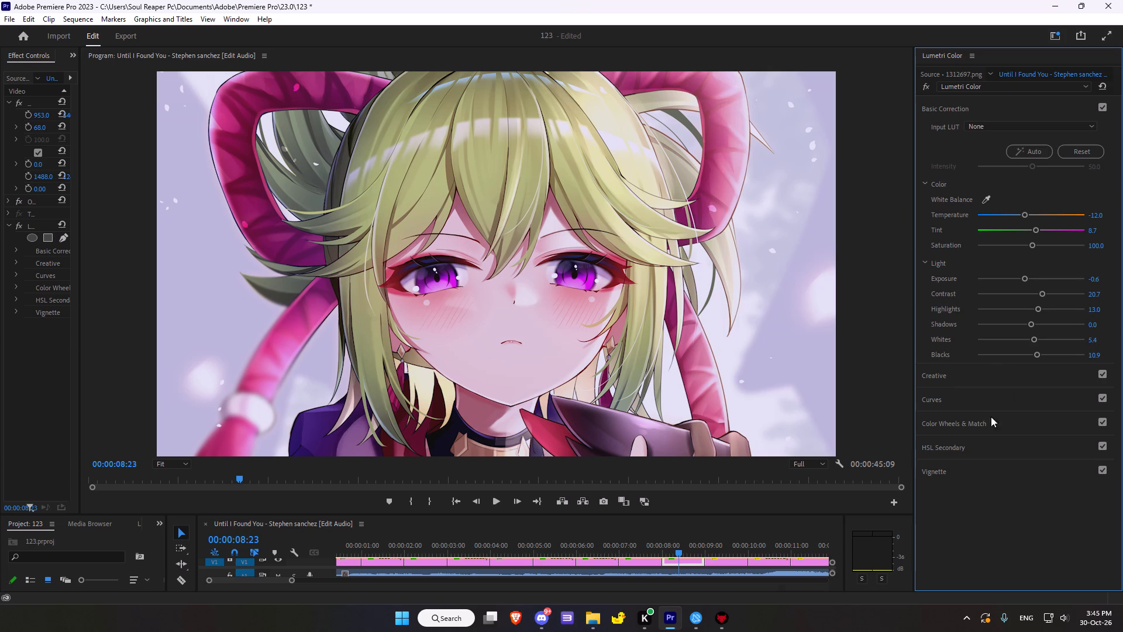
Set the Lumetri creative adjustments of 1312697.png to sharpen 56.5, vibrance 37.0 and saturation 112.0, and toggle the effect to compare.
left_click(946, 381)
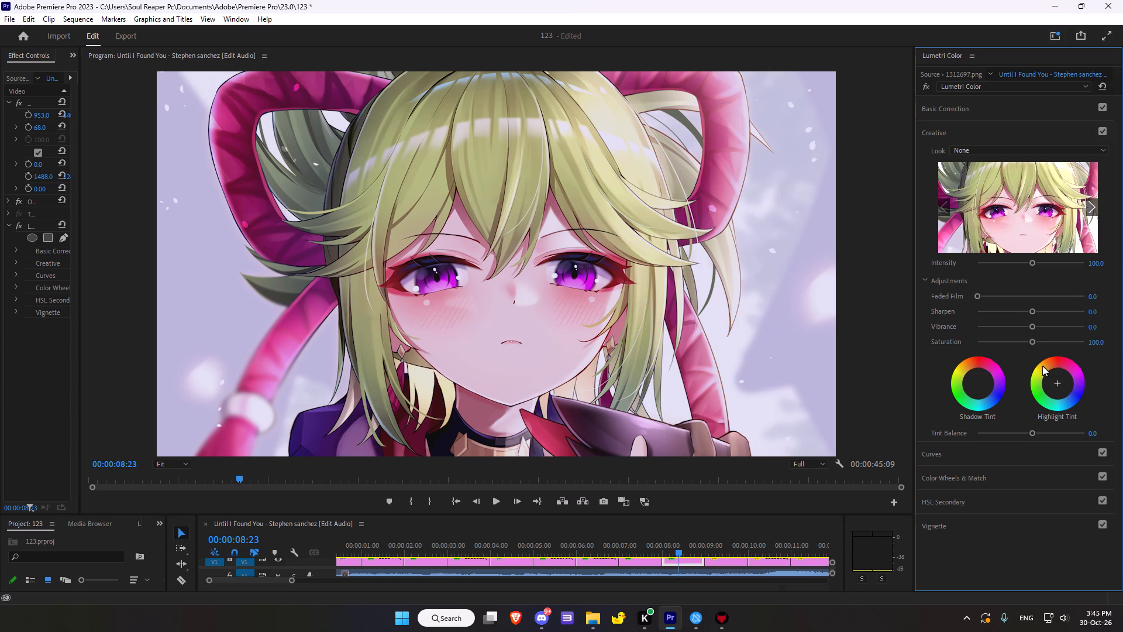
left_click(1032, 313)
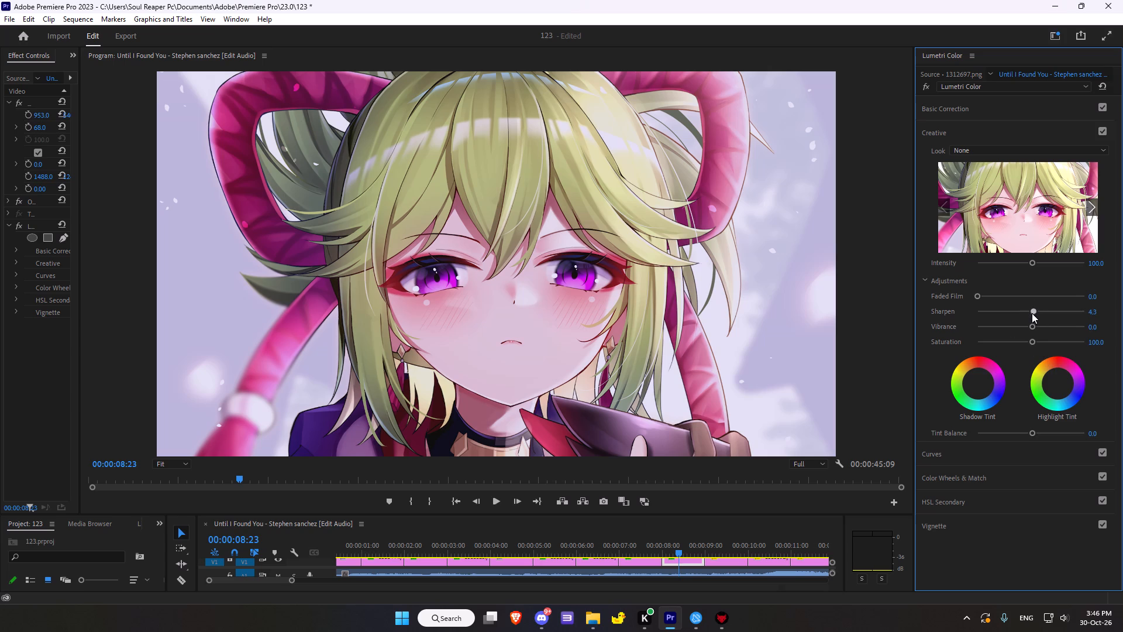
double_click(1031, 314)
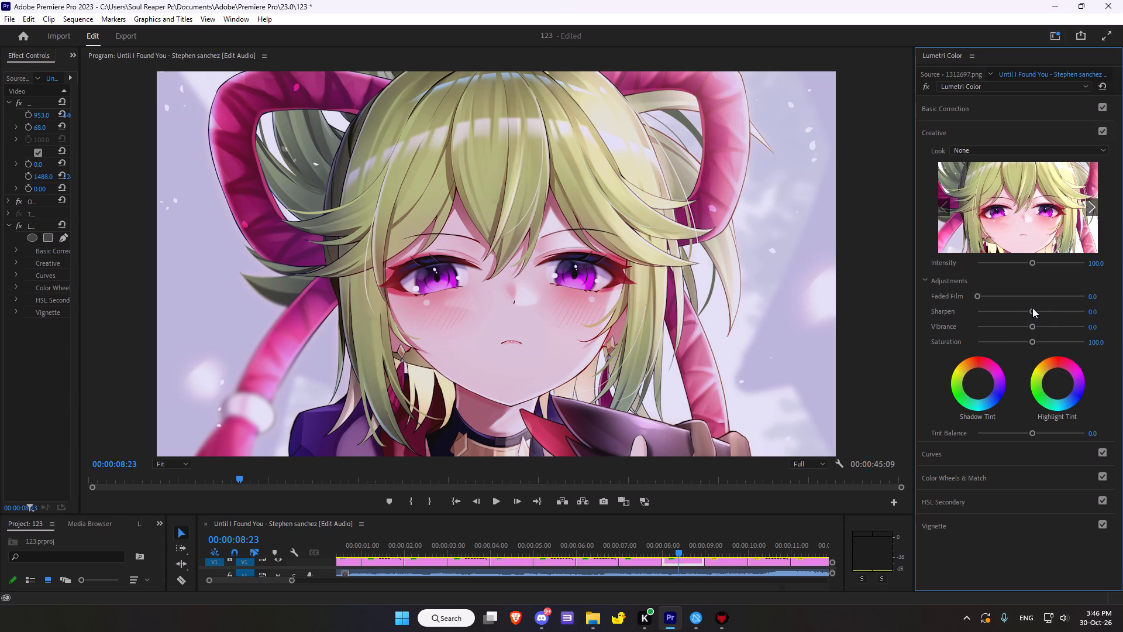
left_click_drag(1033, 311, 1060, 315)
left_click_drag(1033, 326, 1042, 324)
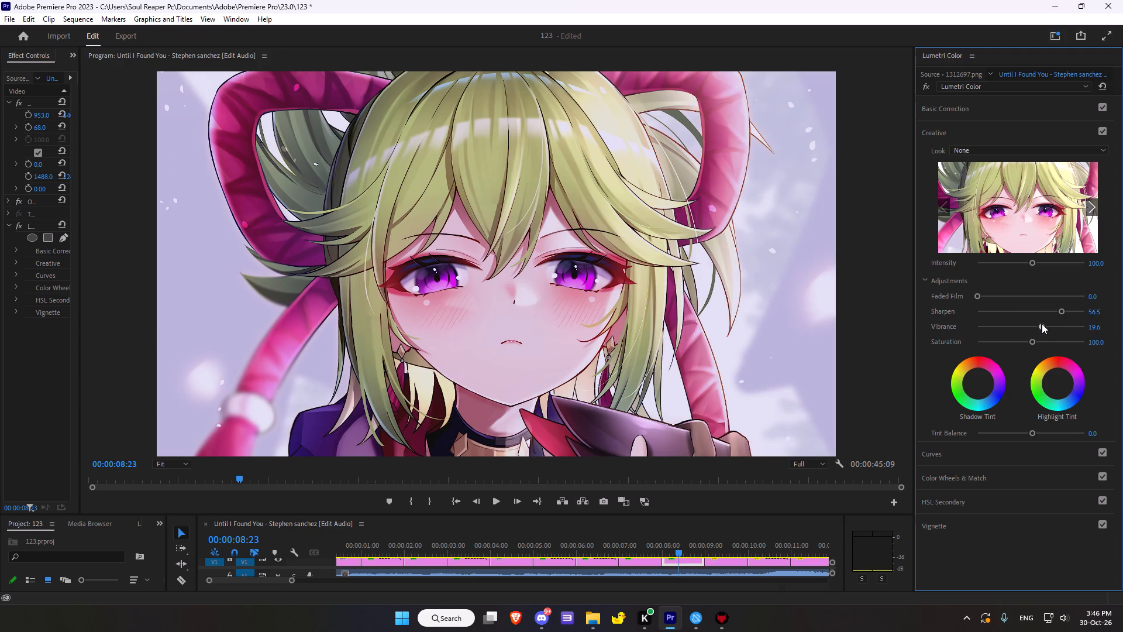
left_click_drag(1042, 324, 1050, 324)
left_click(1035, 339)
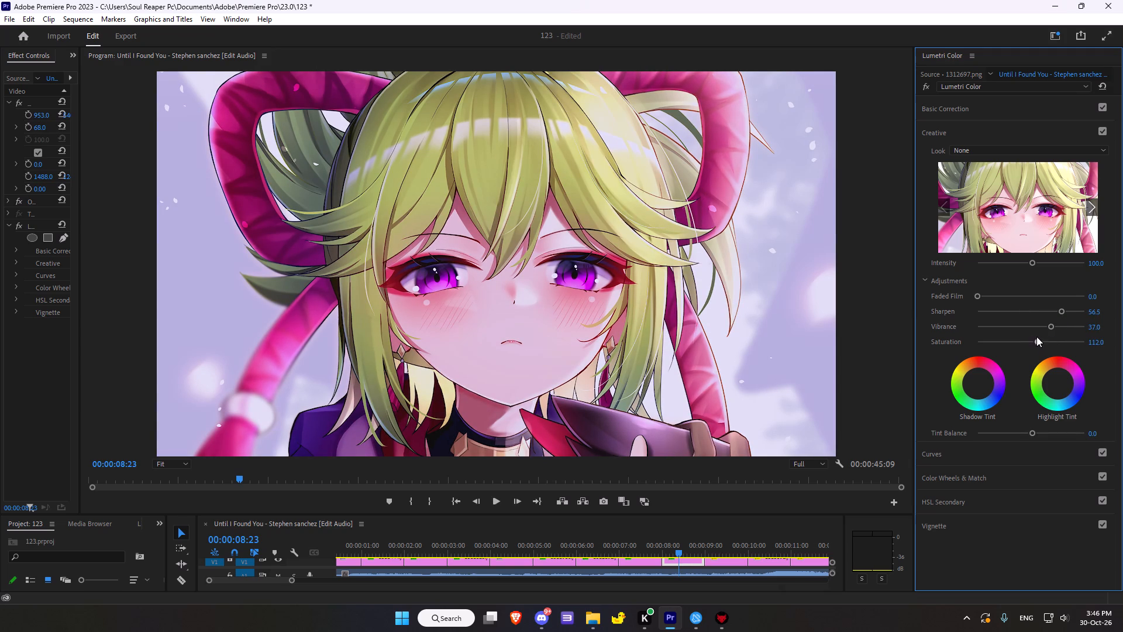
scroll(1036, 336, "down", 2)
left_click(924, 84)
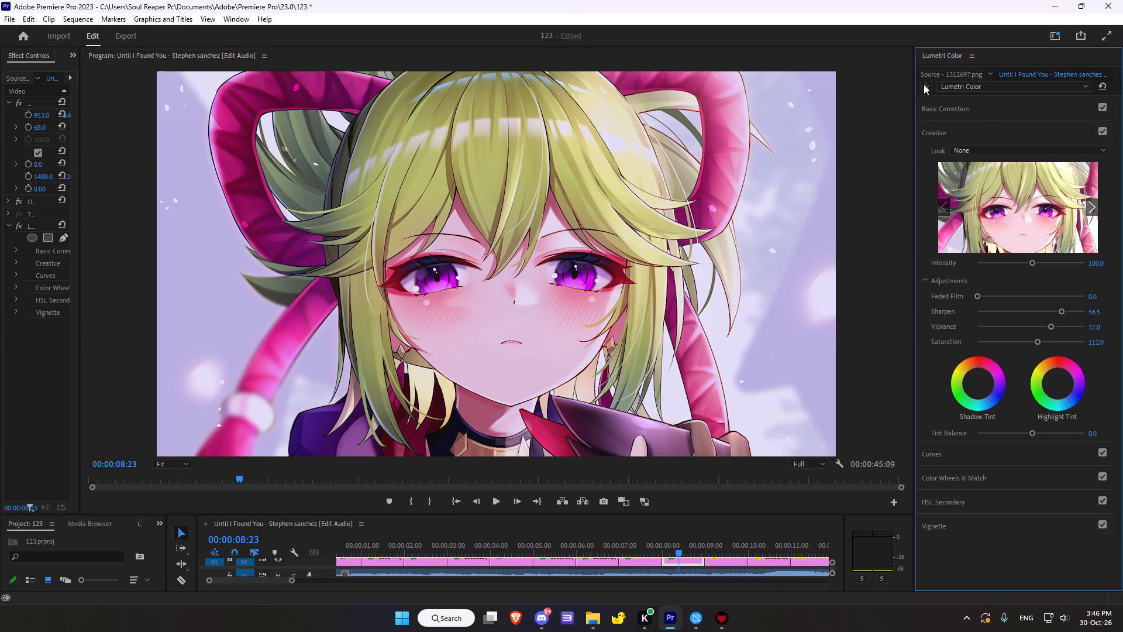
Toggle the Lumetri Color effect on 1312697.png off and on to compare the graded and original image.
triple_click(924, 84)
left_click(924, 84)
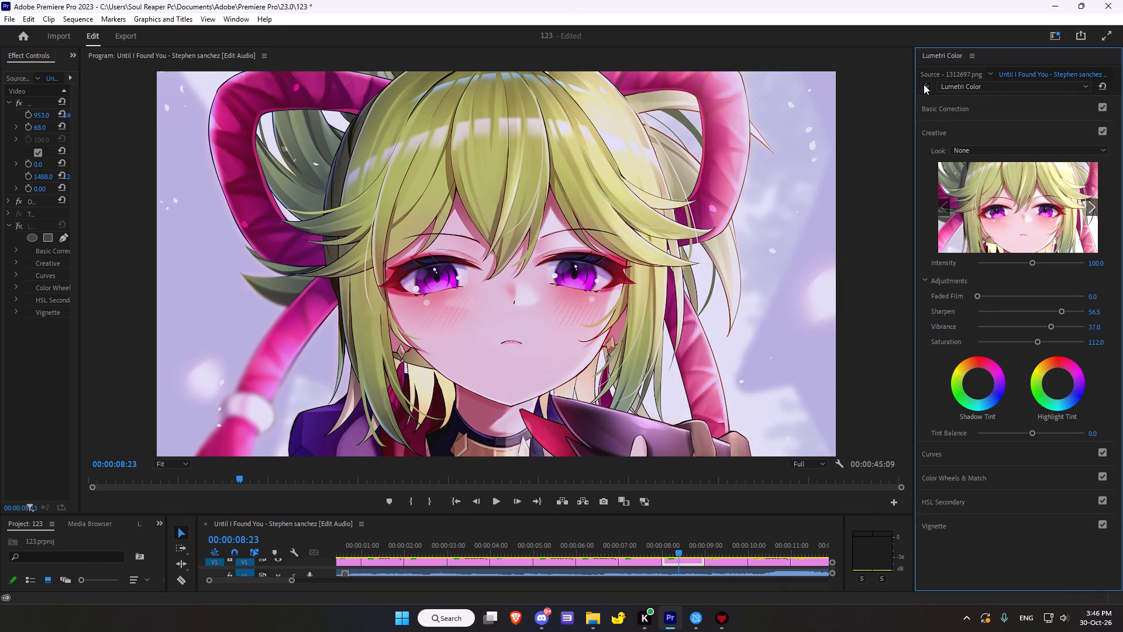
left_click(924, 84)
left_click(924, 84)
left_click(924, 84)
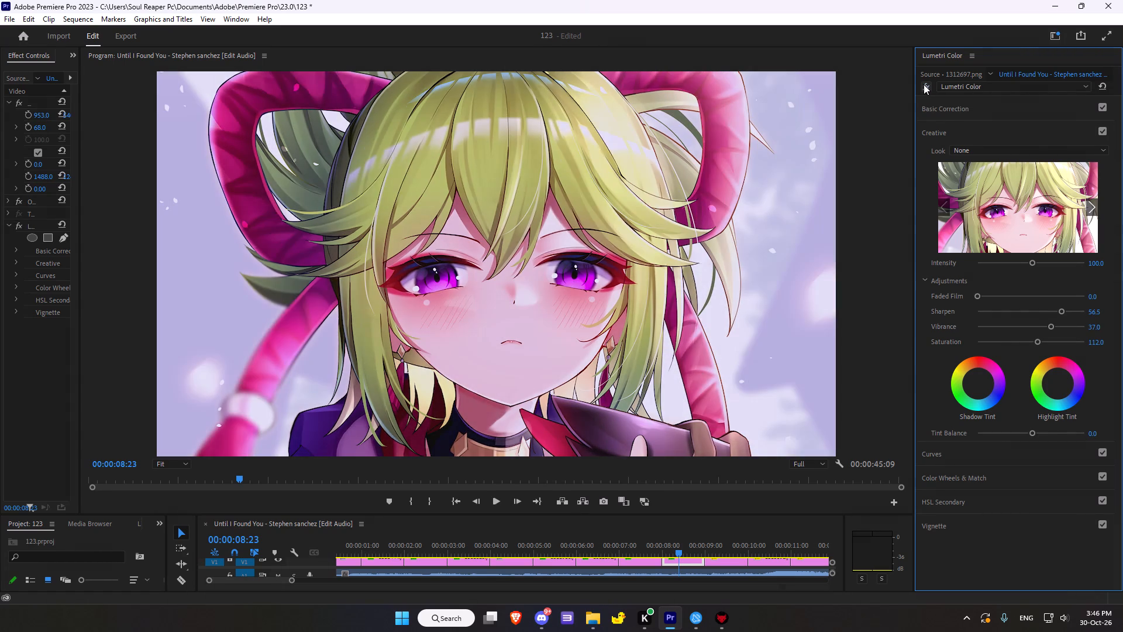
double_click(924, 84)
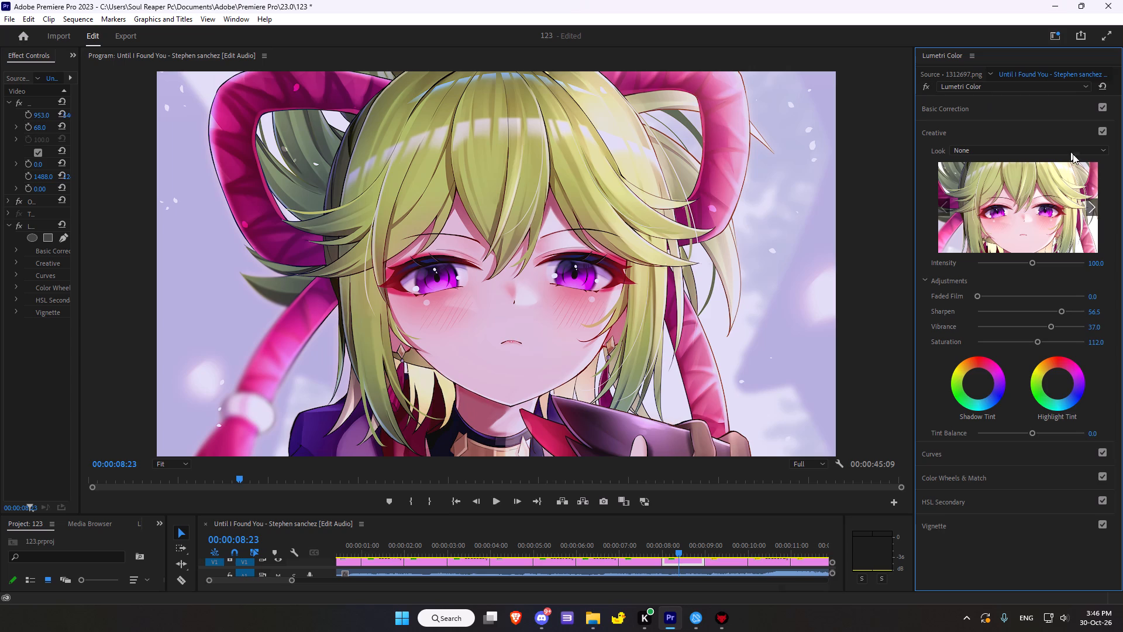
Add a midpoint to the white RGB curve of 1312697.png and pull it slightly below the diagonal to darken the midtones.
scroll(1062, 310, "down", 5)
left_click(973, 448)
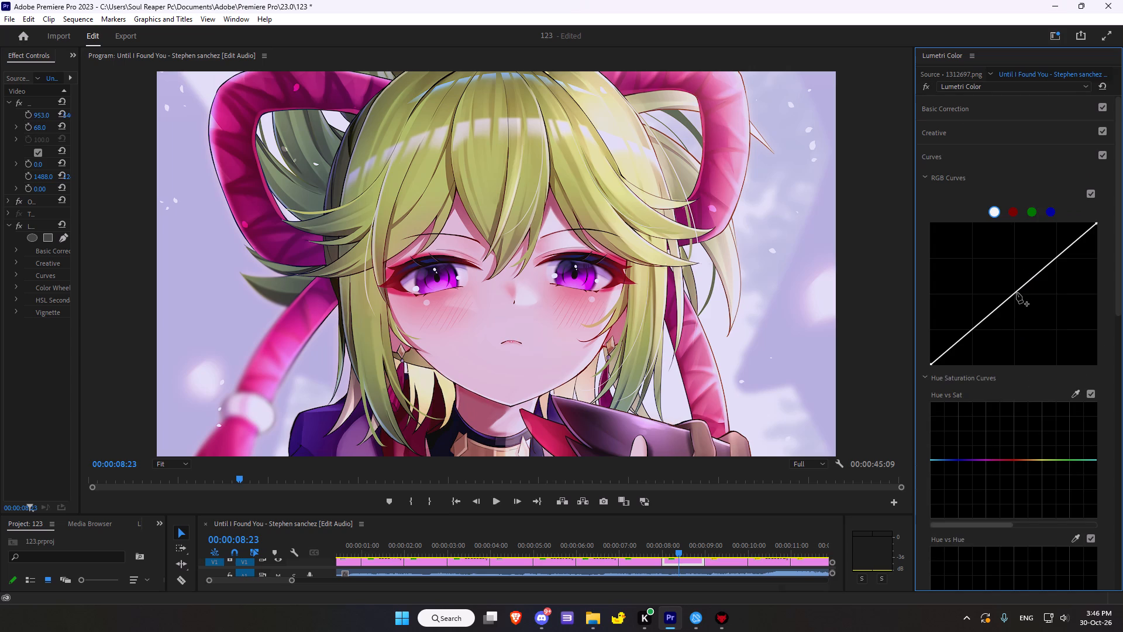
double_click(1015, 295)
left_click_drag(1014, 293, 1017, 299)
Sample the character's purple eye for the Hue vs Sat curve and lower the saturation of that hue slightly.
scroll(1017, 313, "down", 7)
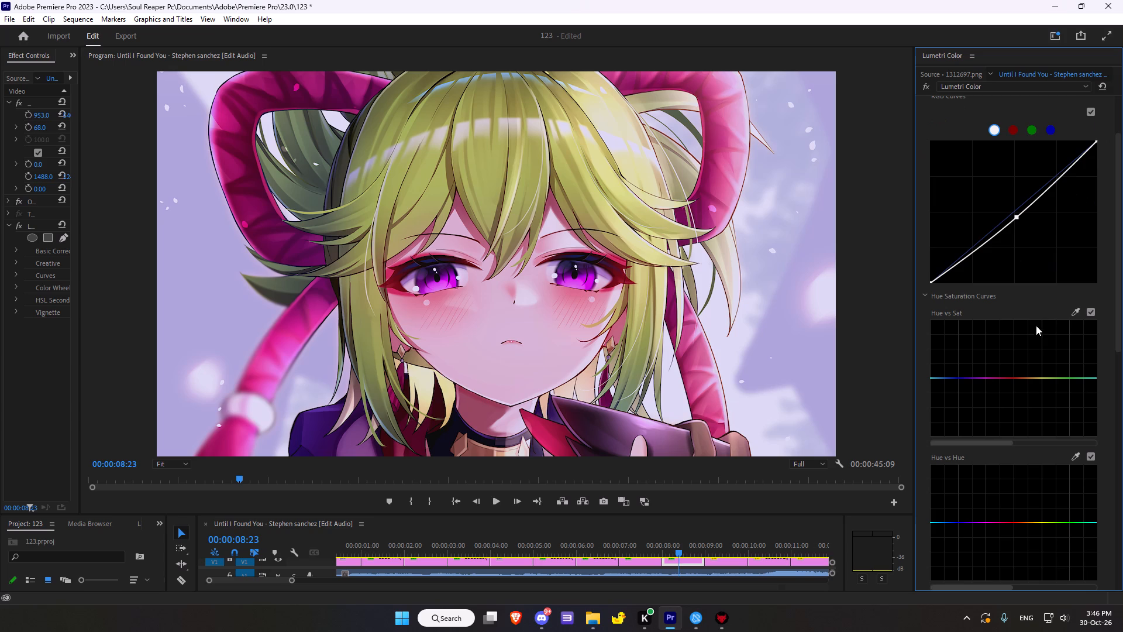
left_click(1074, 314)
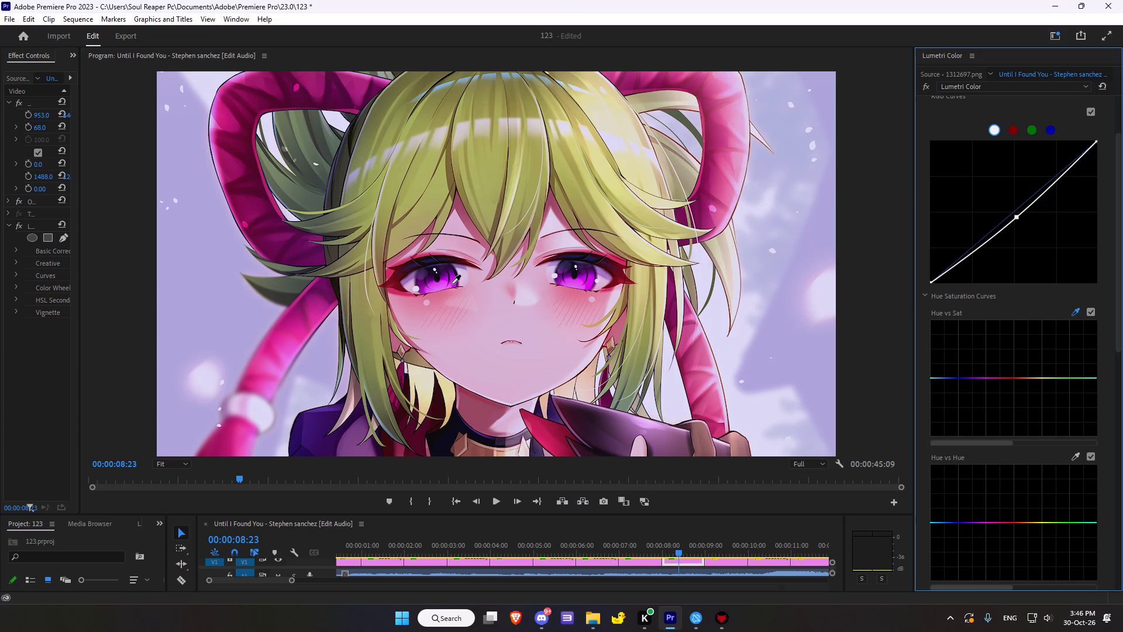
left_click(452, 281)
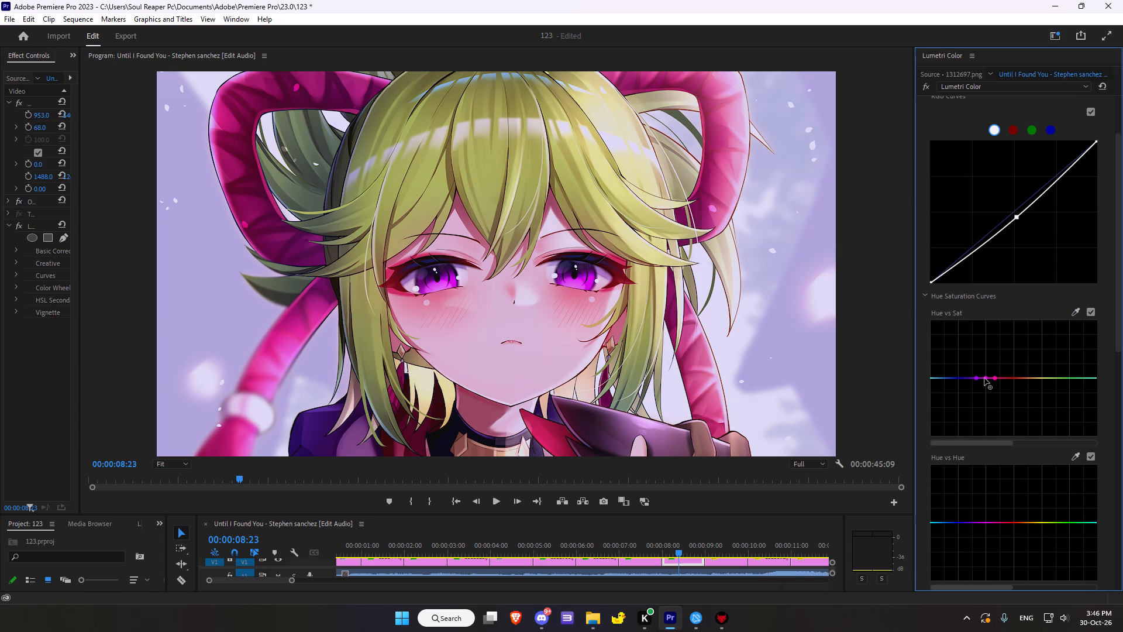
left_click_drag(986, 378, 993, 387)
left_click_drag(993, 387, 987, 385)
Look through the remaining hue, luma and saturation curves, the color wheels and the HSL Secondary settings of 1312697.png.
scroll(1046, 324, "down", 18)
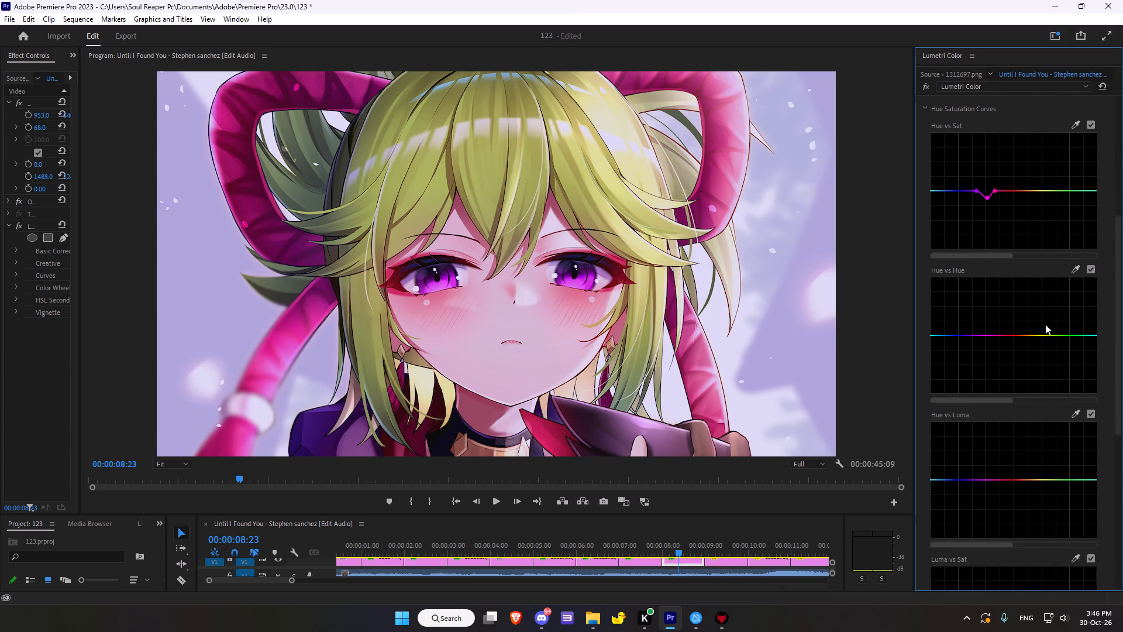
scroll(1045, 324, "down", 15)
scroll(1016, 338, "down", 8)
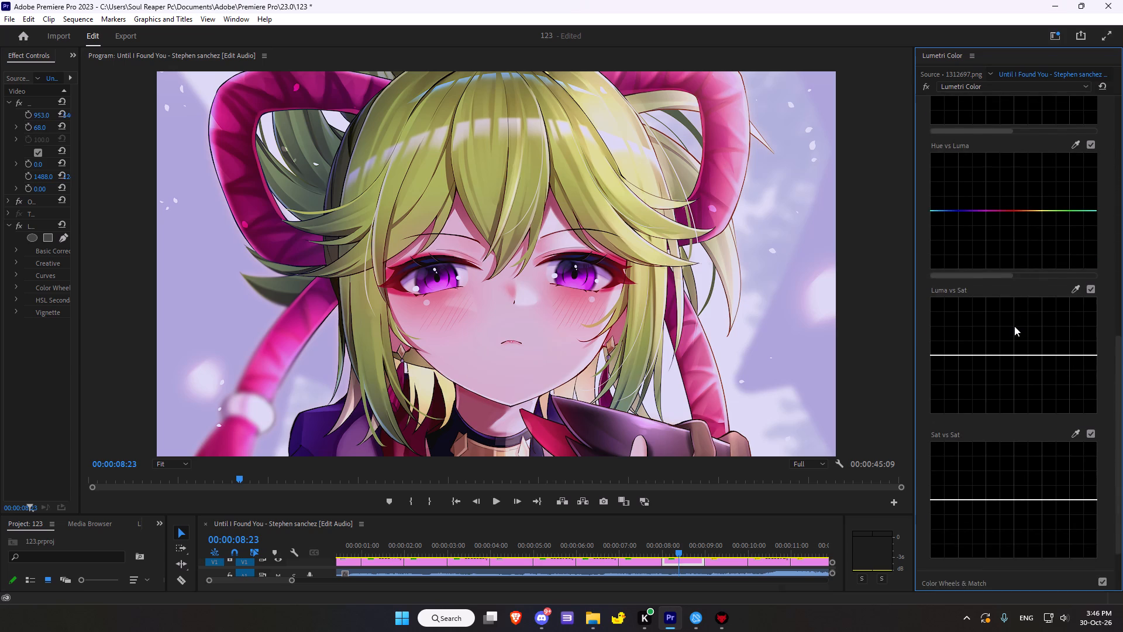
scroll(1014, 326, "down", 14)
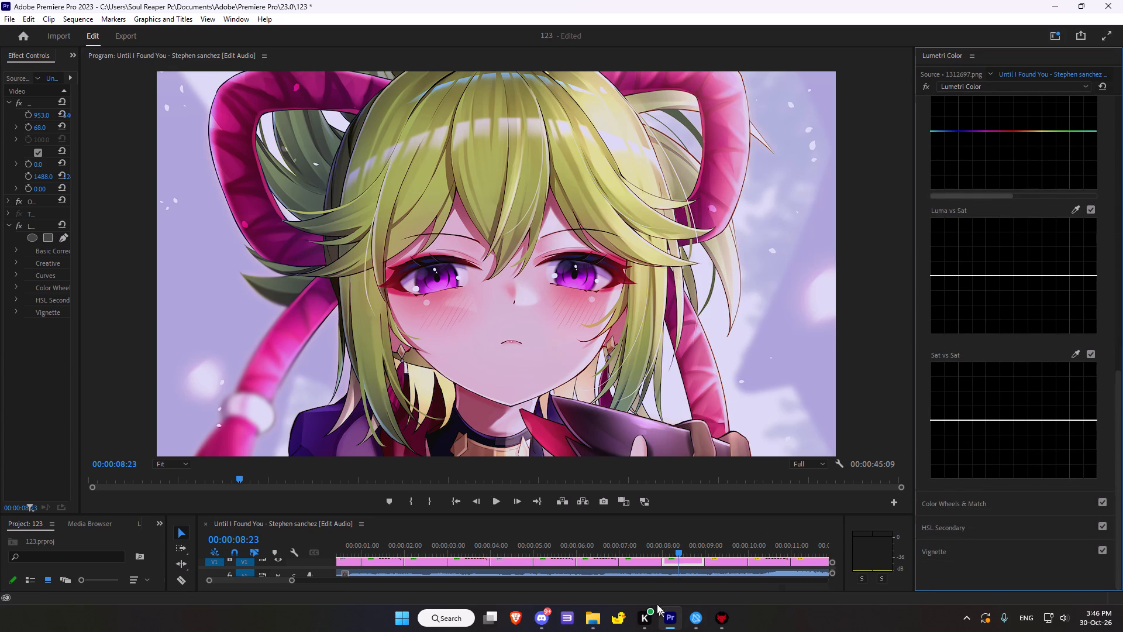
scroll(1000, 331, "down", 4)
left_click(969, 506)
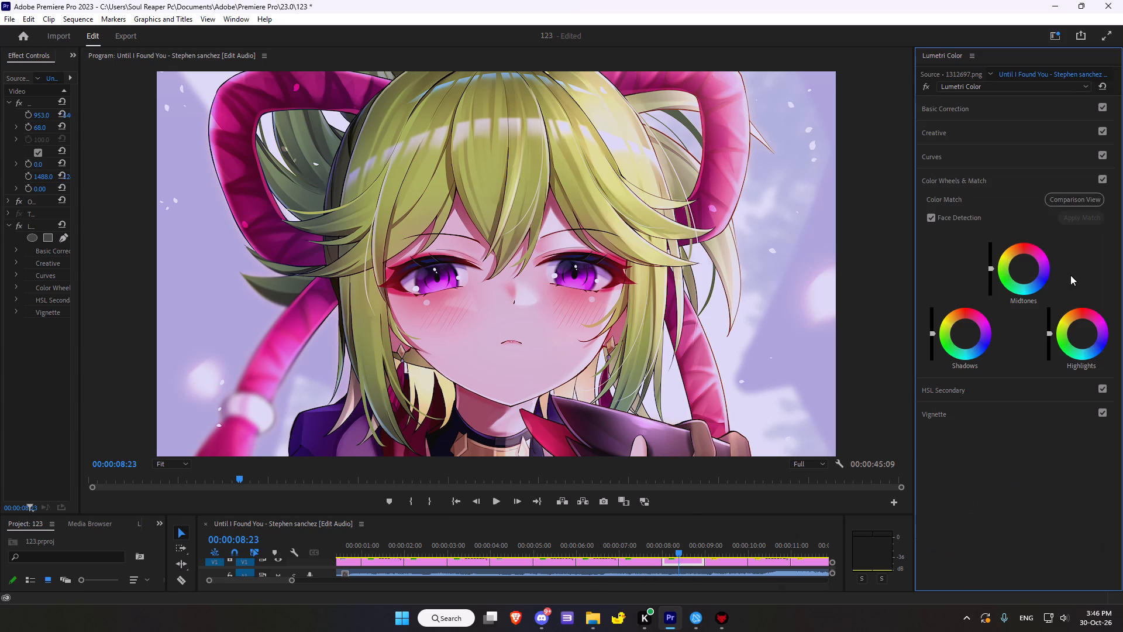
left_click(974, 392)
scroll(985, 431, "down", 20)
scroll(985, 431, "down", 2)
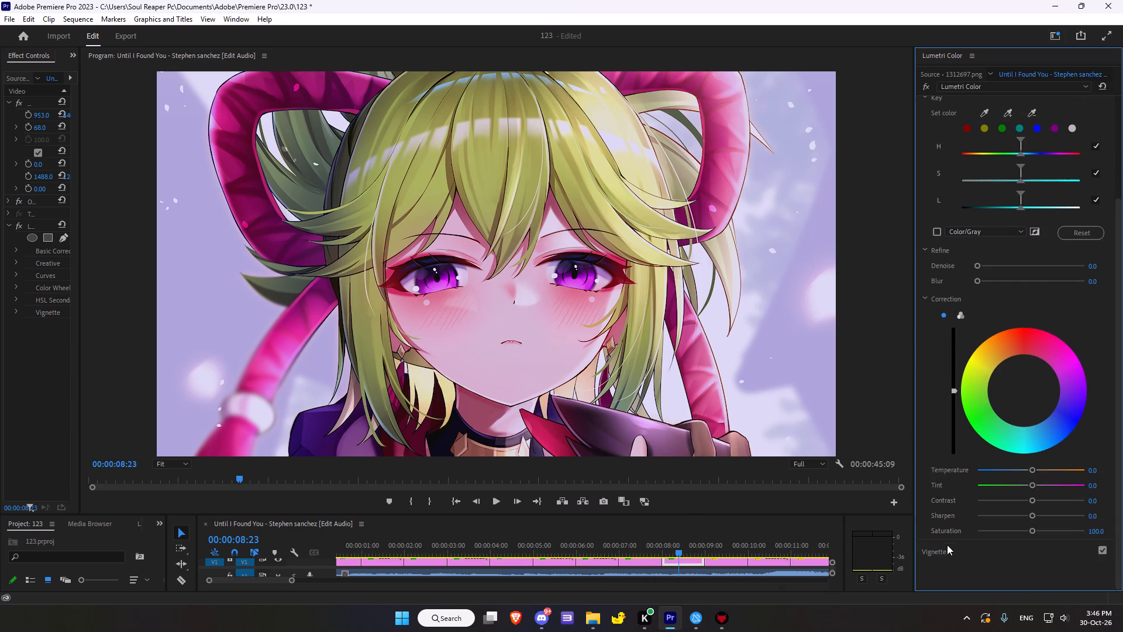
Set the Lumetri vignette of 1312697.png to amount -1.3, midpoint 51.1, roundness -20.7 and feather 57.6.
left_click(946, 550)
left_click_drag(1029, 246, 987, 253)
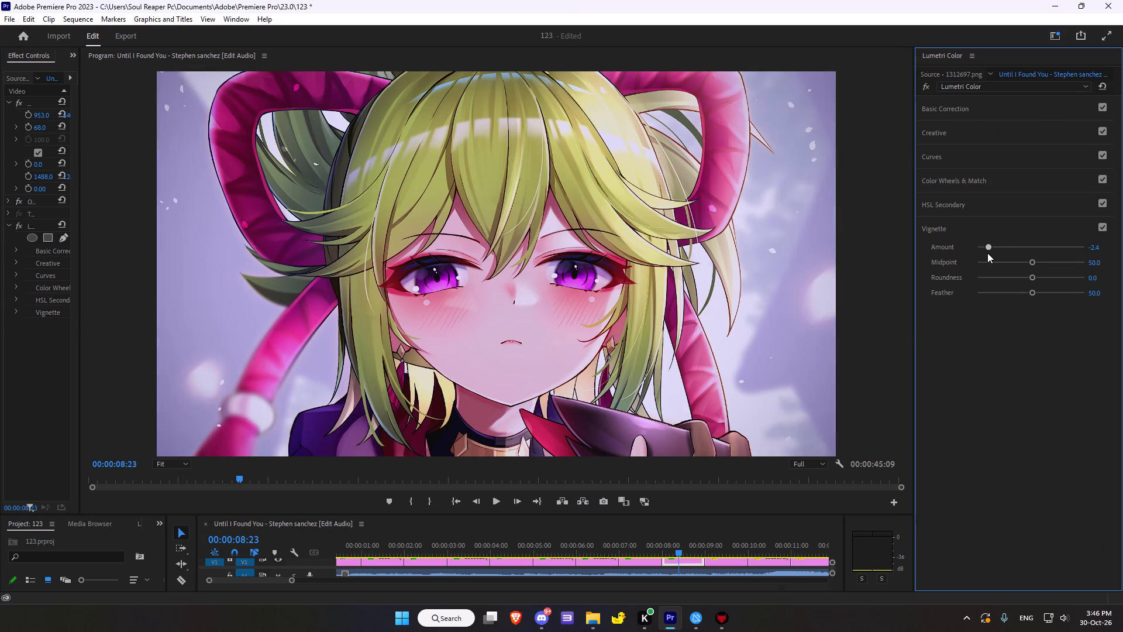
left_click_drag(987, 253, 1006, 249)
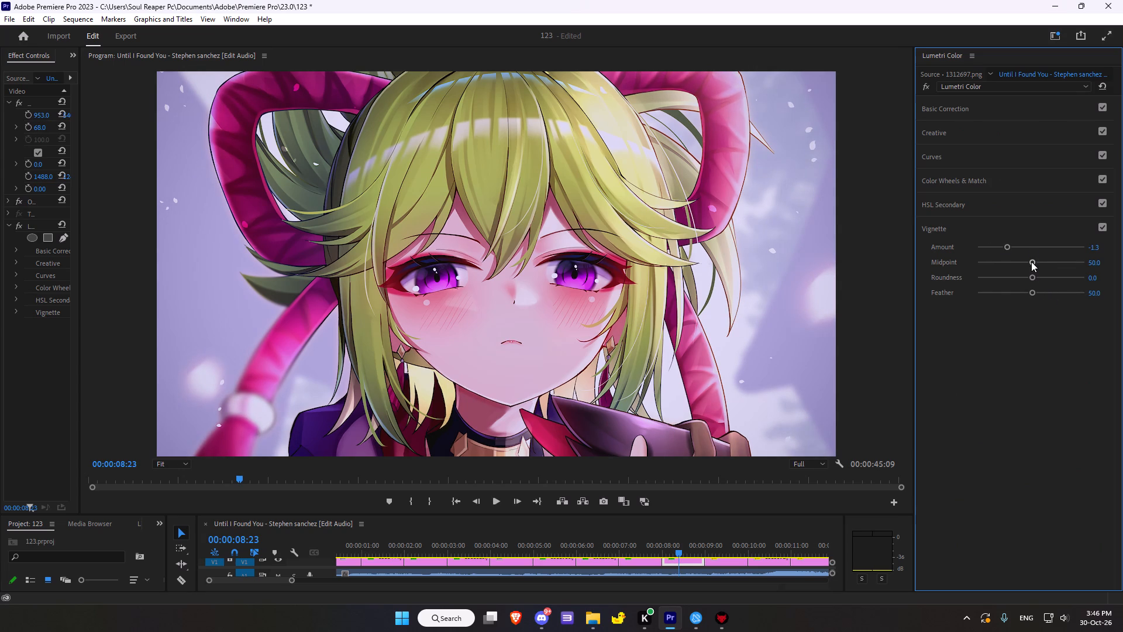
left_click_drag(1031, 262, 1045, 259)
left_click_drag(1043, 259, 1031, 263)
left_click_drag(1029, 277, 1019, 279)
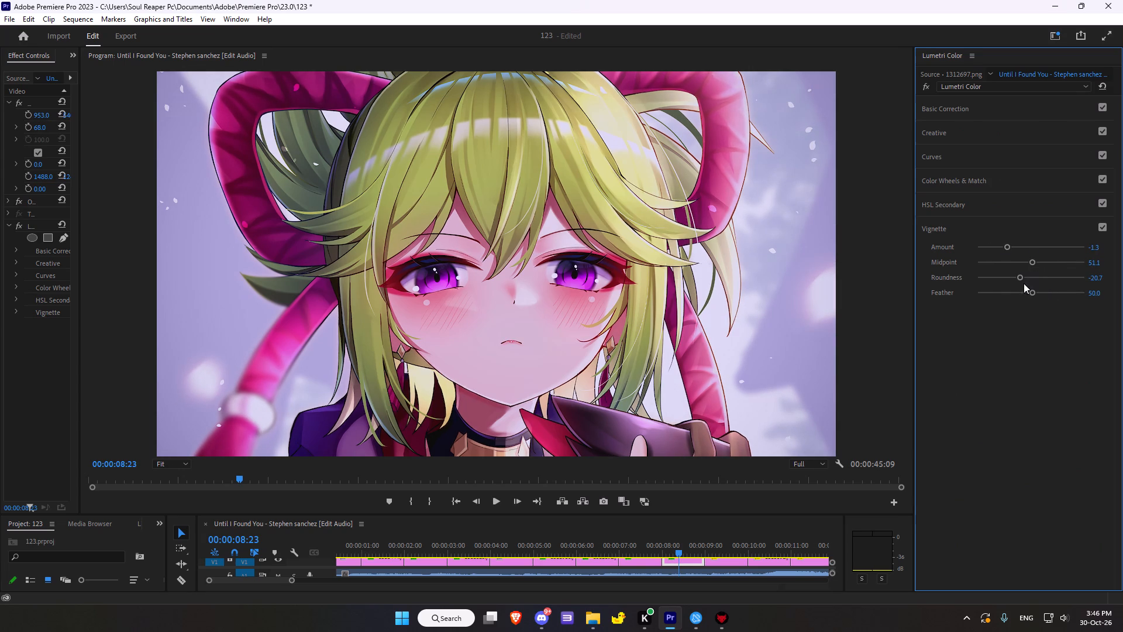
left_click(1036, 290)
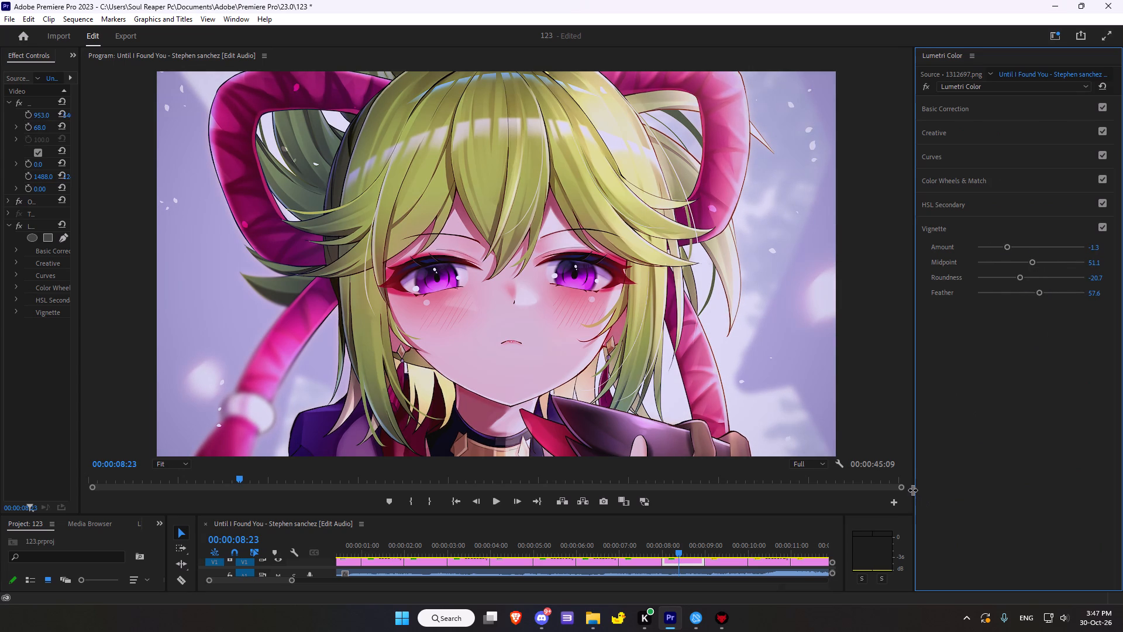
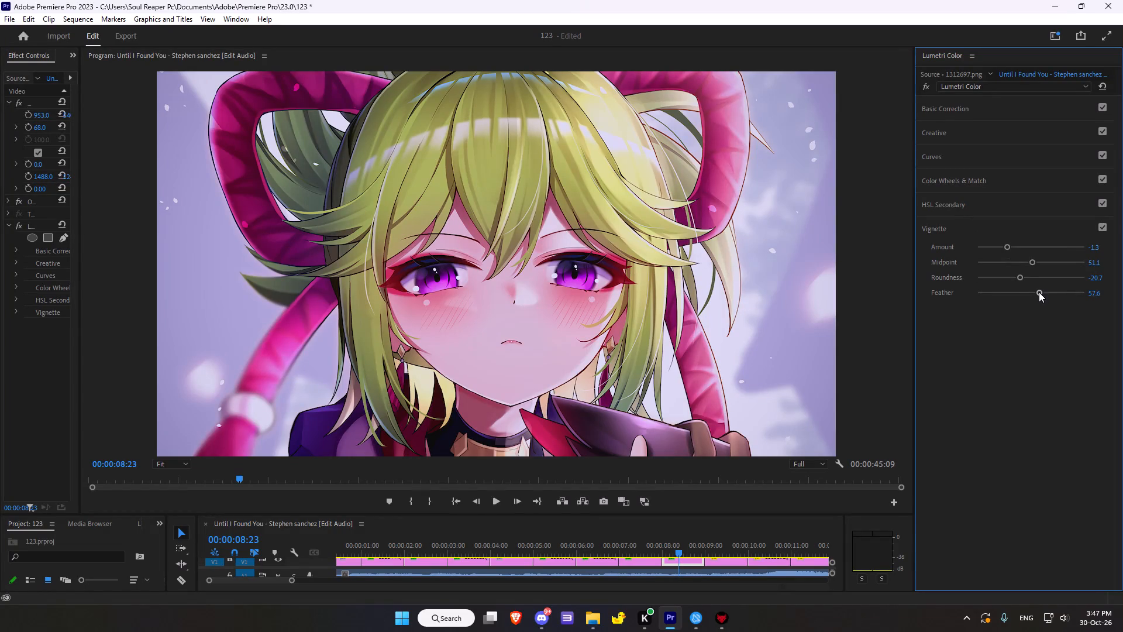
Fine-tune the vignette feather of 1312697.png to 56.5.
left_click(1038, 292)
Move the playhead to the next still image in the sequence, 1312902.png, at about 00:00:09:17.
left_click(719, 538)
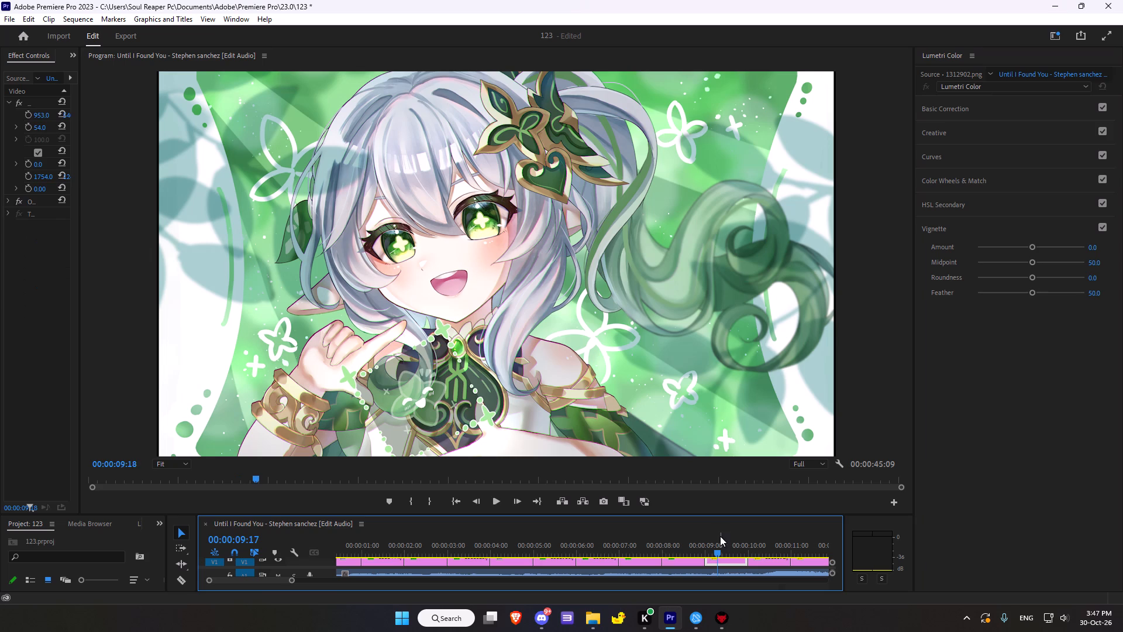
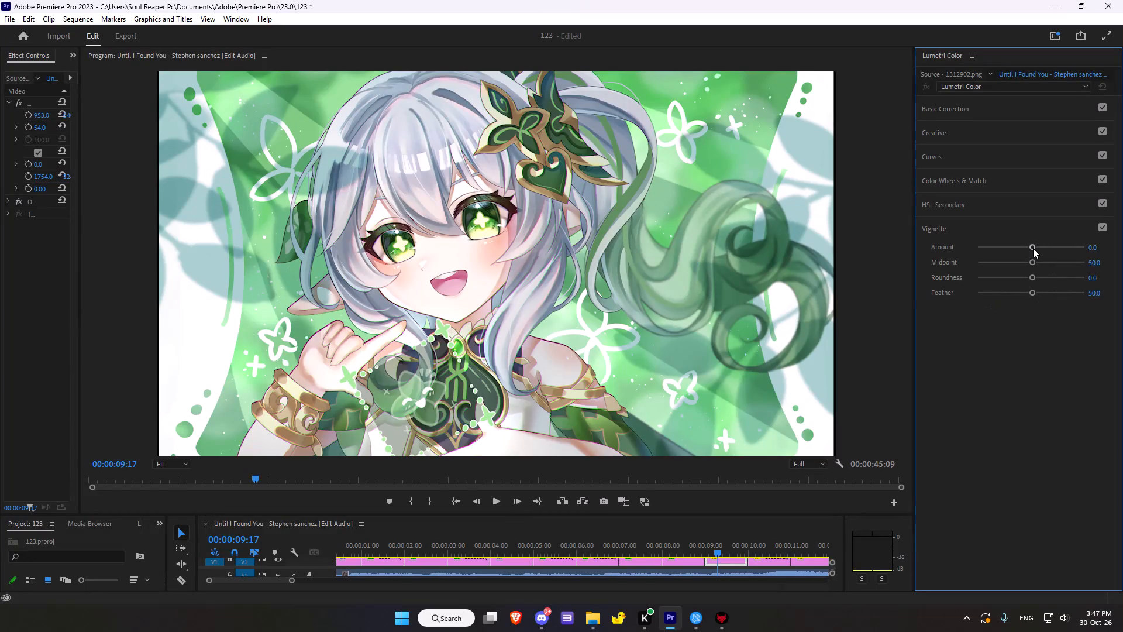
In Basic Correction for 1312902.png, set temperature to -12.0, tint to -7.6 and saturation to 117.4.
left_click(962, 103)
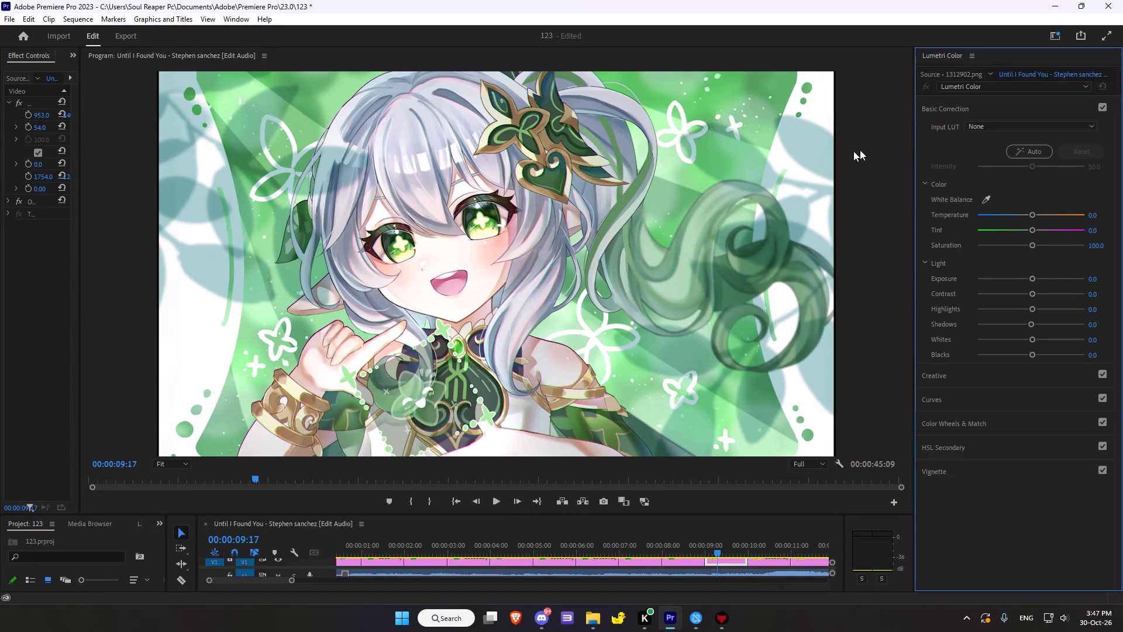
left_click(927, 84)
left_click_drag(1033, 215, 1024, 212)
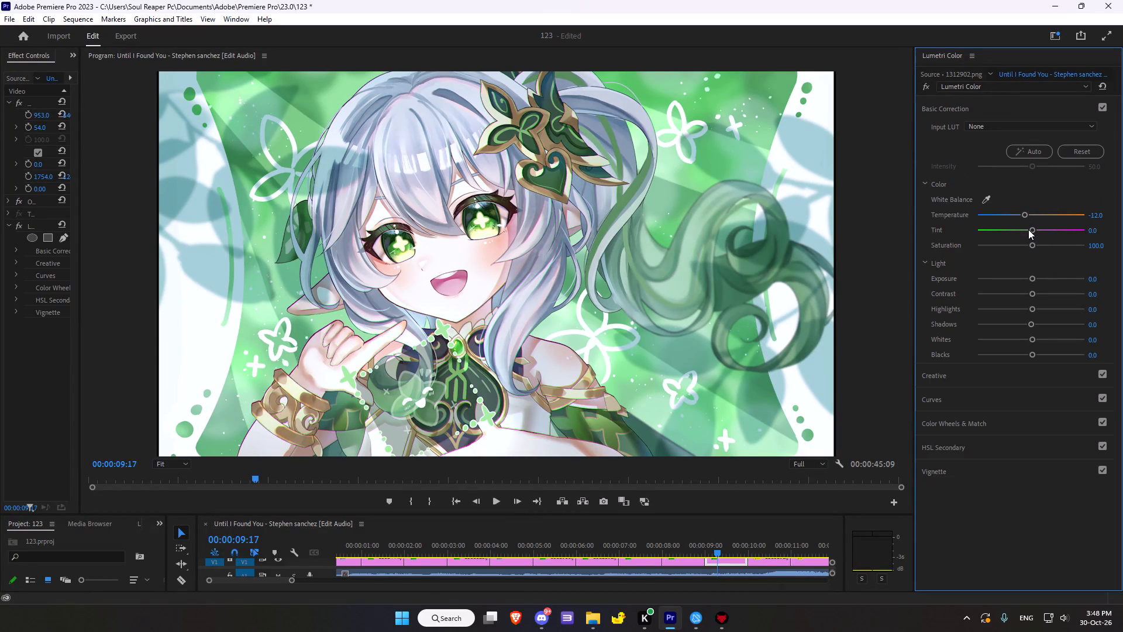
left_click_drag(1032, 228, 1024, 229)
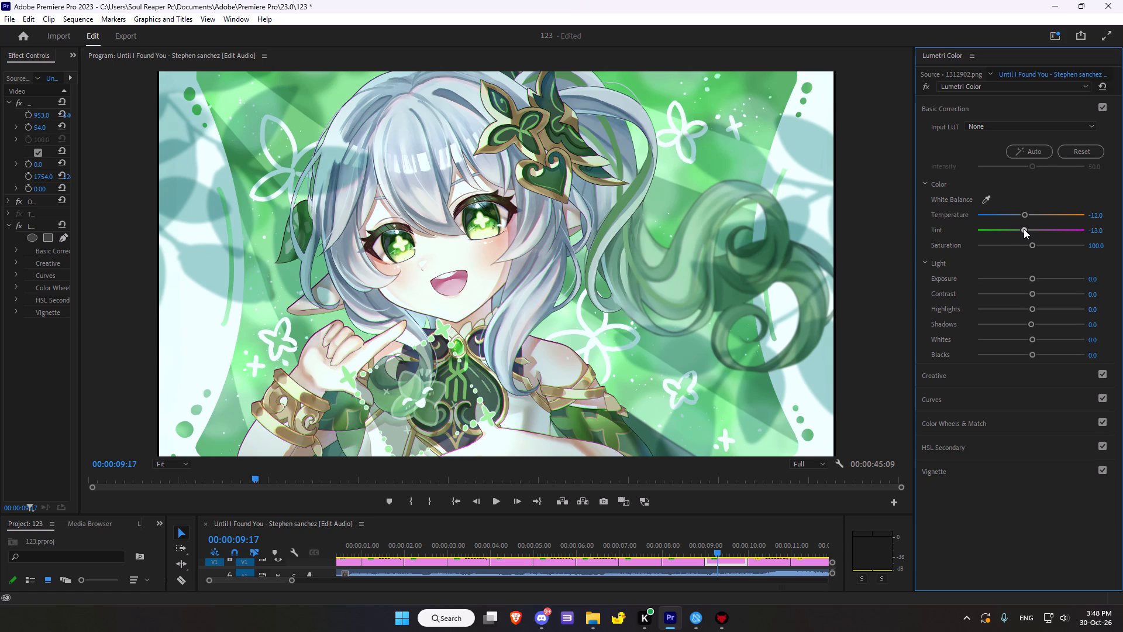
left_click_drag(1024, 229, 1026, 227)
left_click_drag(1032, 244, 1036, 243)
left_click_drag(1036, 243, 1039, 243)
Adjust the Light values: exposure 0.2, contrast 16.3, highlights -1.1, shadows 7.6, whites 3.3, and raise the blacks above 12.
left_click(1035, 279)
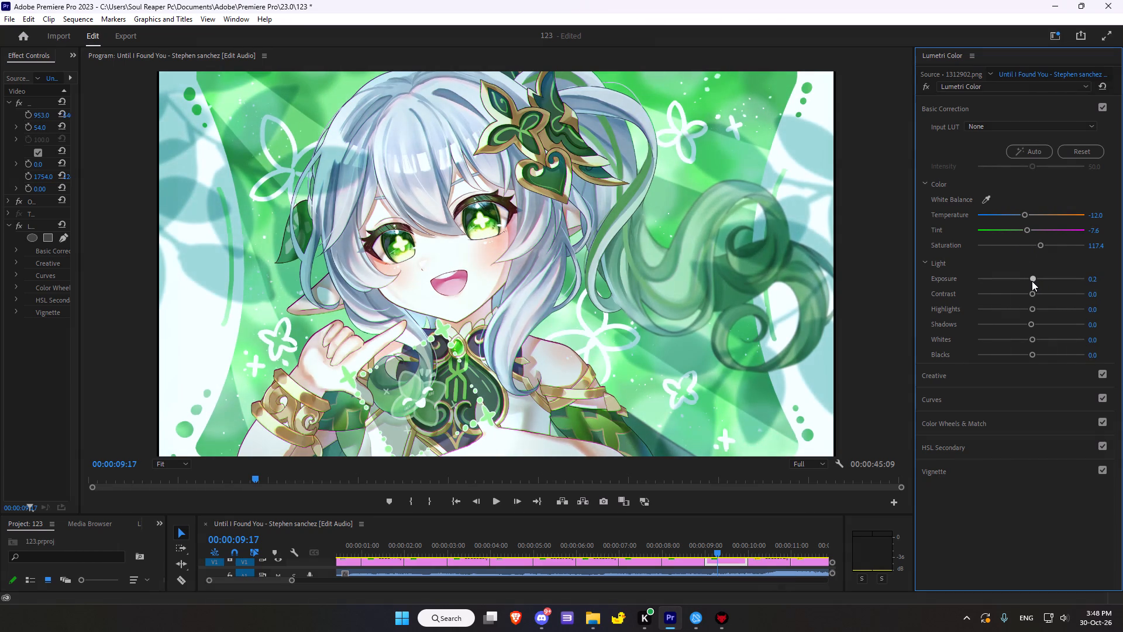
left_click_drag(1032, 291, 1036, 289)
left_click_drag(1036, 289, 1039, 288)
left_click(1032, 310)
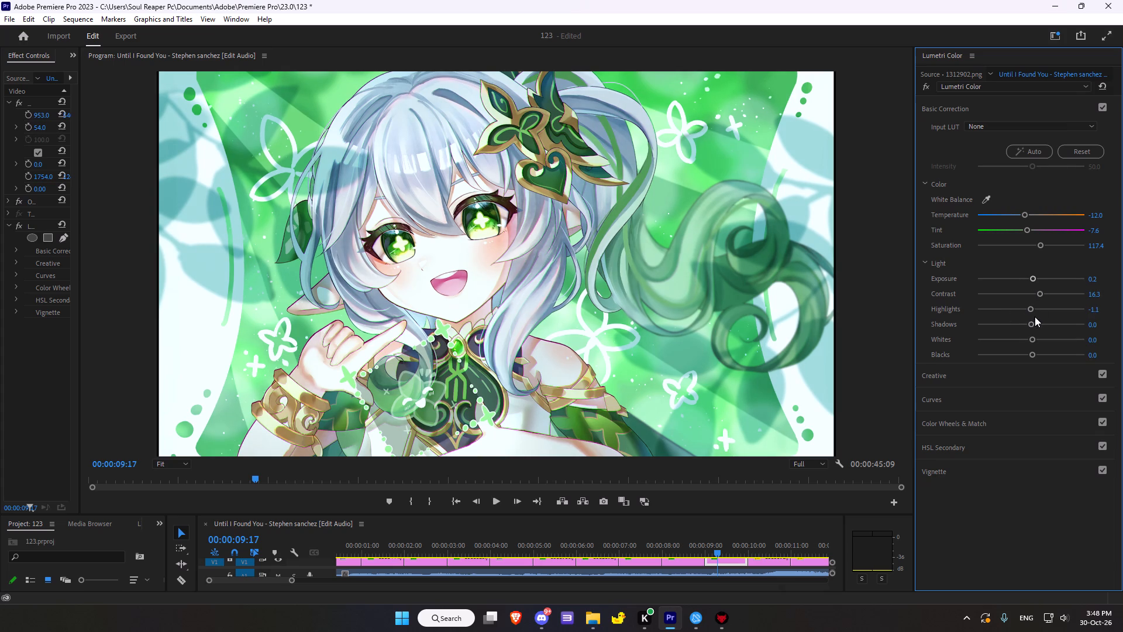
left_click(1032, 325)
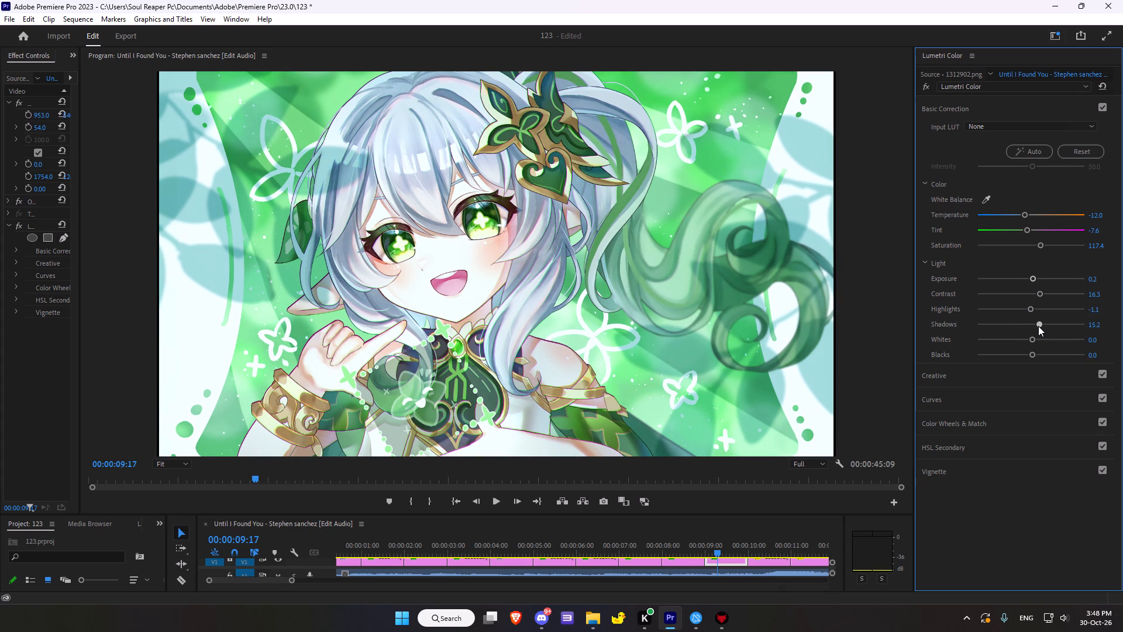
left_click(1034, 341)
left_click_drag(1032, 356, 1036, 355)
left_click_drag(1036, 355, 1042, 352)
Set Creative sharpen to 46.7 and vibrance to 37.0, compare against the bypassed grade, and raise the tint balance slightly.
left_click(988, 375)
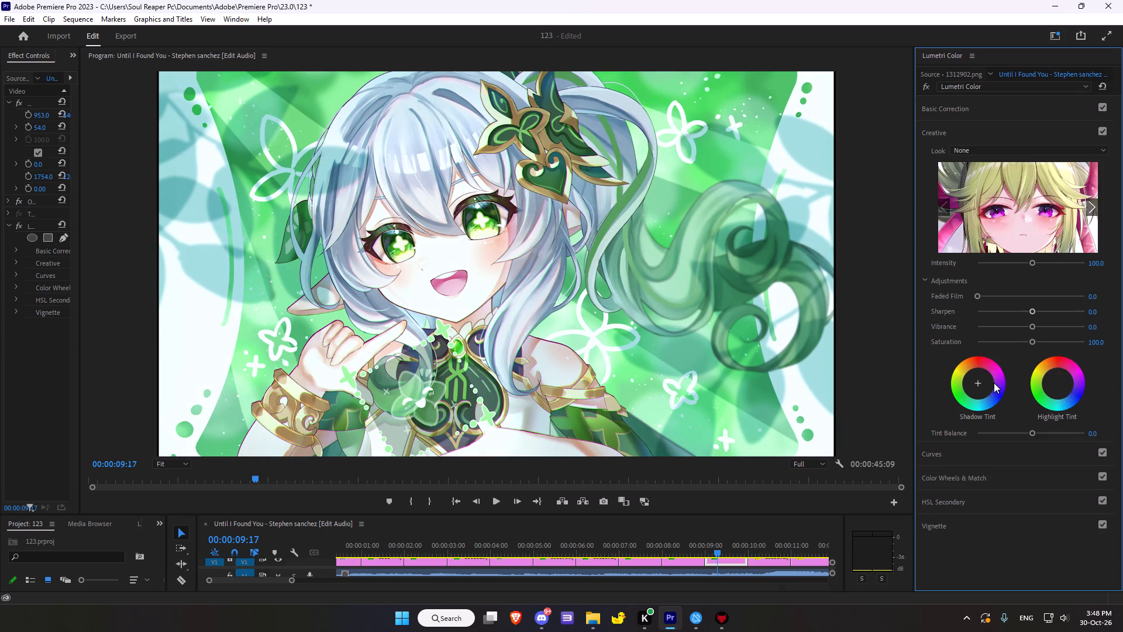
scroll(994, 383, "down", 2)
scroll(1004, 342, "up", 2)
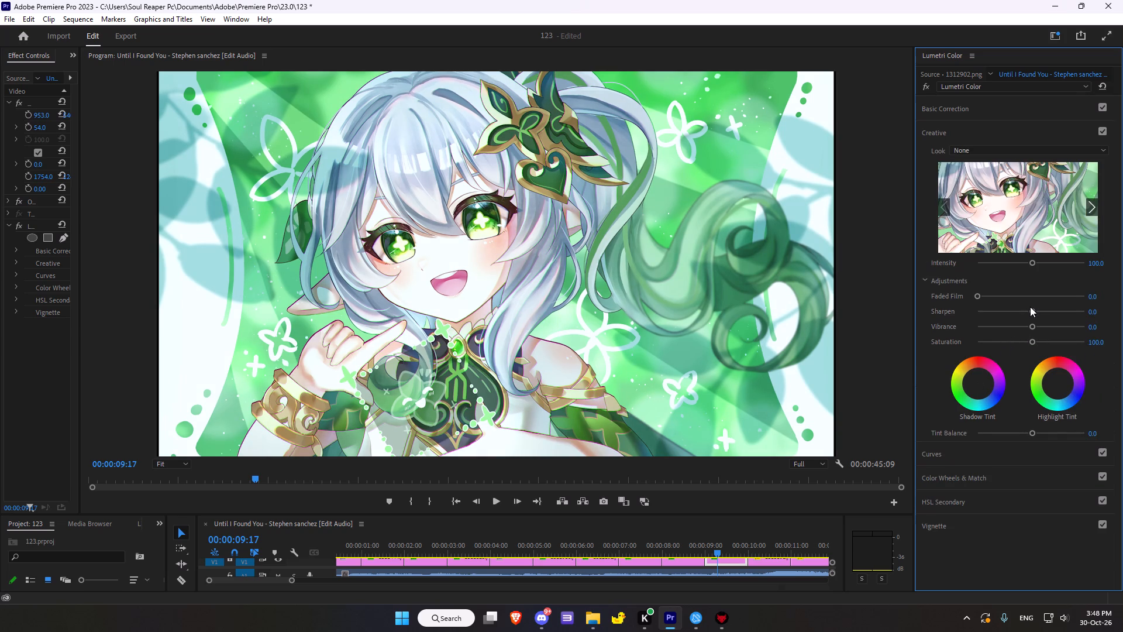
left_click_drag(1034, 310, 1055, 303)
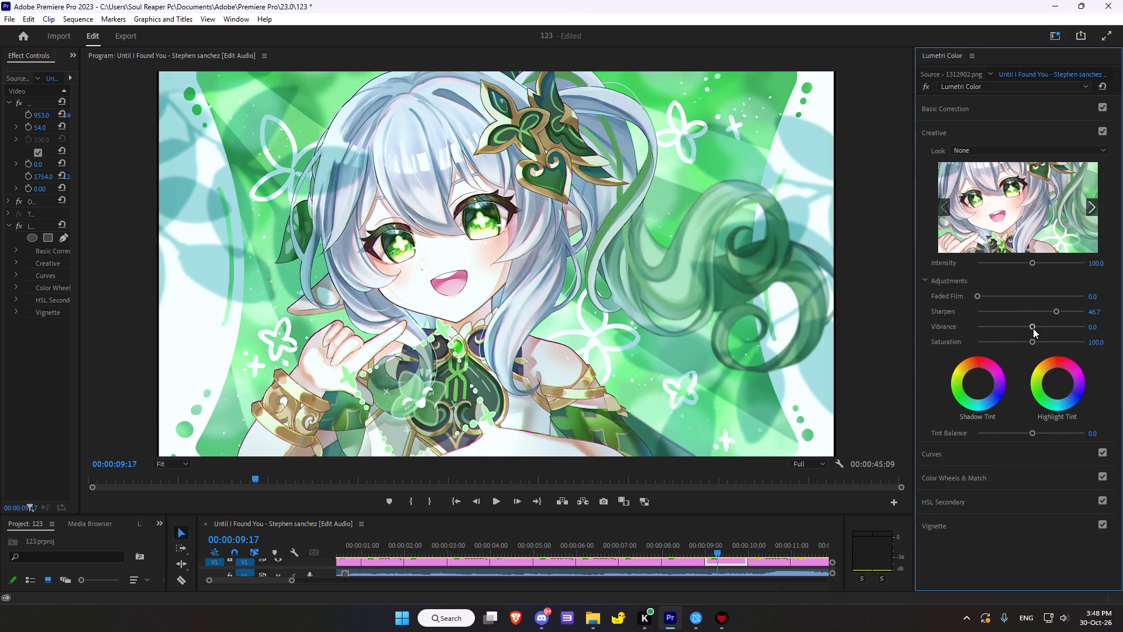
left_click_drag(1035, 327, 1050, 324)
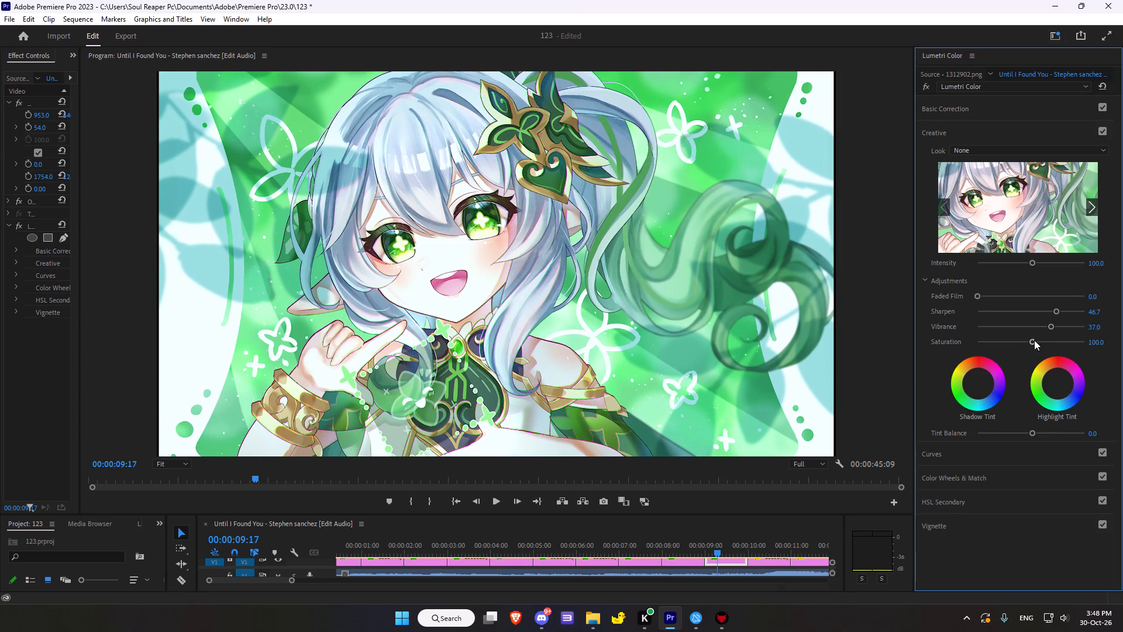
left_click(930, 83)
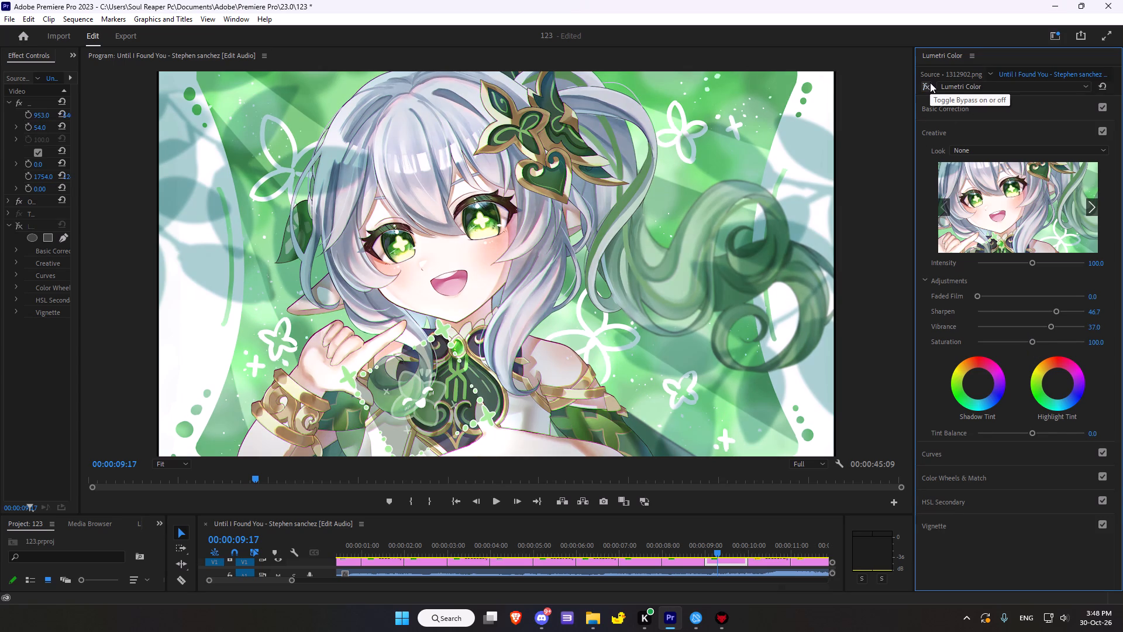
left_click(930, 83)
left_click(924, 89)
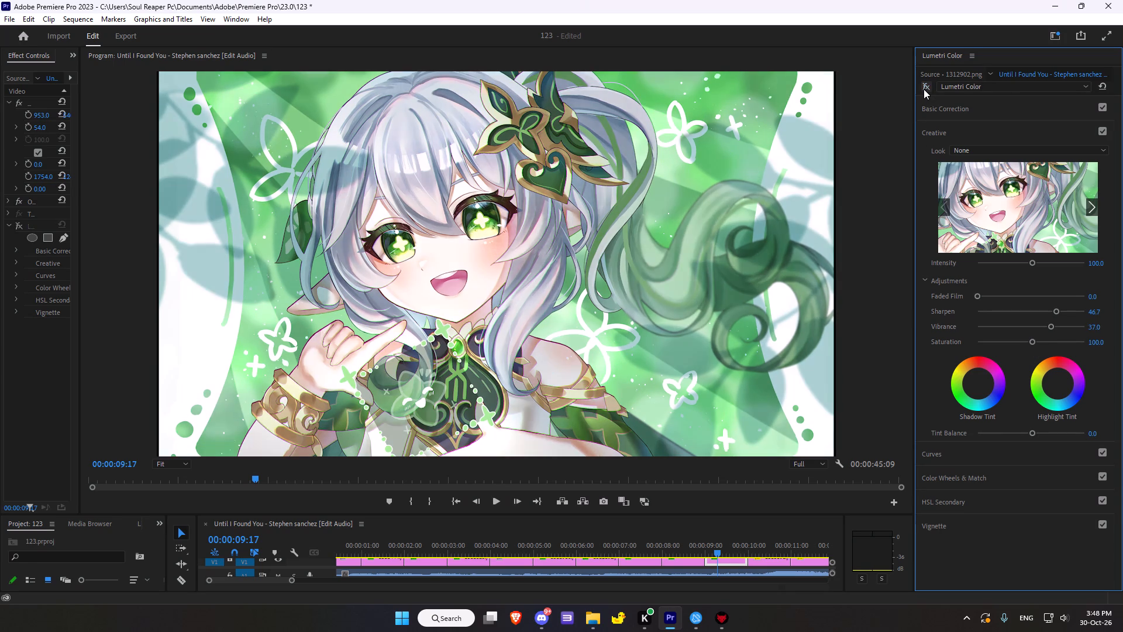
double_click(924, 89)
left_click(924, 89)
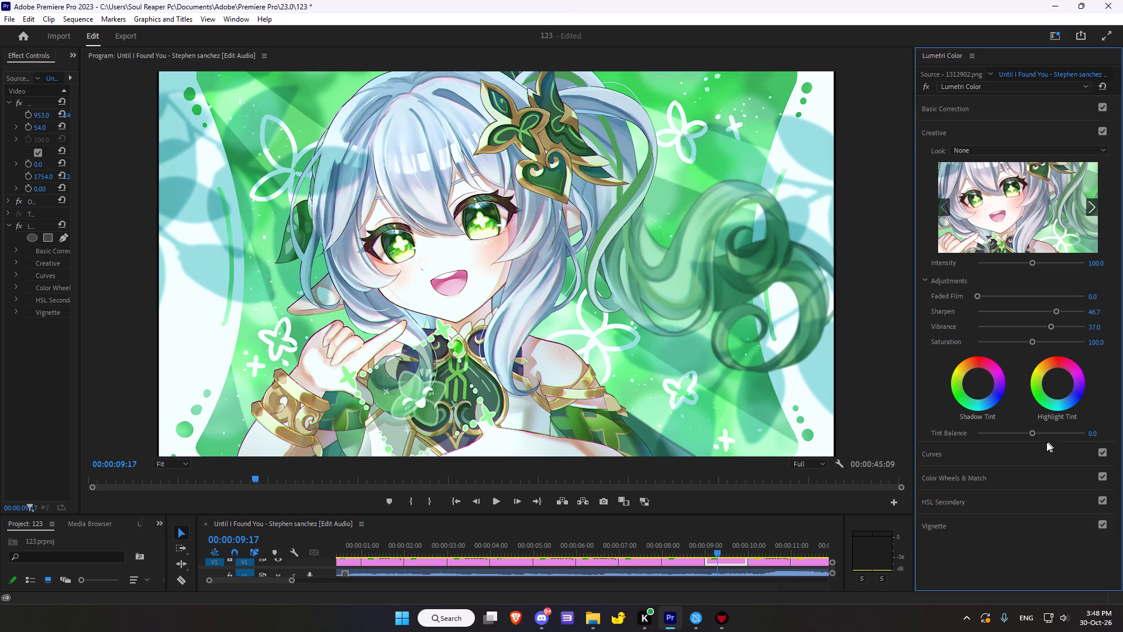
left_click_drag(1031, 432, 1039, 431)
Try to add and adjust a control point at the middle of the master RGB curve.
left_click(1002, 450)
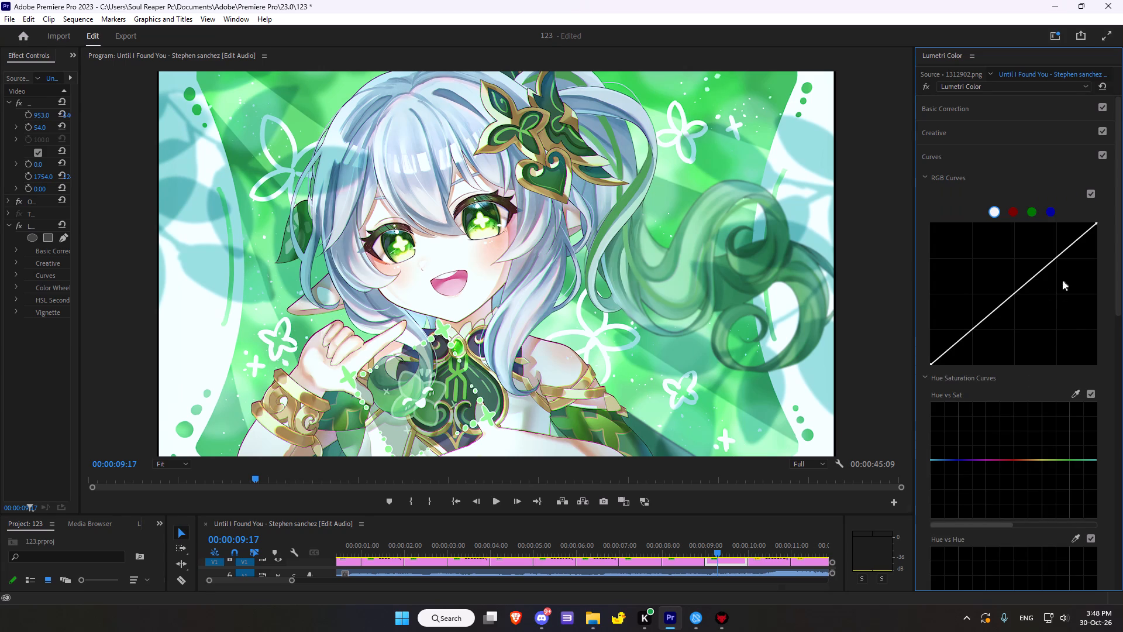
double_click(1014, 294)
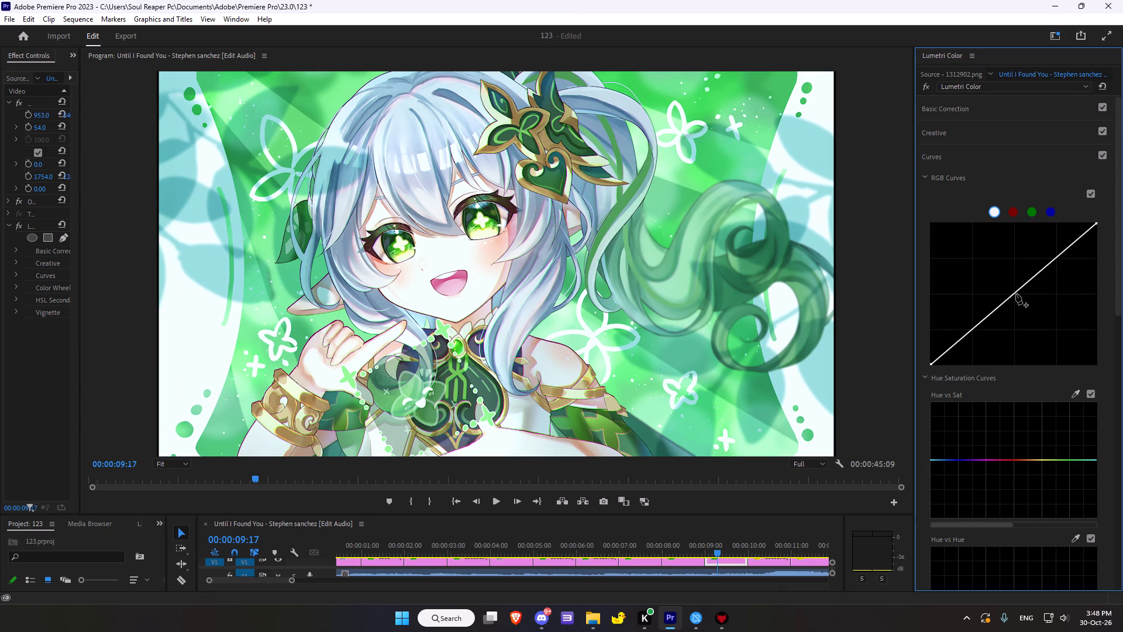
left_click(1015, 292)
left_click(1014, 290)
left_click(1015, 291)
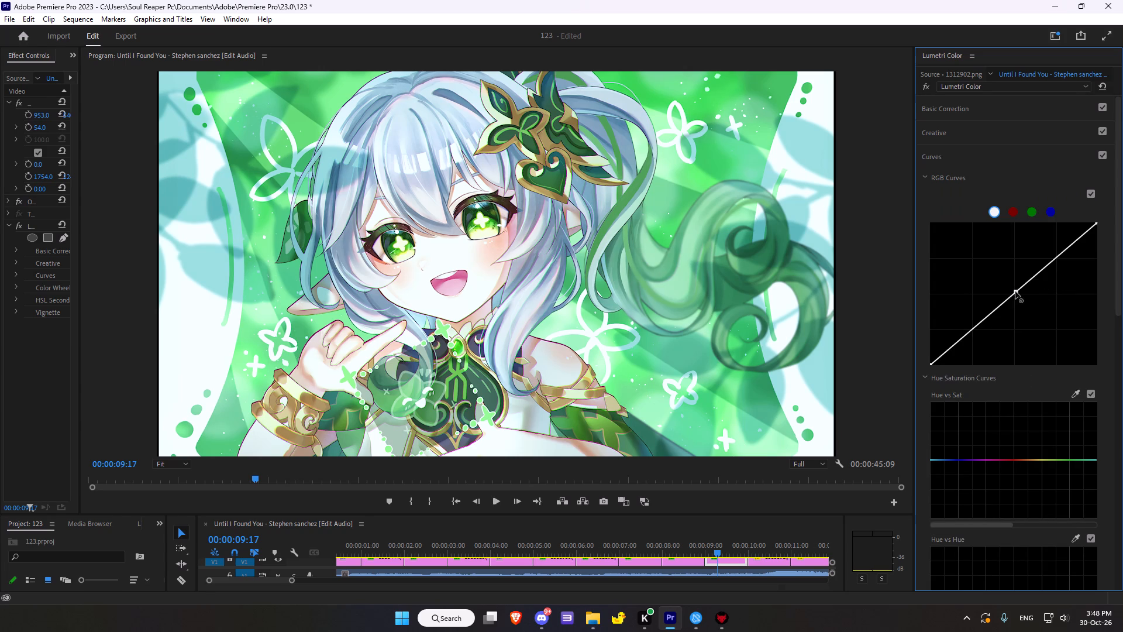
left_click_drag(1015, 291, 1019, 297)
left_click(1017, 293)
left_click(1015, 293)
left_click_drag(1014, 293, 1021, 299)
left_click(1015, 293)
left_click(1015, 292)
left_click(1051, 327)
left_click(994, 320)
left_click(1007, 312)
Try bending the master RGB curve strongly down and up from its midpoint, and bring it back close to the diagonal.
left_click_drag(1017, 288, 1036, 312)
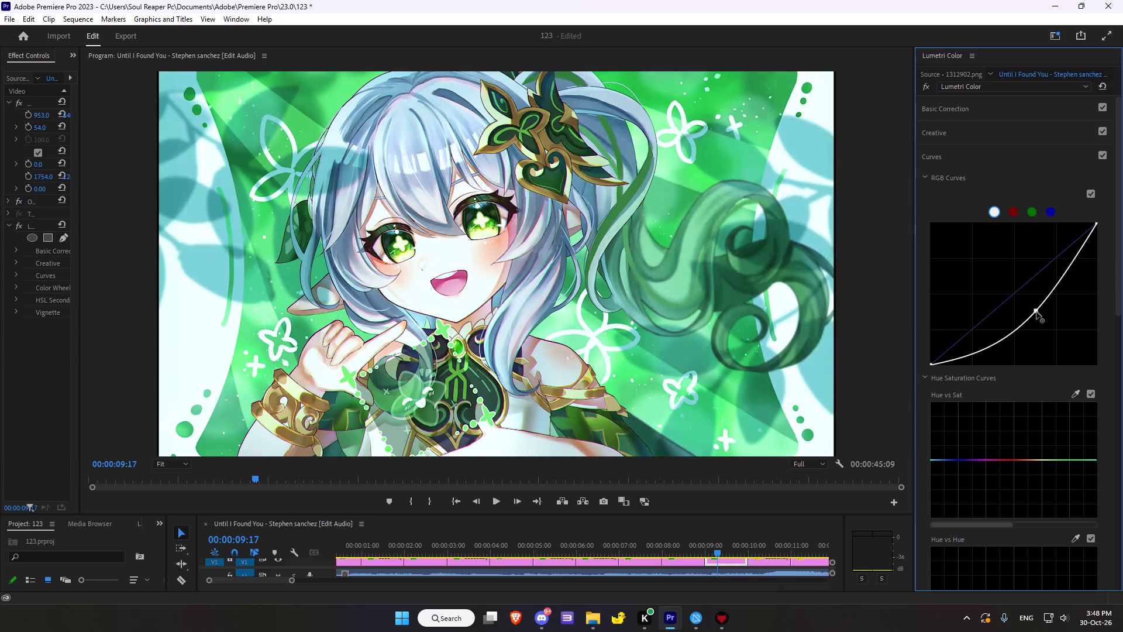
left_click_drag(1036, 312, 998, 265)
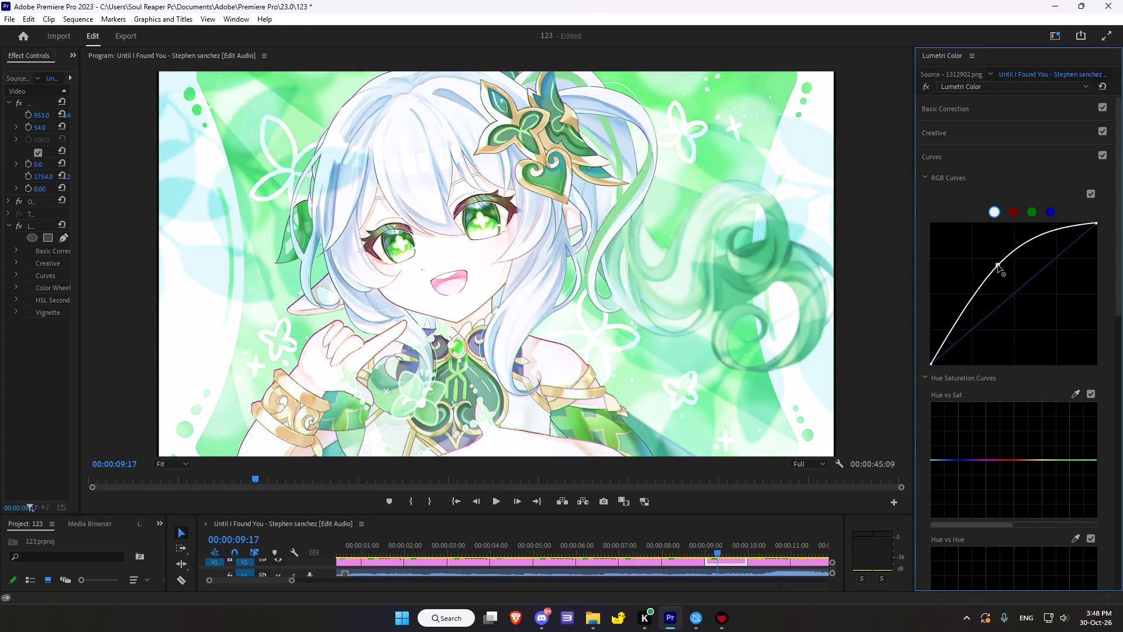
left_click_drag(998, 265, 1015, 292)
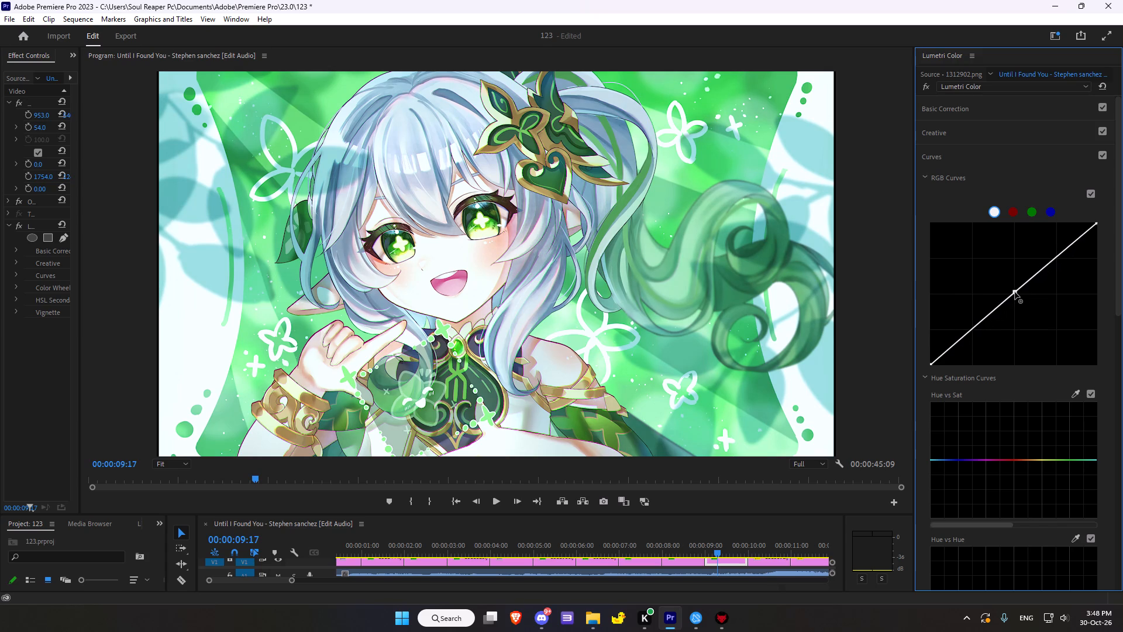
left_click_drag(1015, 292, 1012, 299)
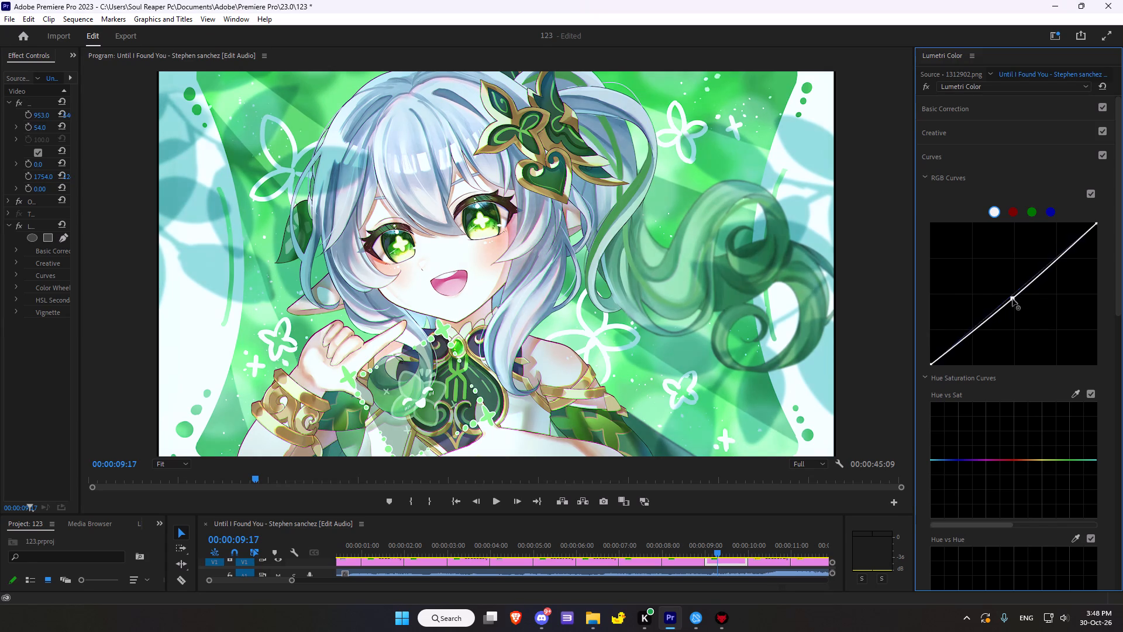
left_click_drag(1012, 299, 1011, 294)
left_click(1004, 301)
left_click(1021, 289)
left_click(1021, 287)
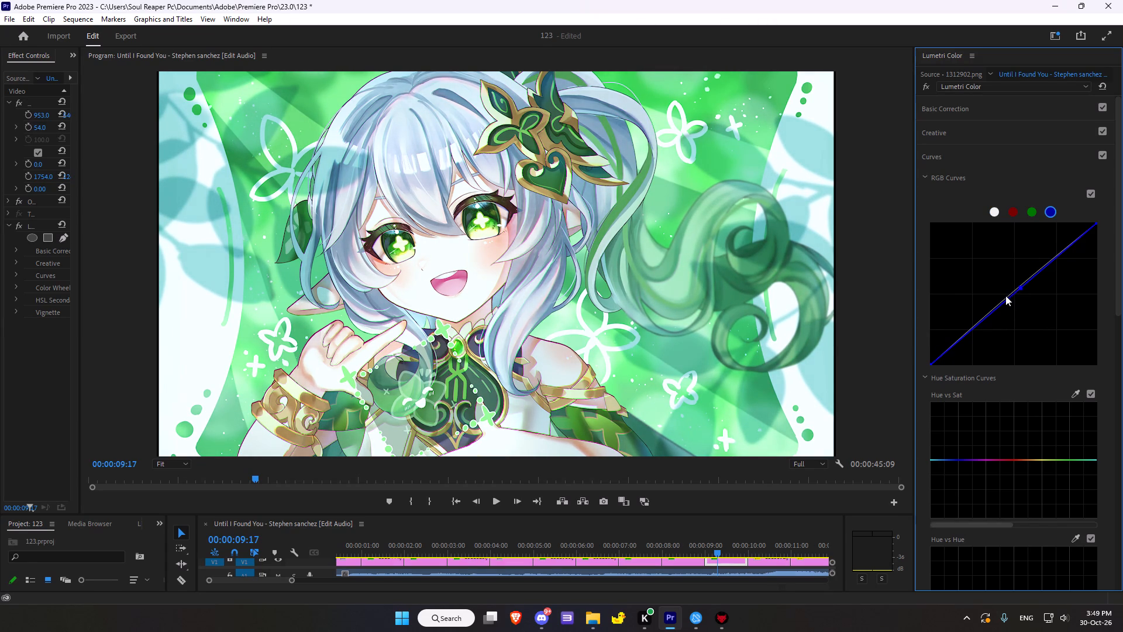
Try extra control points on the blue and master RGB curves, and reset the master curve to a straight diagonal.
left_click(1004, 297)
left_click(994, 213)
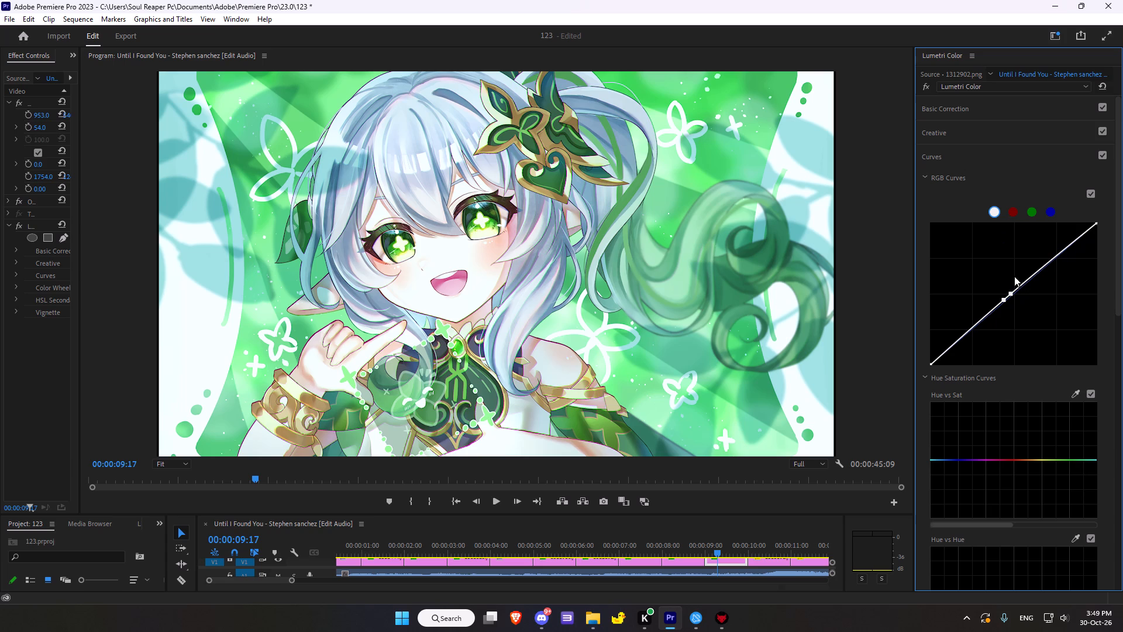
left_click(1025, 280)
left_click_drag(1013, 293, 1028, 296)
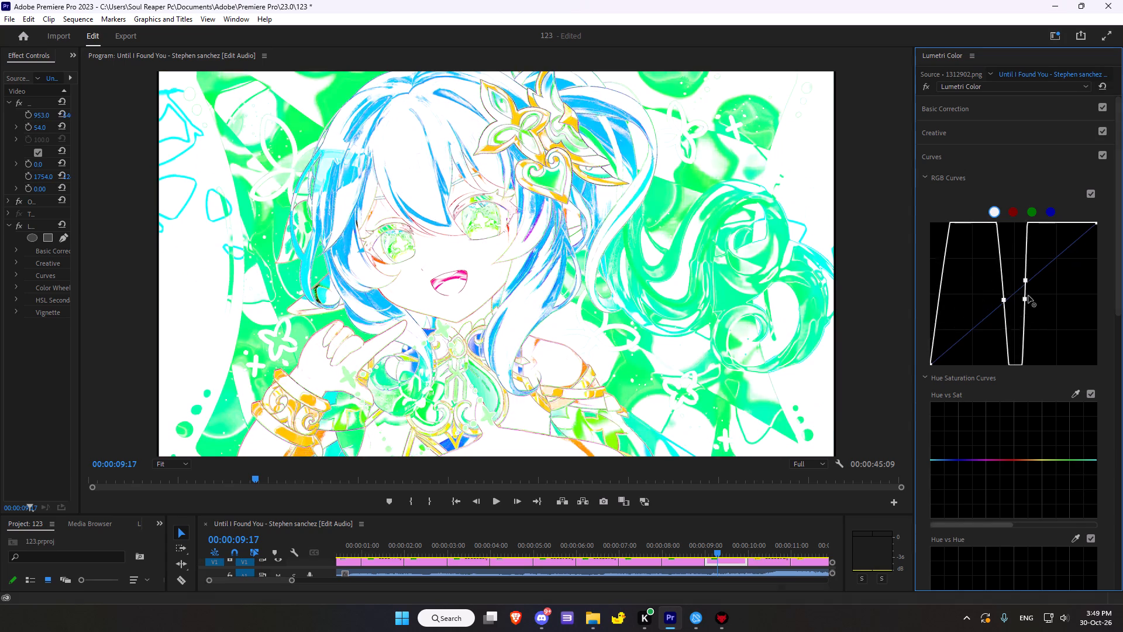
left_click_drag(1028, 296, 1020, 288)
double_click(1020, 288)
Add a vignette to 1312902.png with amount -1.0, midpoint 46.2, roundness 8.7 and feather 48.4.
scroll(1053, 351, "down", 10)
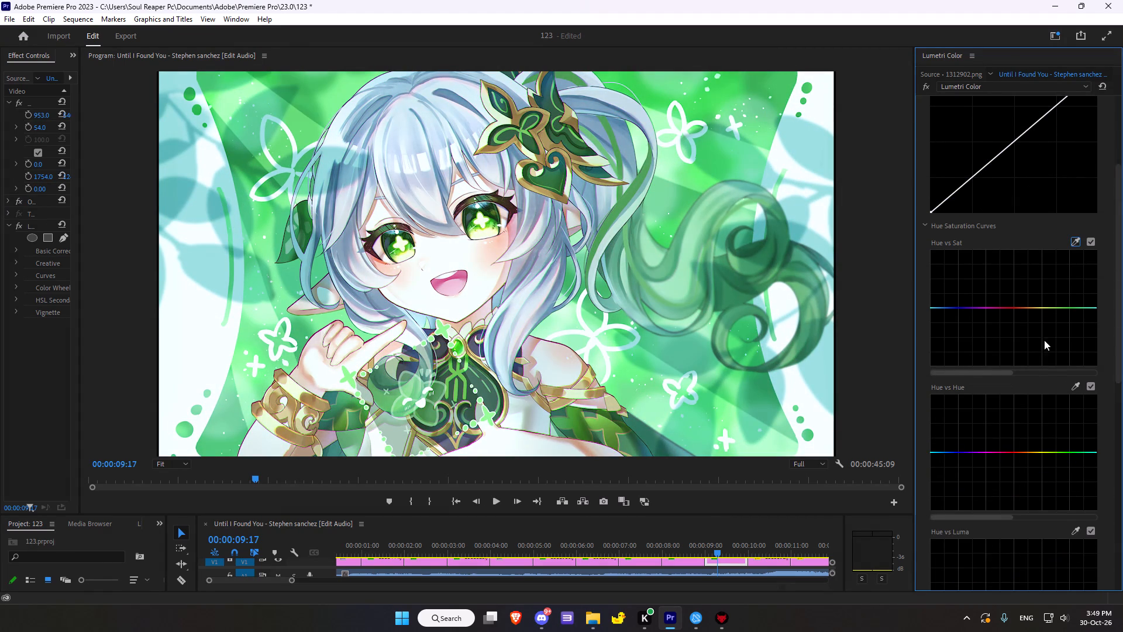
scroll(1044, 340, "down", 11)
scroll(1052, 327, "down", 11)
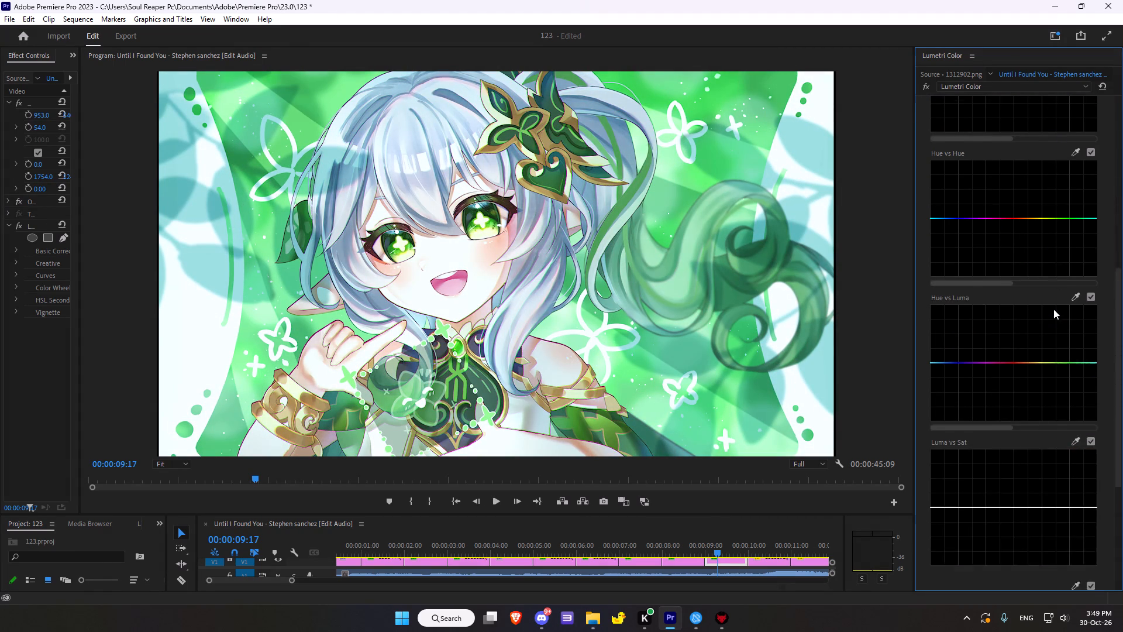
scroll(1053, 309, "down", 20)
scroll(1067, 401, "down", 4)
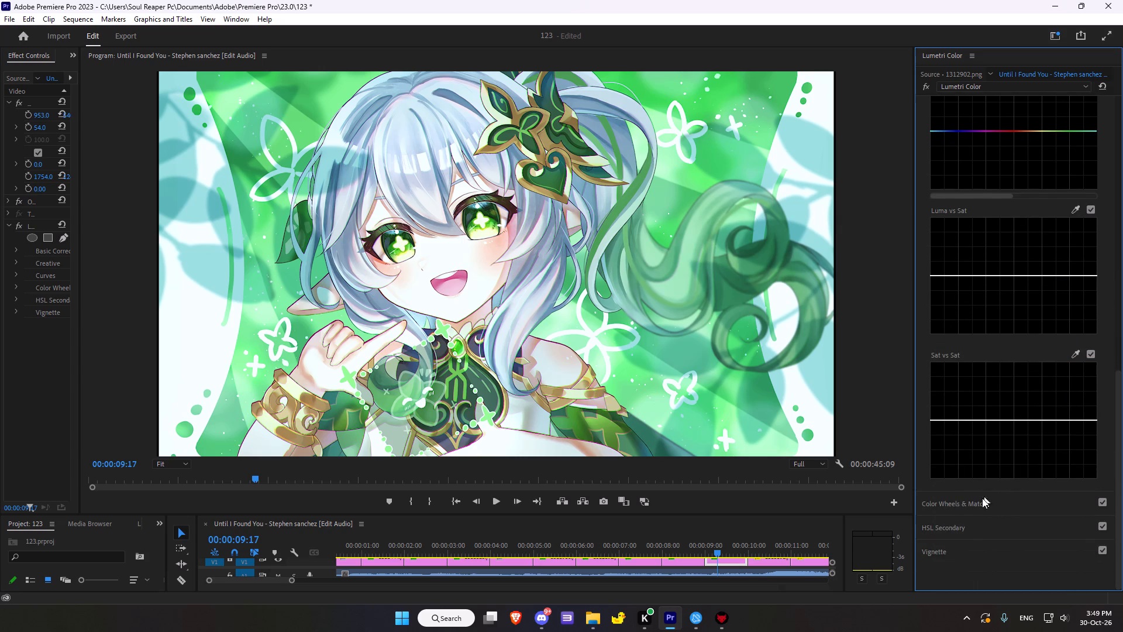
left_click(966, 546)
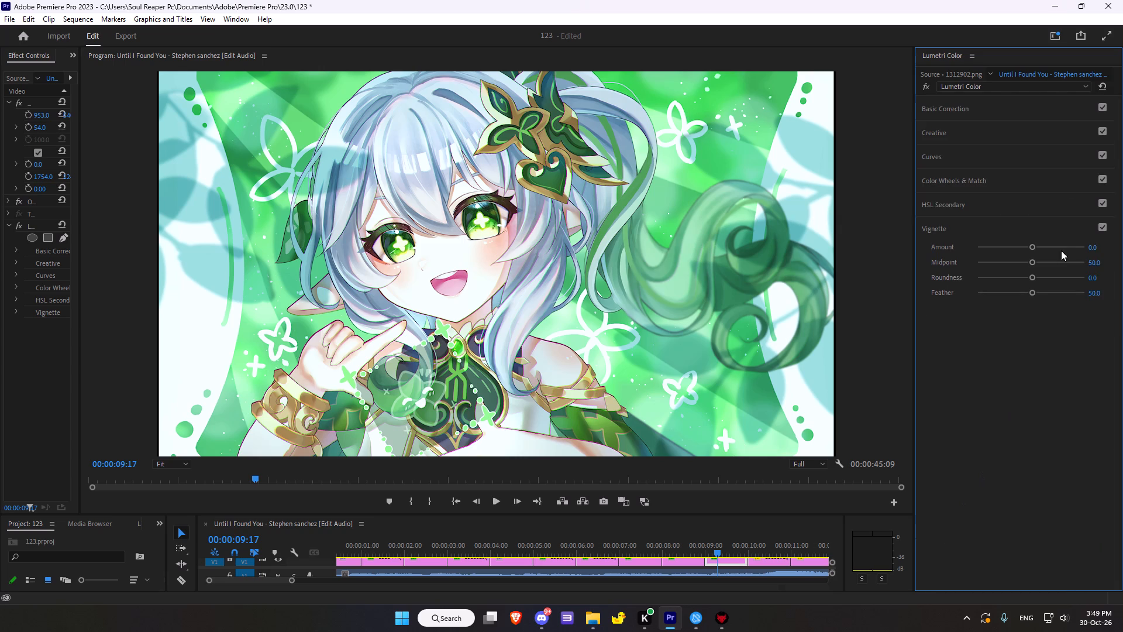
left_click_drag(1032, 245, 1026, 245)
left_click_drag(1032, 262, 1022, 264)
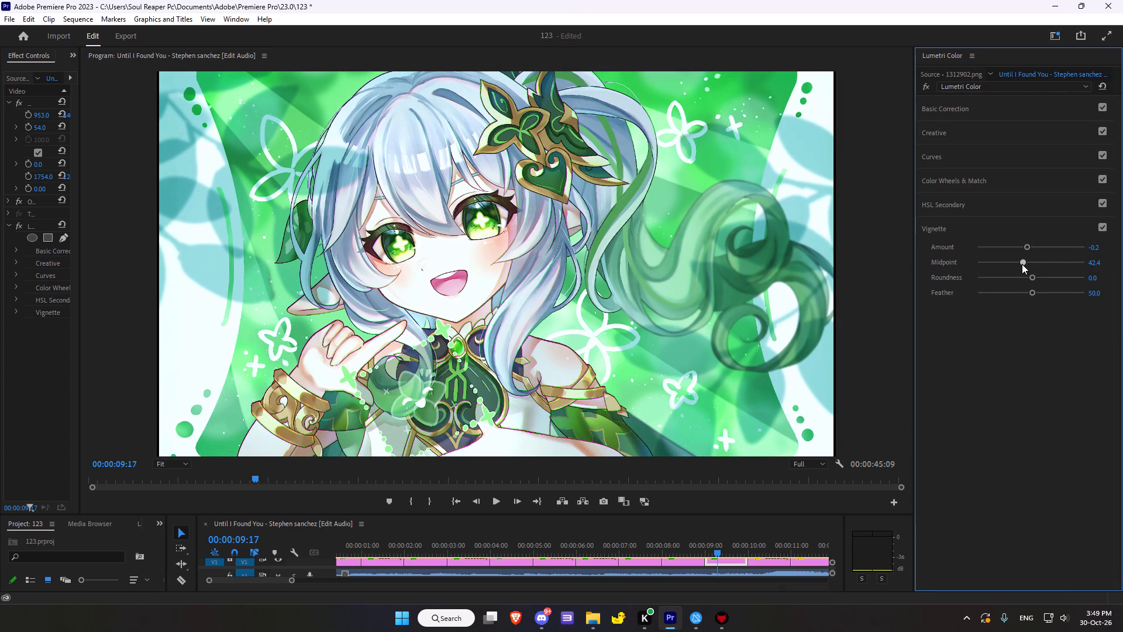
left_click_drag(1022, 264, 1026, 263)
left_click(1033, 277)
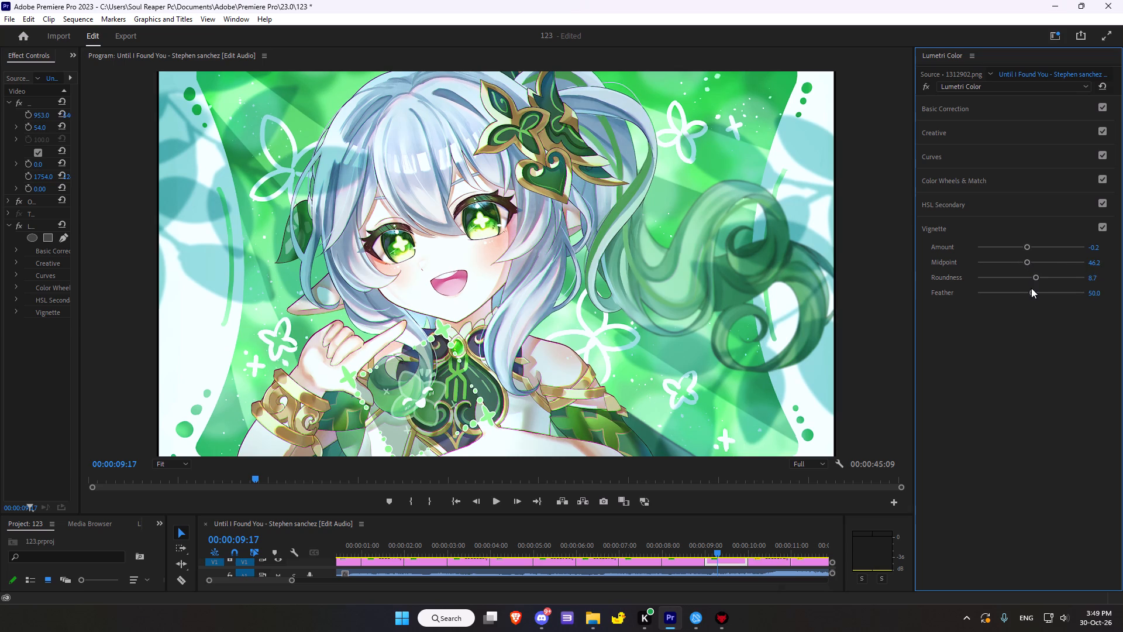
left_click(1031, 289)
left_click_drag(1023, 244, 1012, 249)
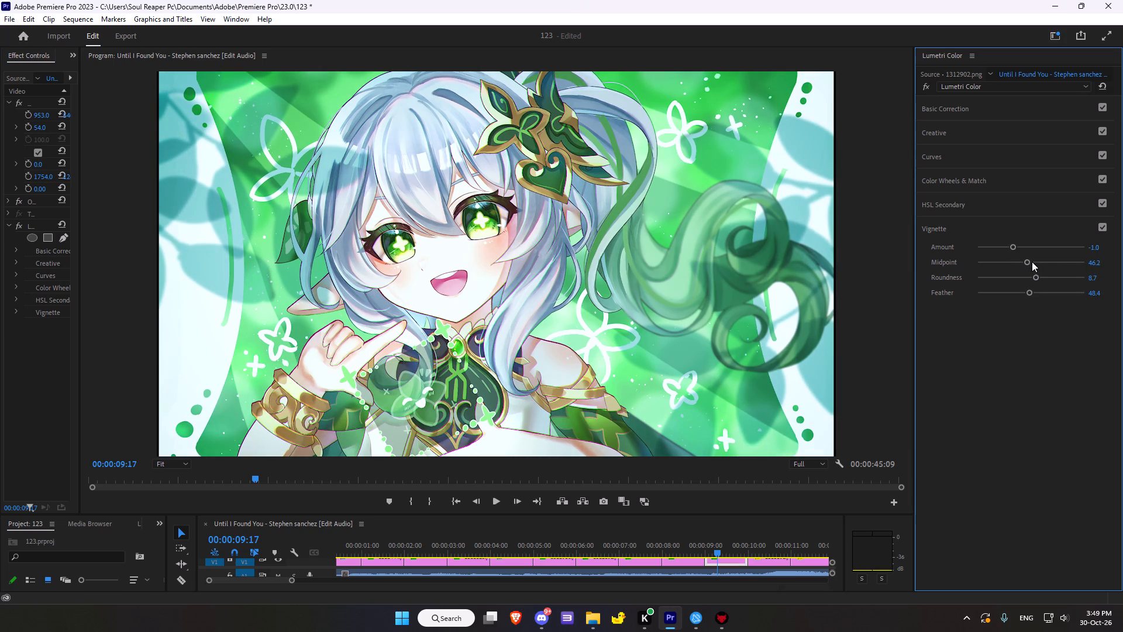
Set the vignette midpoint to 22.8 and roundness to 9.8 on 1312902.png.
left_click_drag(1028, 265, 1001, 265)
left_click(1036, 277)
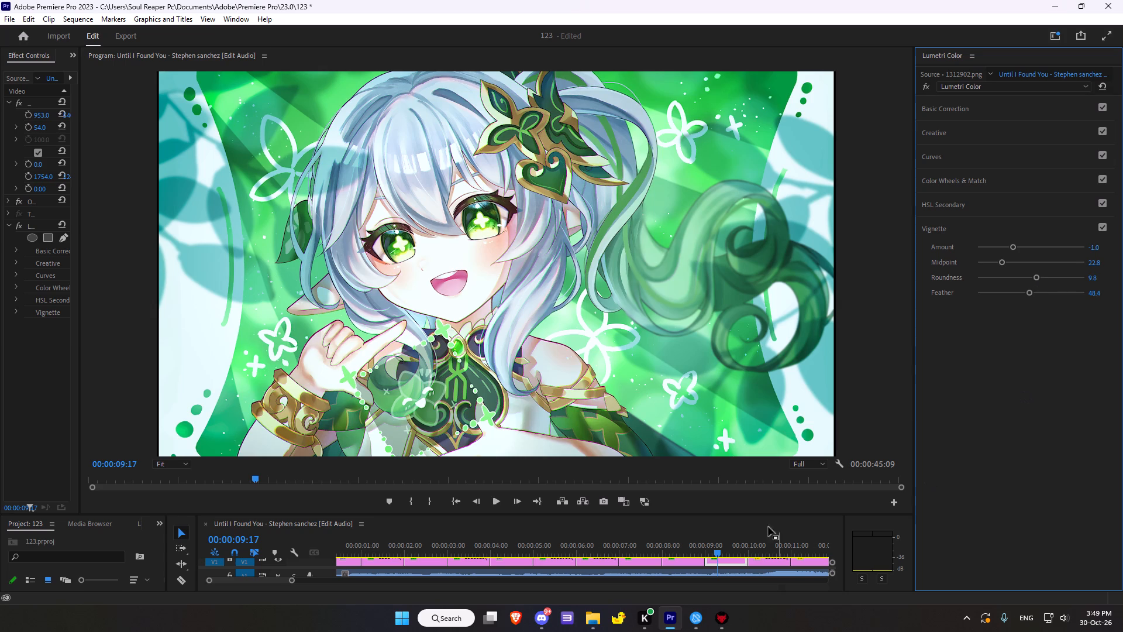
On the 1313191.jpg clip, try a cooler temperature and reset it, and set the basic tint to -2.2 and saturation to 116.3.
left_click(770, 548)
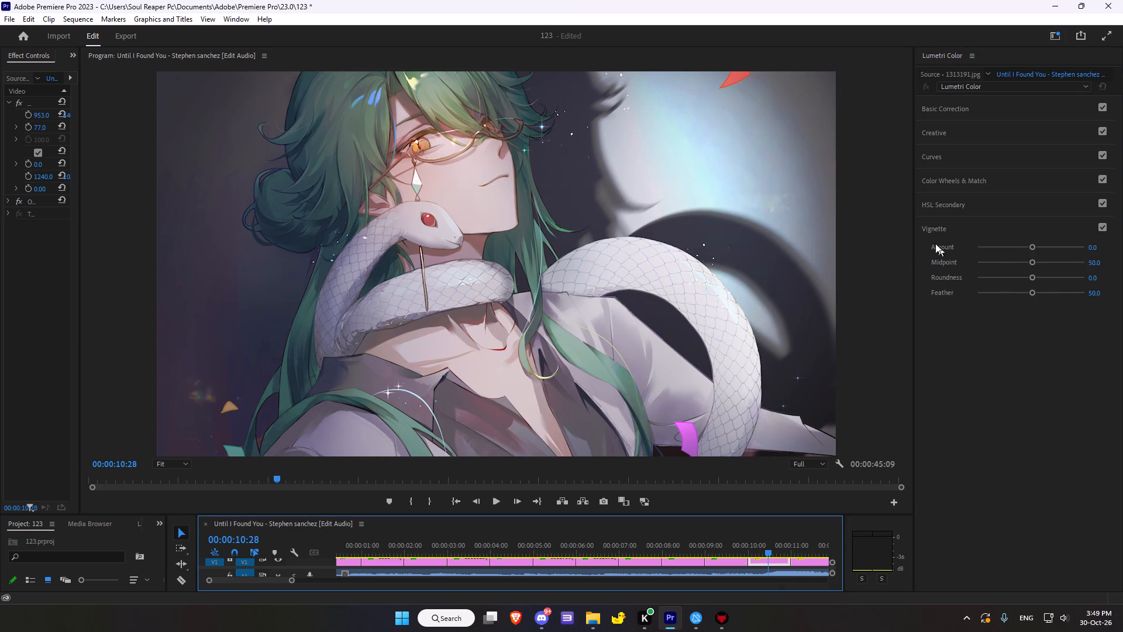
left_click(942, 111)
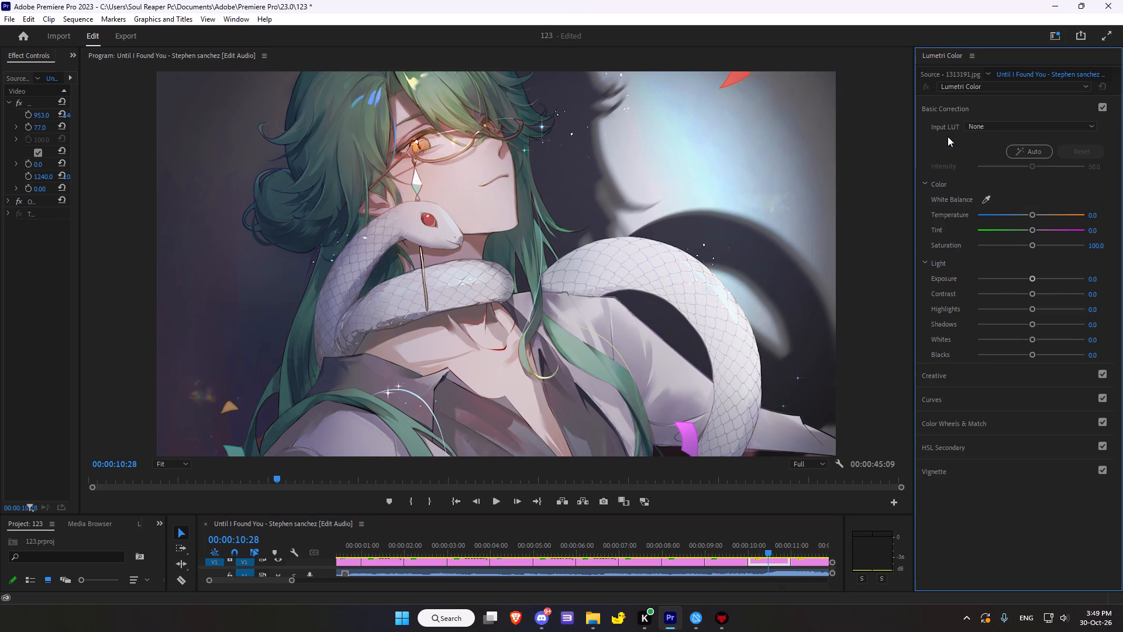
left_click_drag(1036, 213, 1025, 208)
double_click(1025, 208)
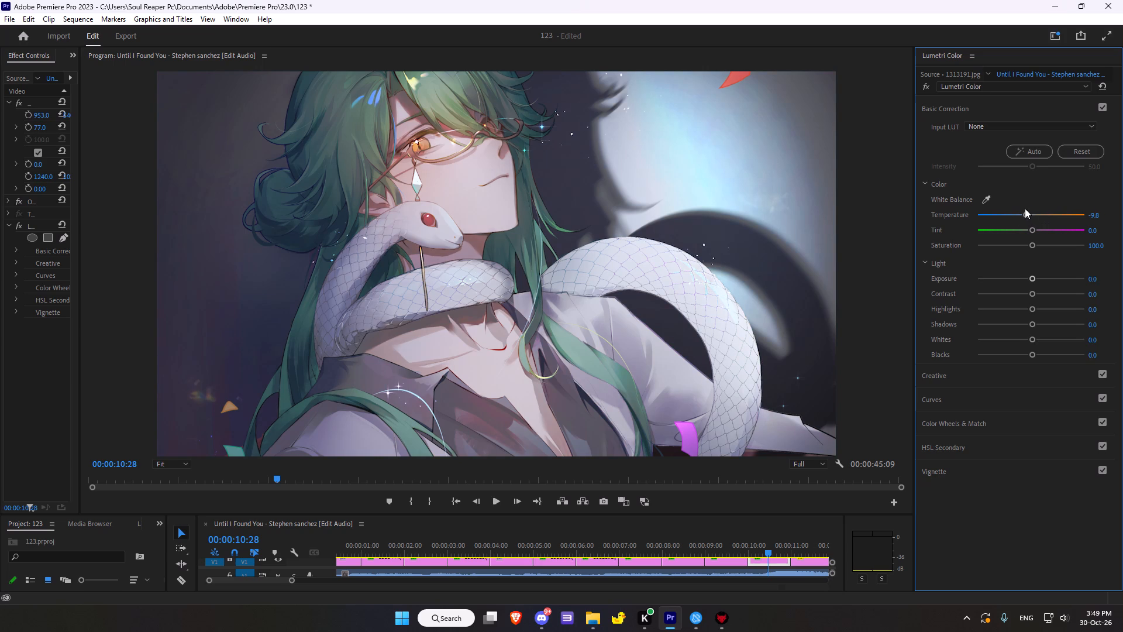
double_click(1029, 216)
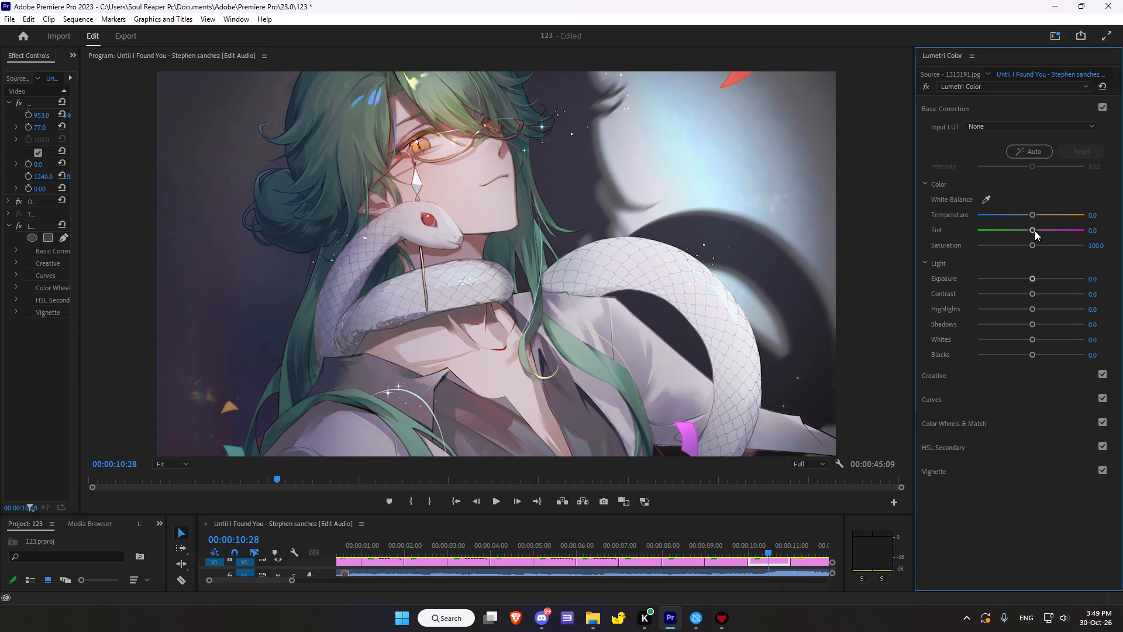
left_click(1035, 231)
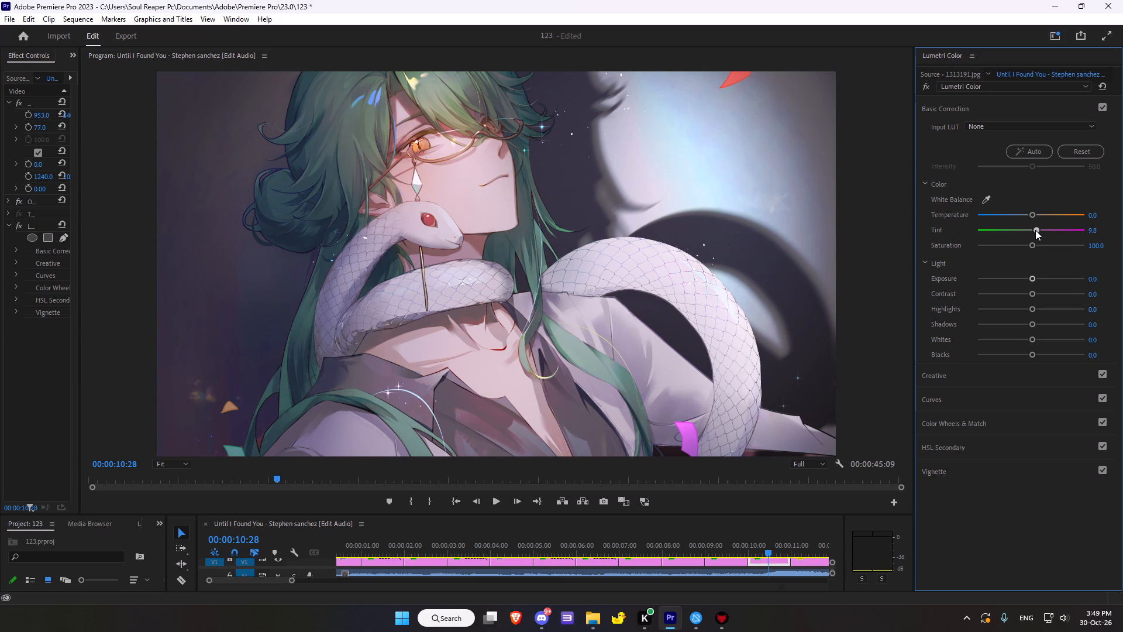
double_click(1035, 230)
left_click_drag(1035, 229, 1032, 230)
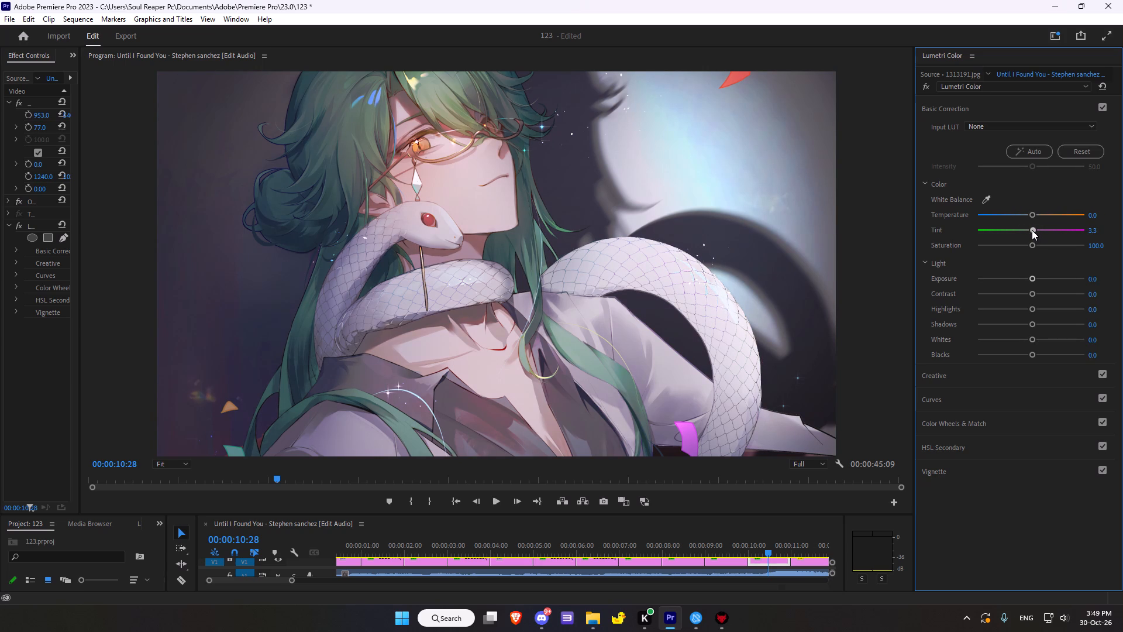
left_click_drag(1032, 230, 1029, 230)
left_click(1029, 230)
left_click_drag(1032, 244, 1032, 244)
left_click_drag(1032, 244, 1039, 244)
Set 1313191.jpg's exposure to 0.2, contrast -3.3, highlights 9.8, shadows -1.1, whites 8.7 and blacks 1.1.
scroll(1036, 265, "down", 2)
left_click(1032, 279)
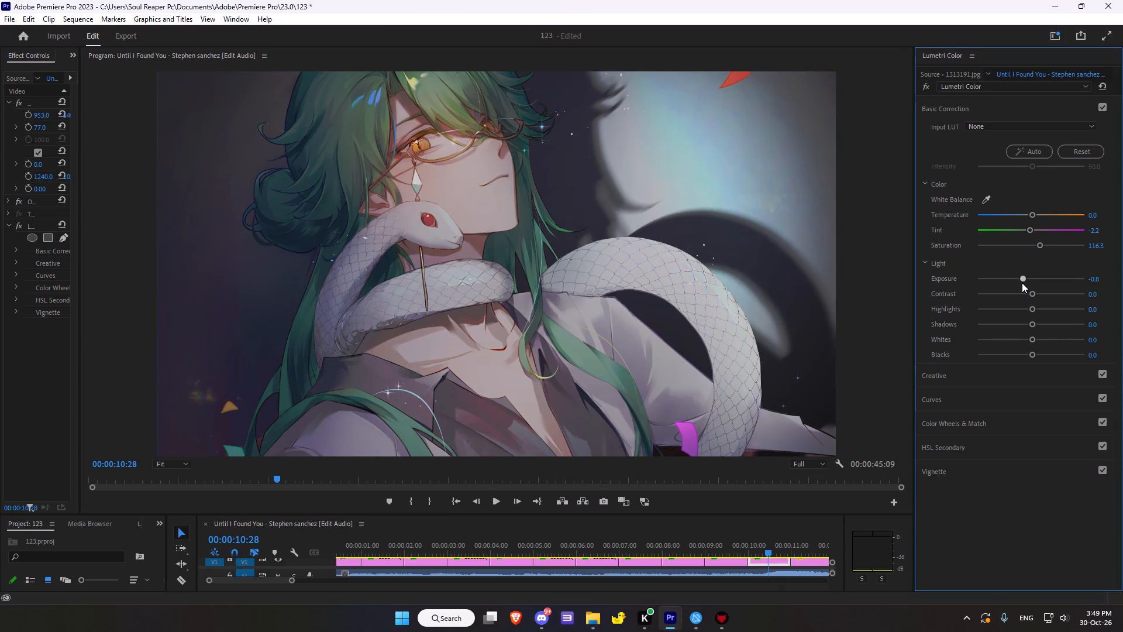
left_click(1033, 291)
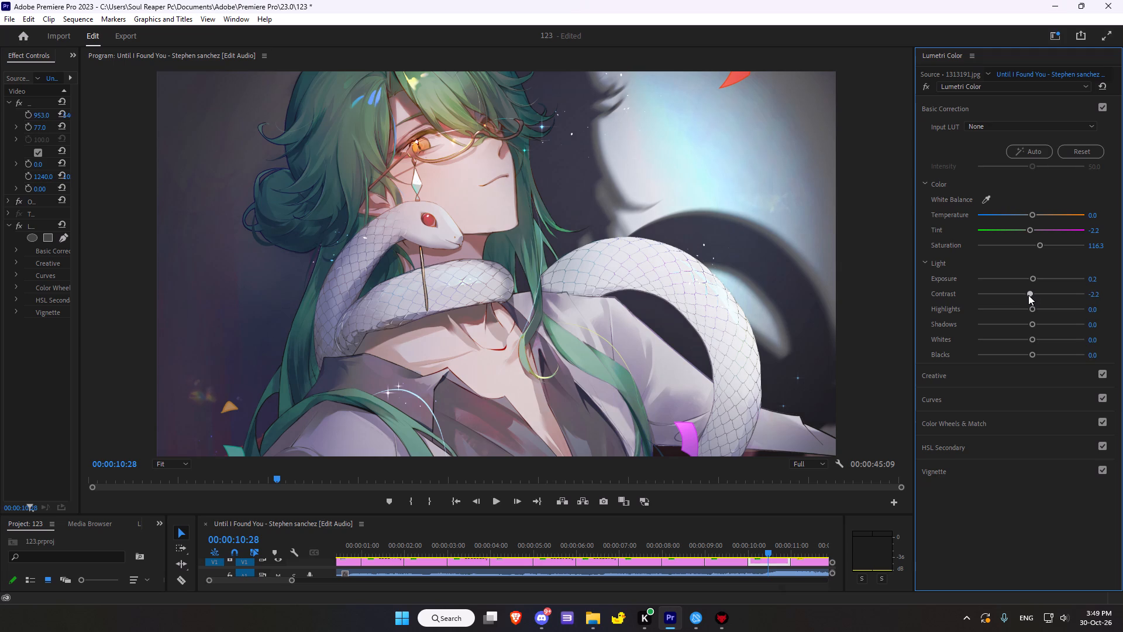
left_click_drag(1032, 307, 1034, 312)
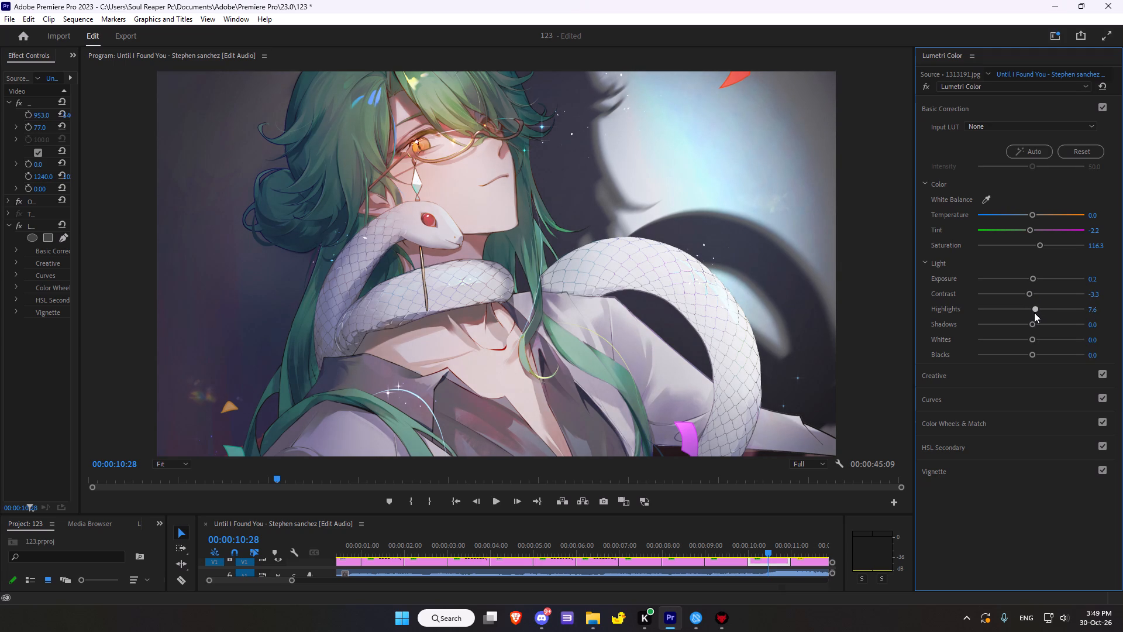
left_click_drag(1034, 312, 1035, 312)
left_click(1032, 325)
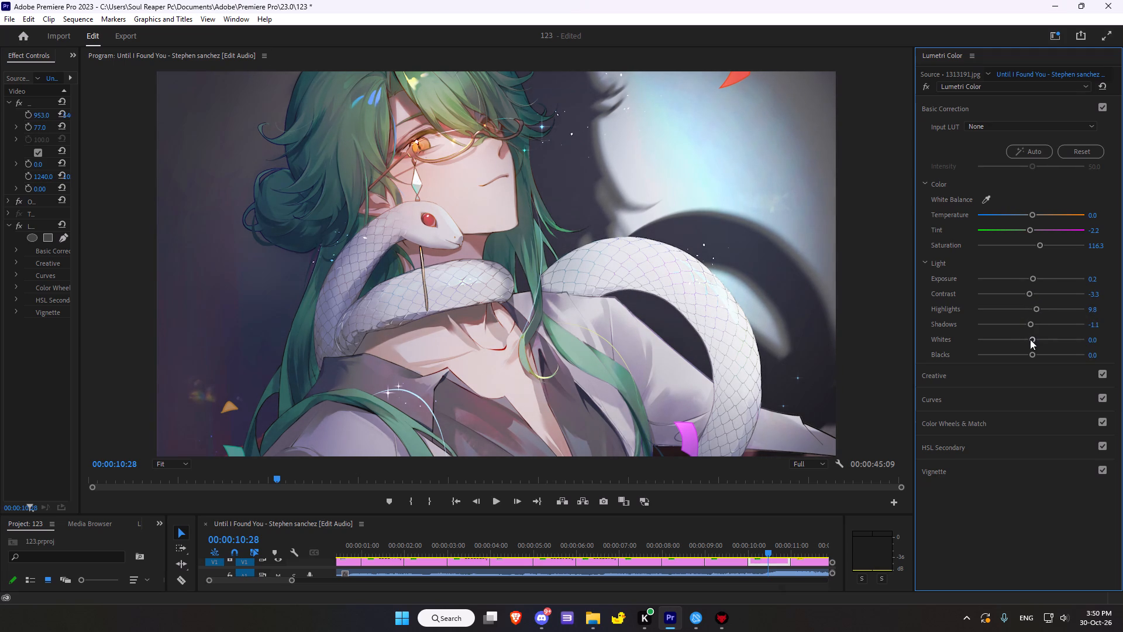
left_click(1035, 339)
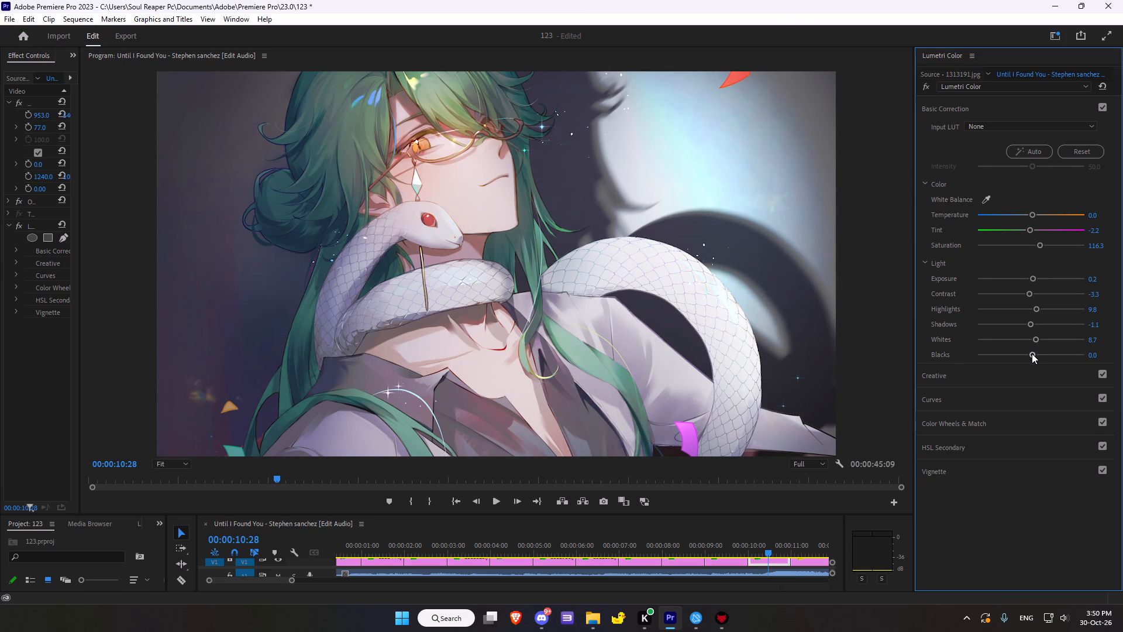
left_click(1032, 353)
In the Creative adjustments of 1313191.jpg, set sharpen to 52.2 and vibrance to 16.3.
scroll(1032, 343, "down", 4)
left_click(964, 373)
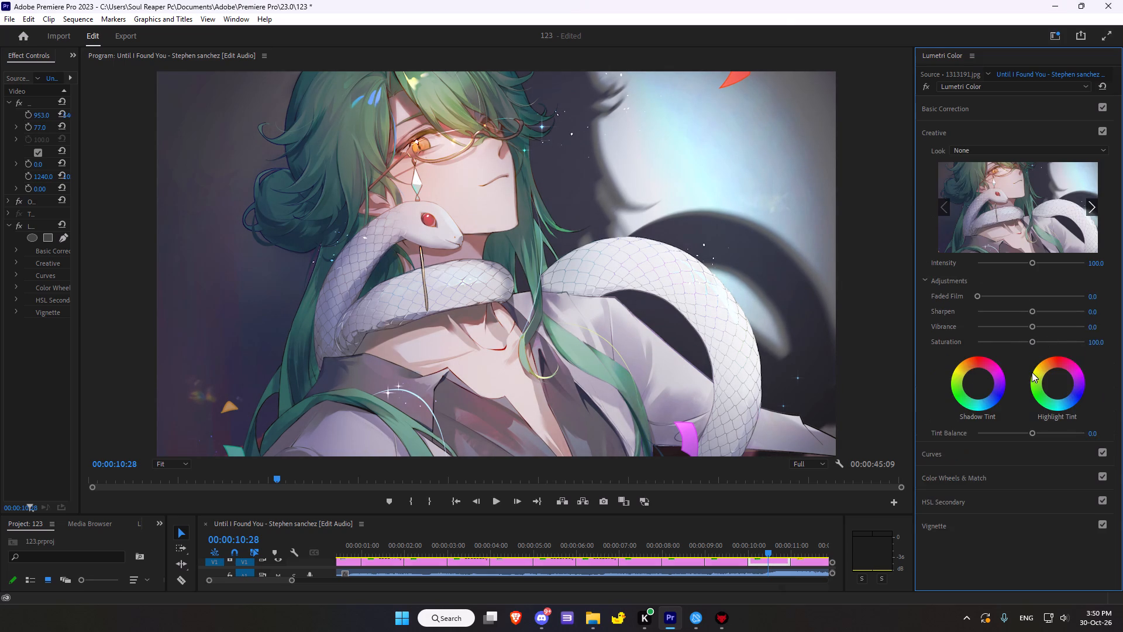
left_click_drag(1031, 311, 1061, 308)
left_click_drag(1033, 328, 1045, 327)
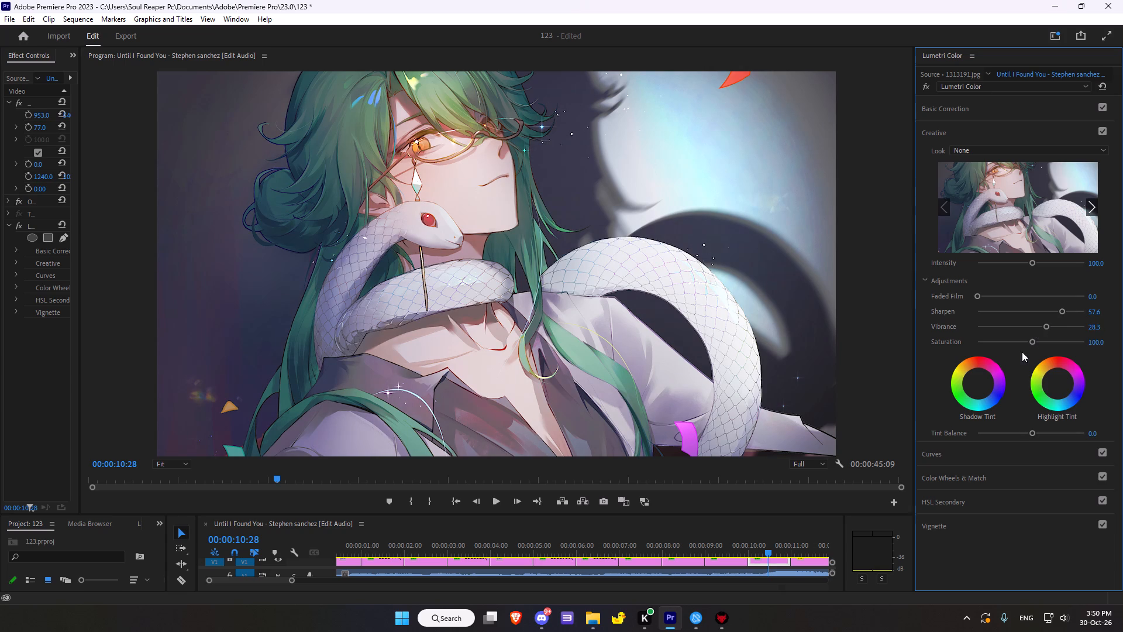
left_click_drag(1045, 326, 1054, 332)
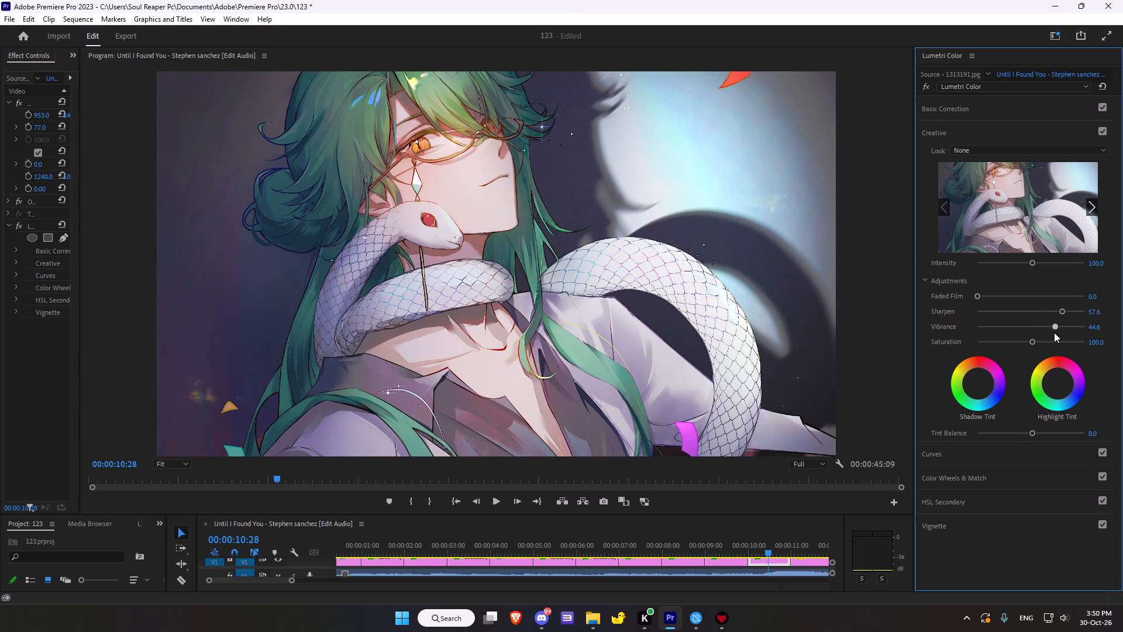
left_click_drag(1054, 332, 1039, 332)
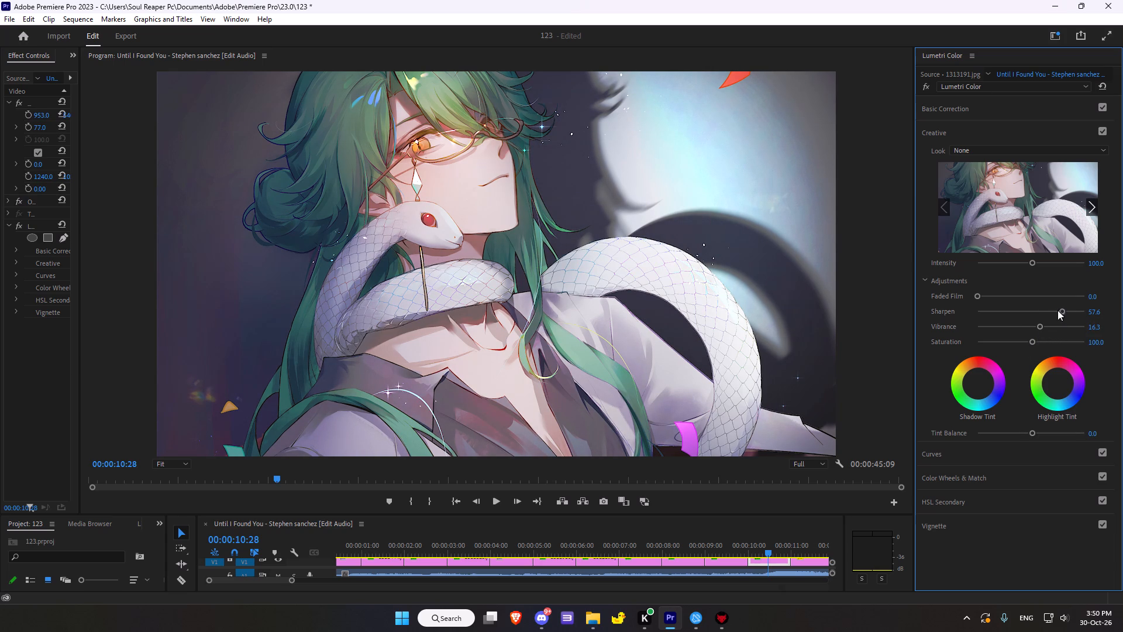
left_click_drag(1059, 310, 1058, 316)
Raise 1313191.jpg's creative saturation to 147.8, compare the image with the grade off and on, and reduce the saturation to 122.8.
left_click_drag(1035, 340, 1056, 337)
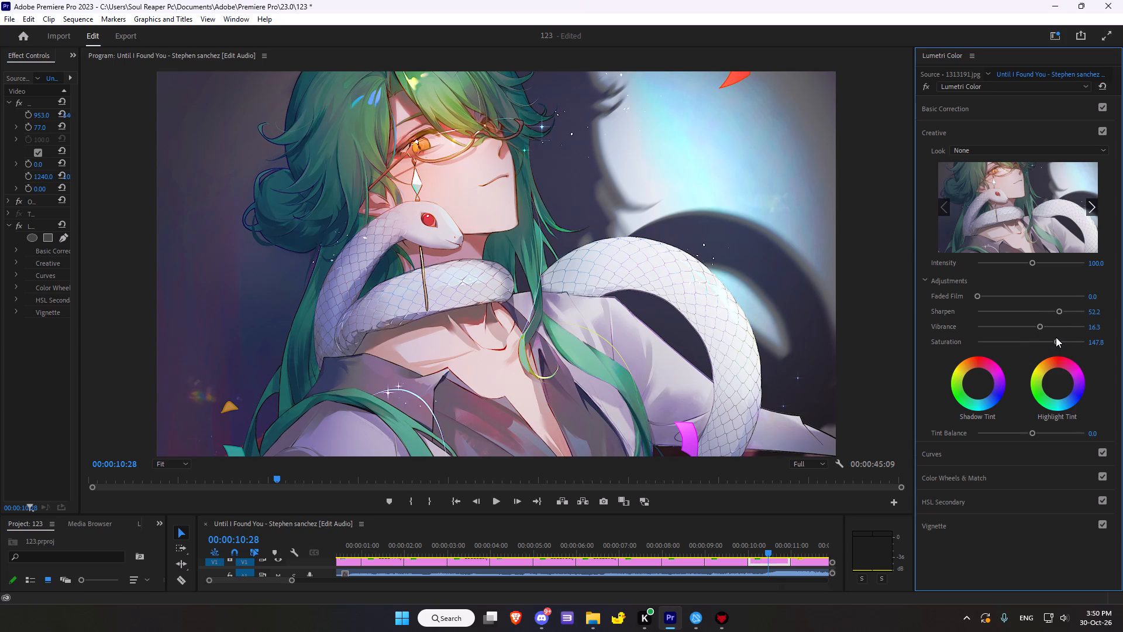
left_click(921, 85)
double_click(921, 85)
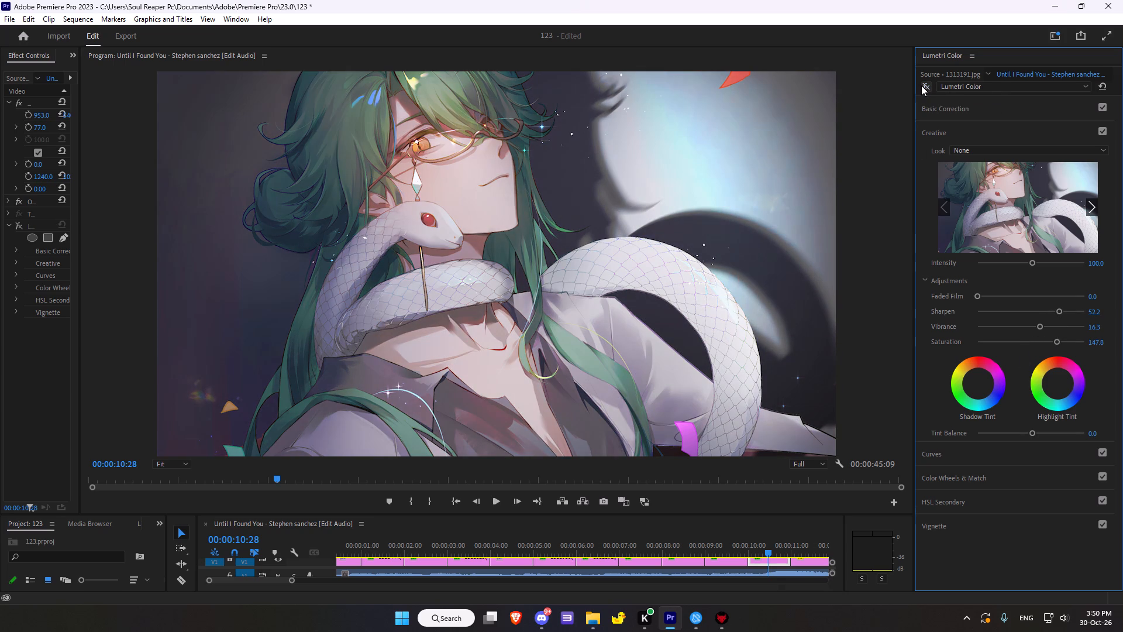
left_click(921, 85)
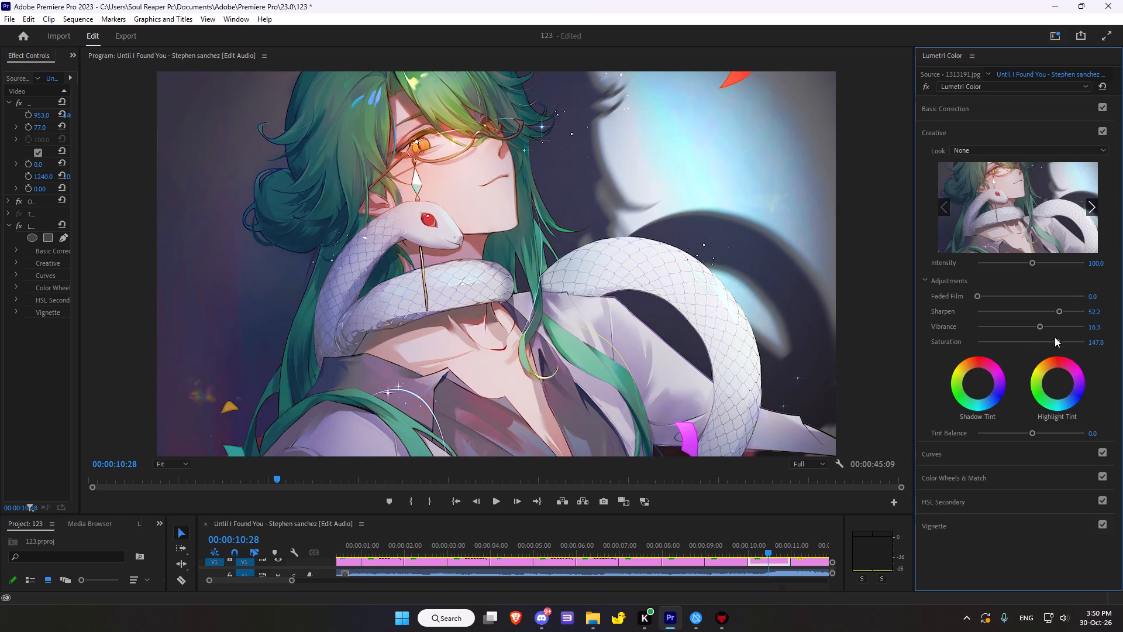
left_click_drag(1058, 341, 1042, 341)
Add a control point at the middle of 1313191.jpg's master RGB curve and bend the curve slightly downward.
scroll(1034, 365, "down", 6)
left_click(956, 448)
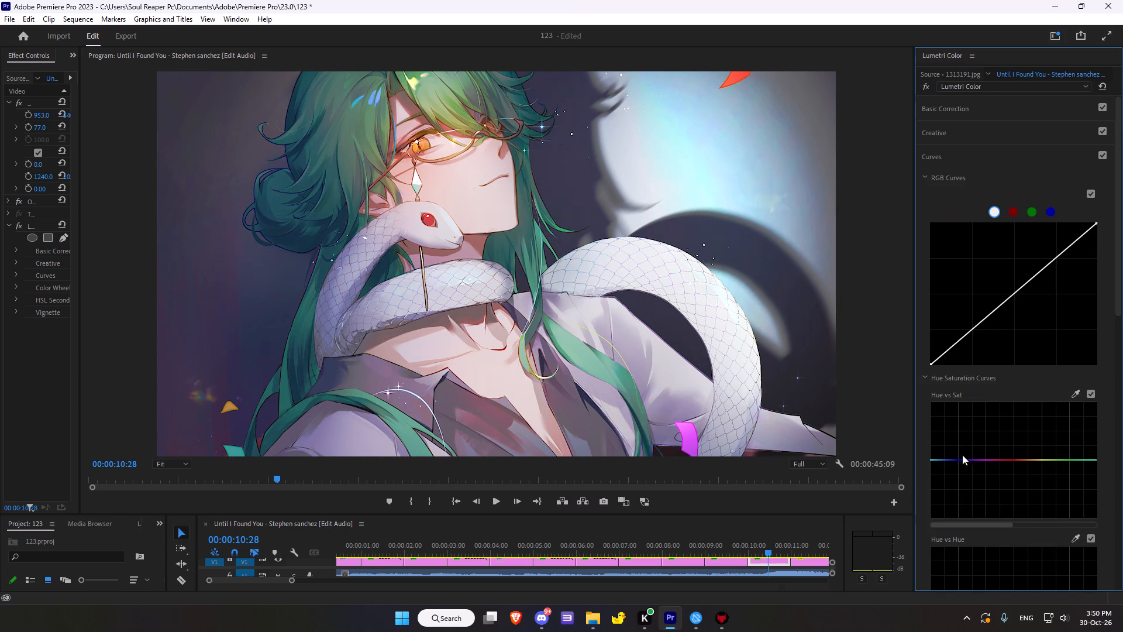
left_click(1015, 296)
left_click_drag(1015, 296, 1021, 296)
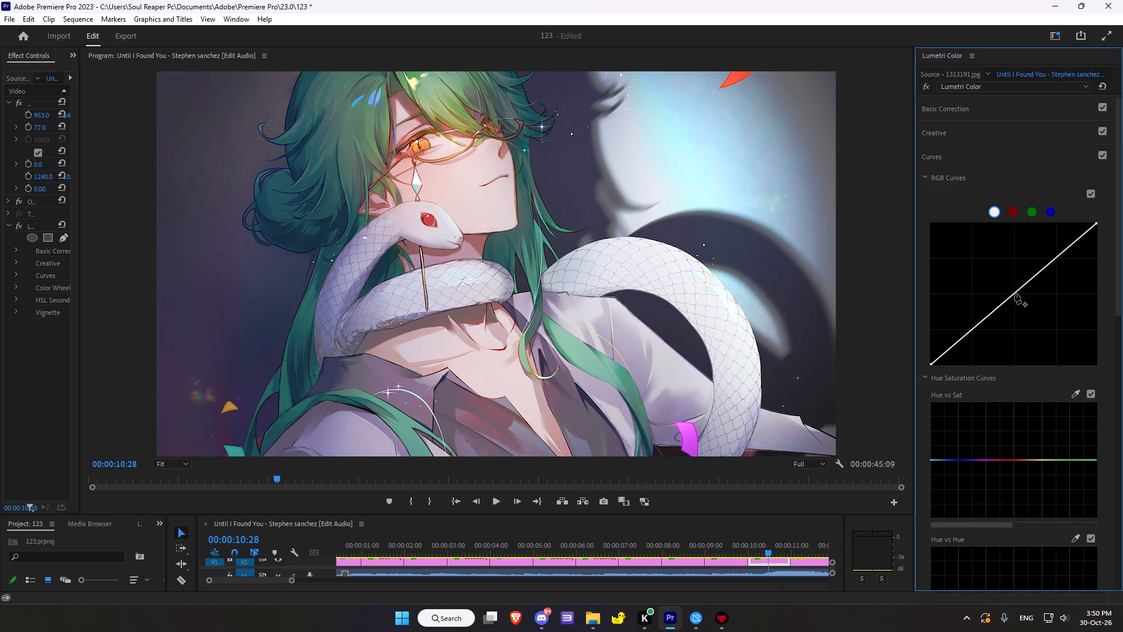
left_click(1014, 293)
left_click(1014, 293)
left_click(1016, 292)
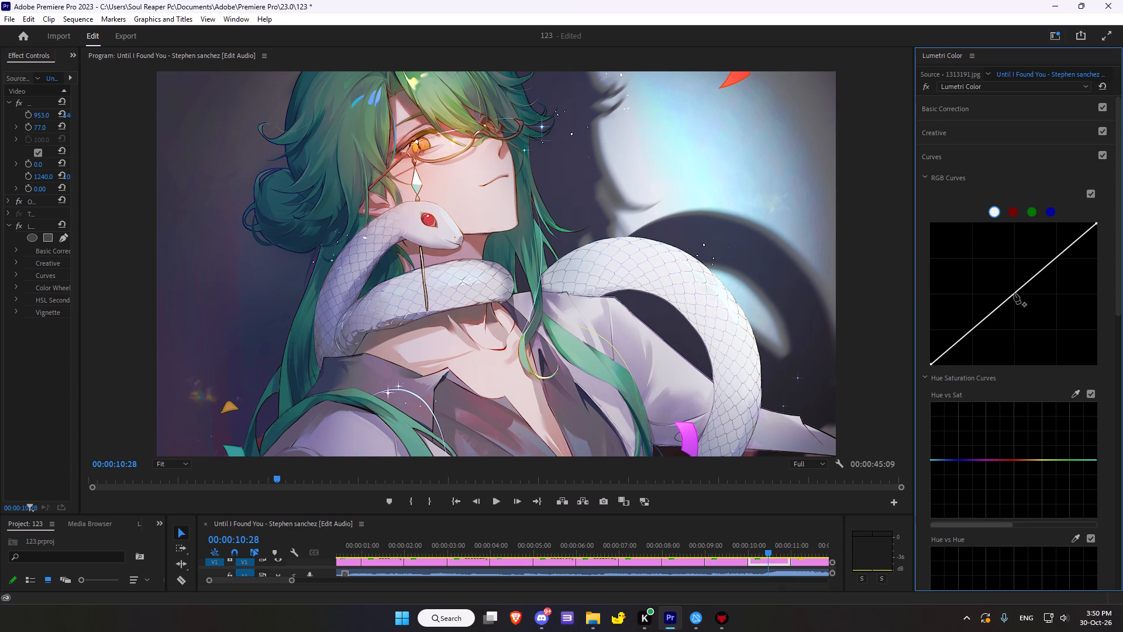
left_click(1014, 294)
left_click(1014, 295)
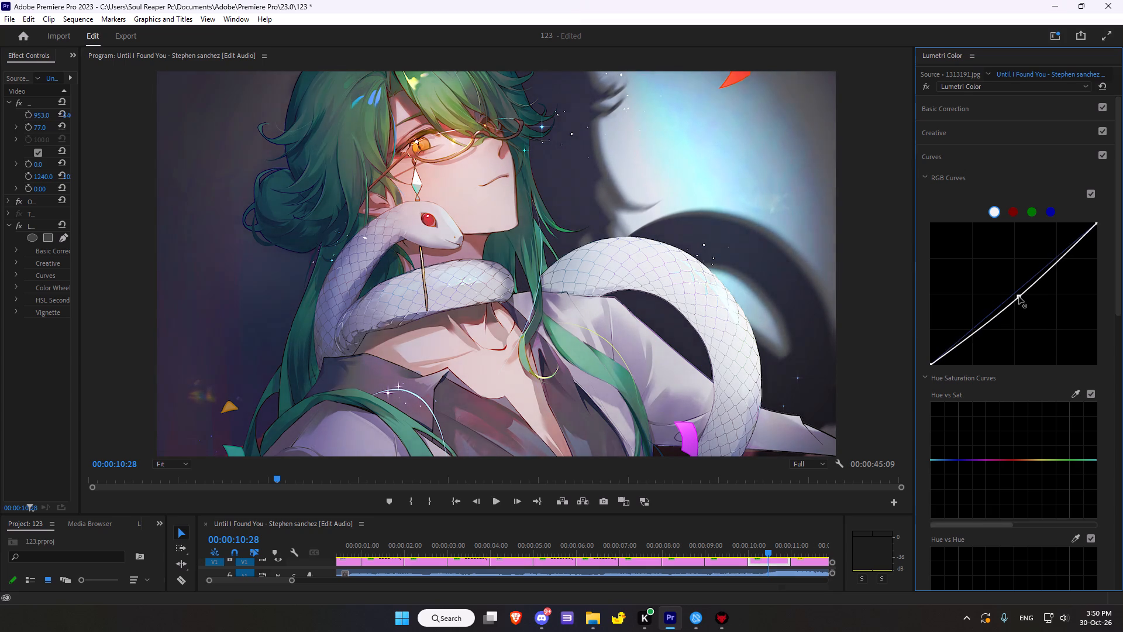
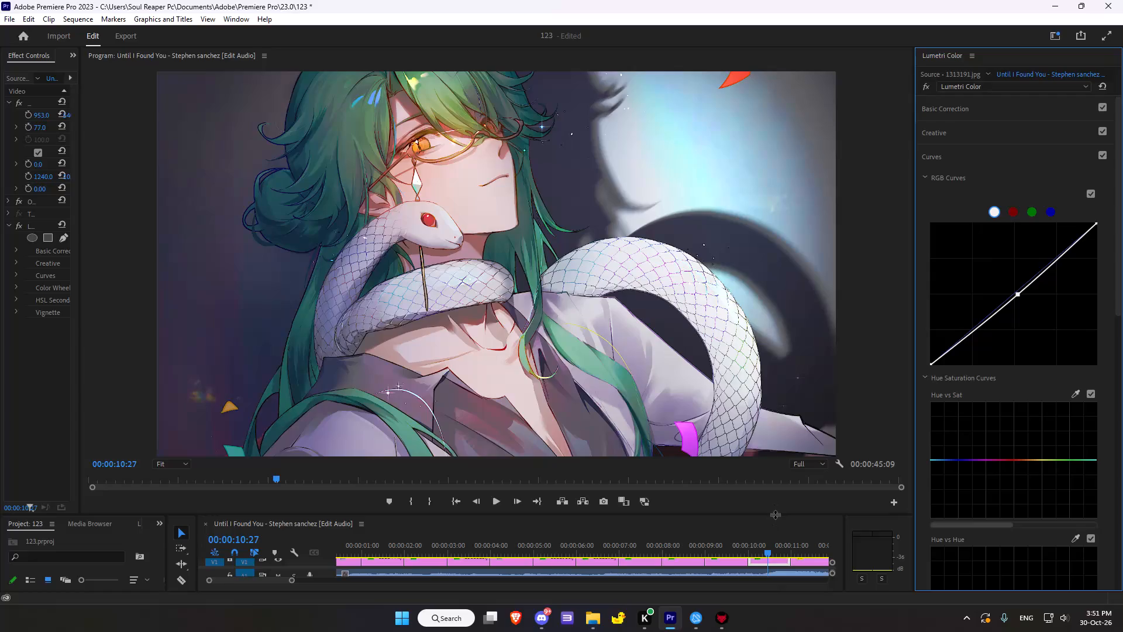
Enlarge the timeline area so that all its tracks show, and save the project.
left_click_drag(775, 514, 762, 387)
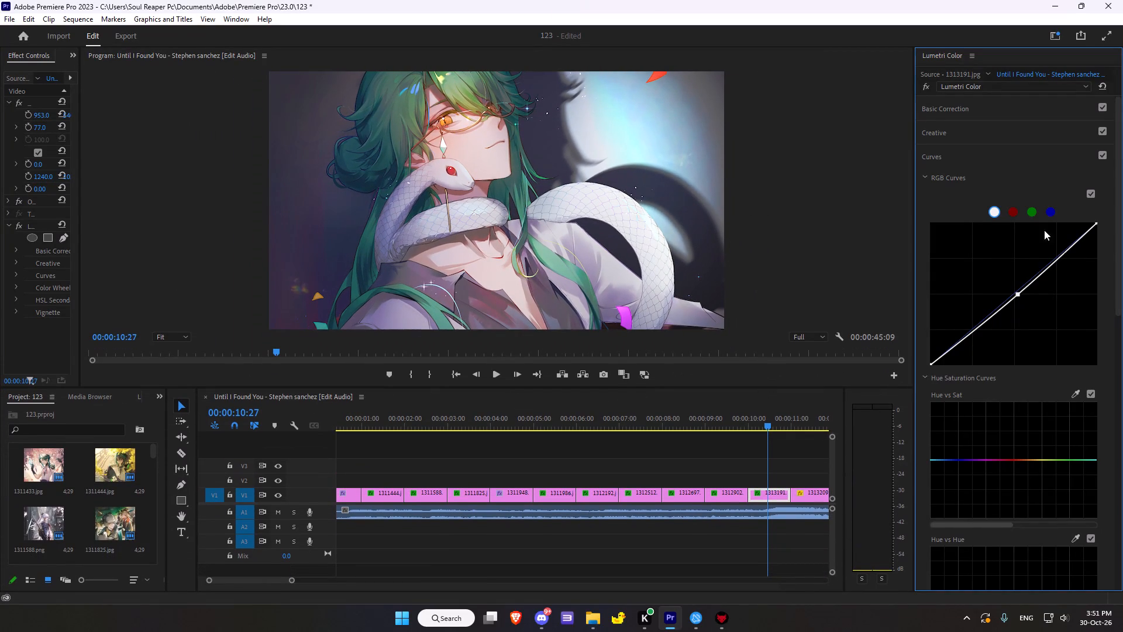
key("ctrl+s")
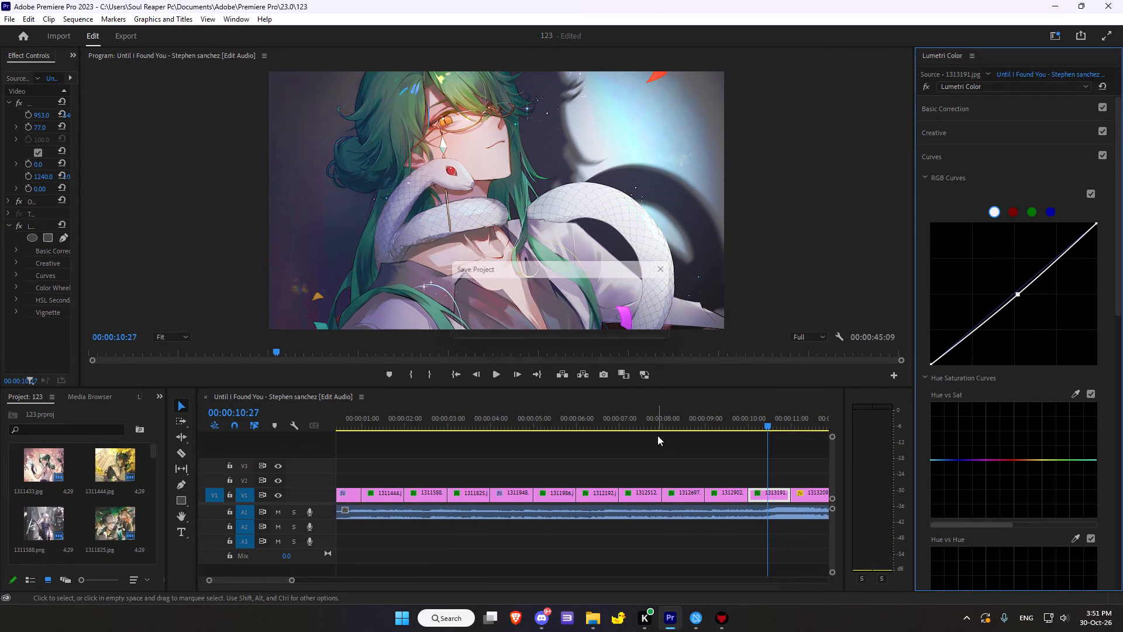